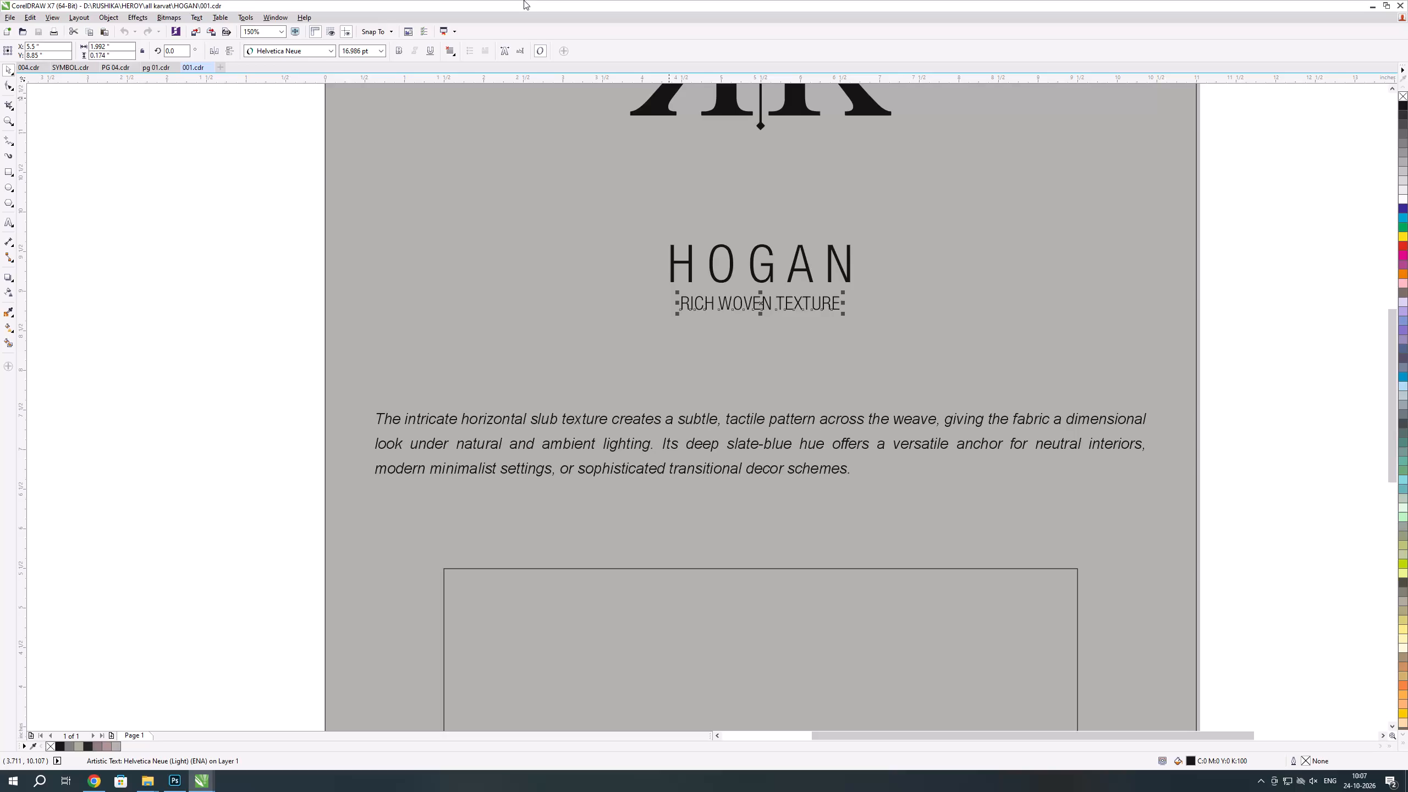
Close the open drawings and the HOGAN and KRAVAT FINAL folder windows.
drag(215, 65, 209, 65)
click(209, 65)
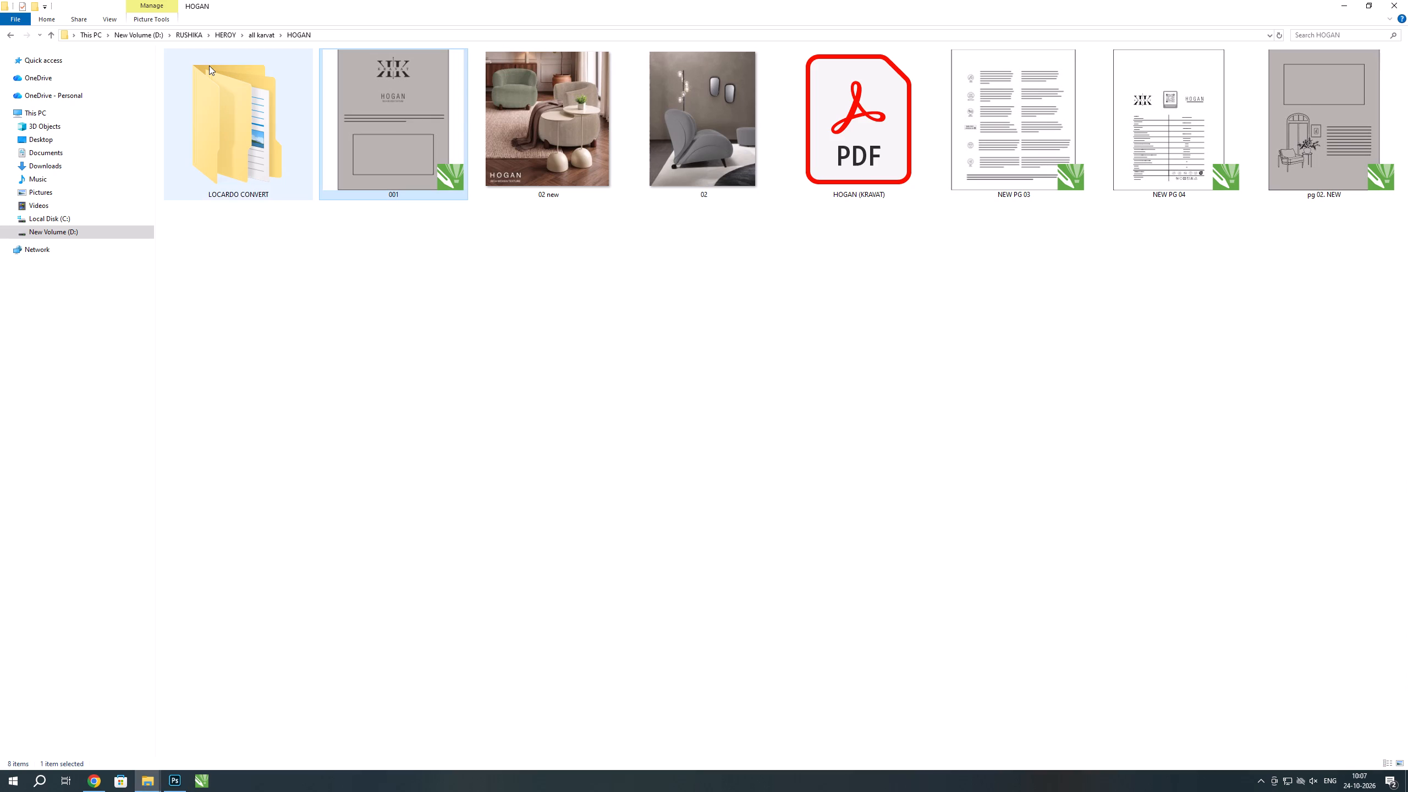
click(1407, 0)
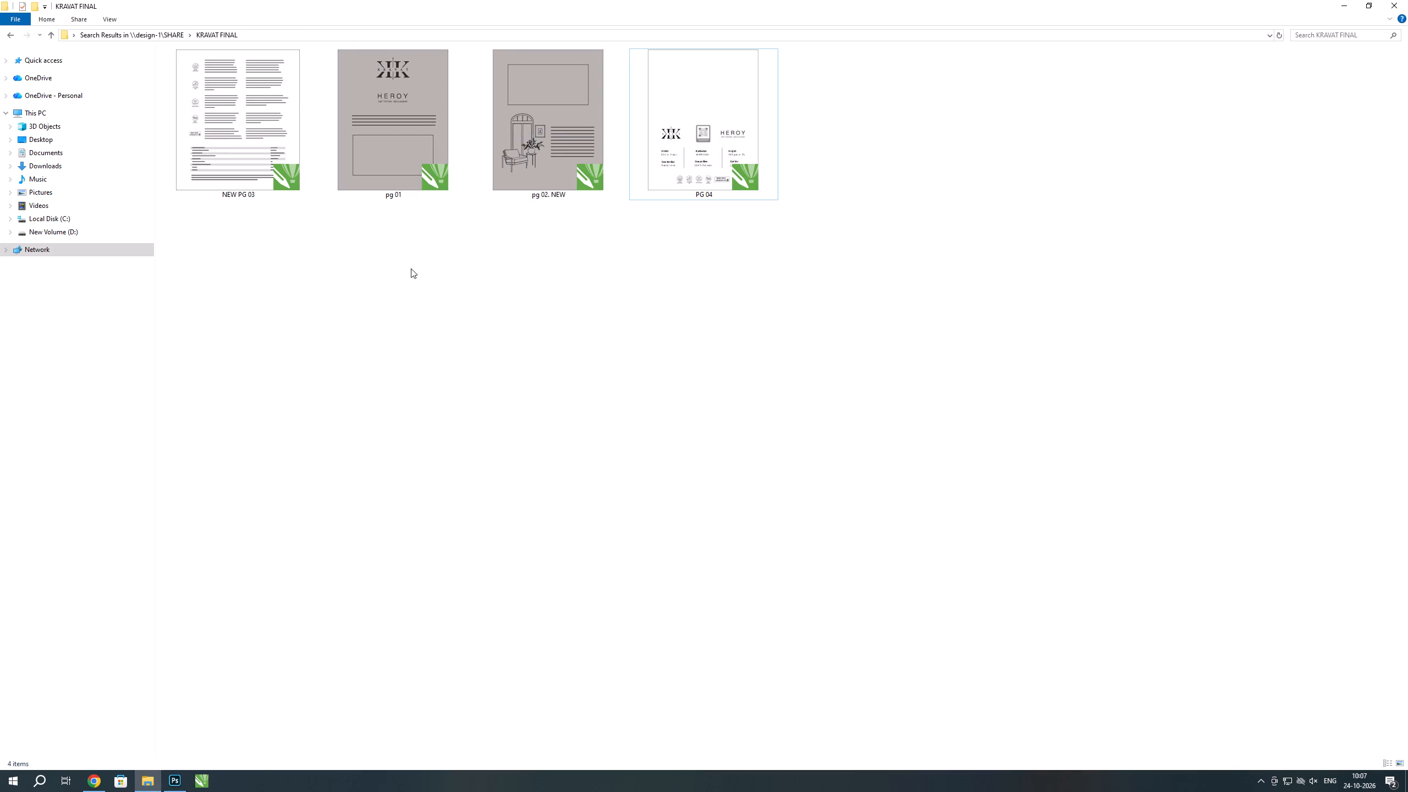
click(1407, 0)
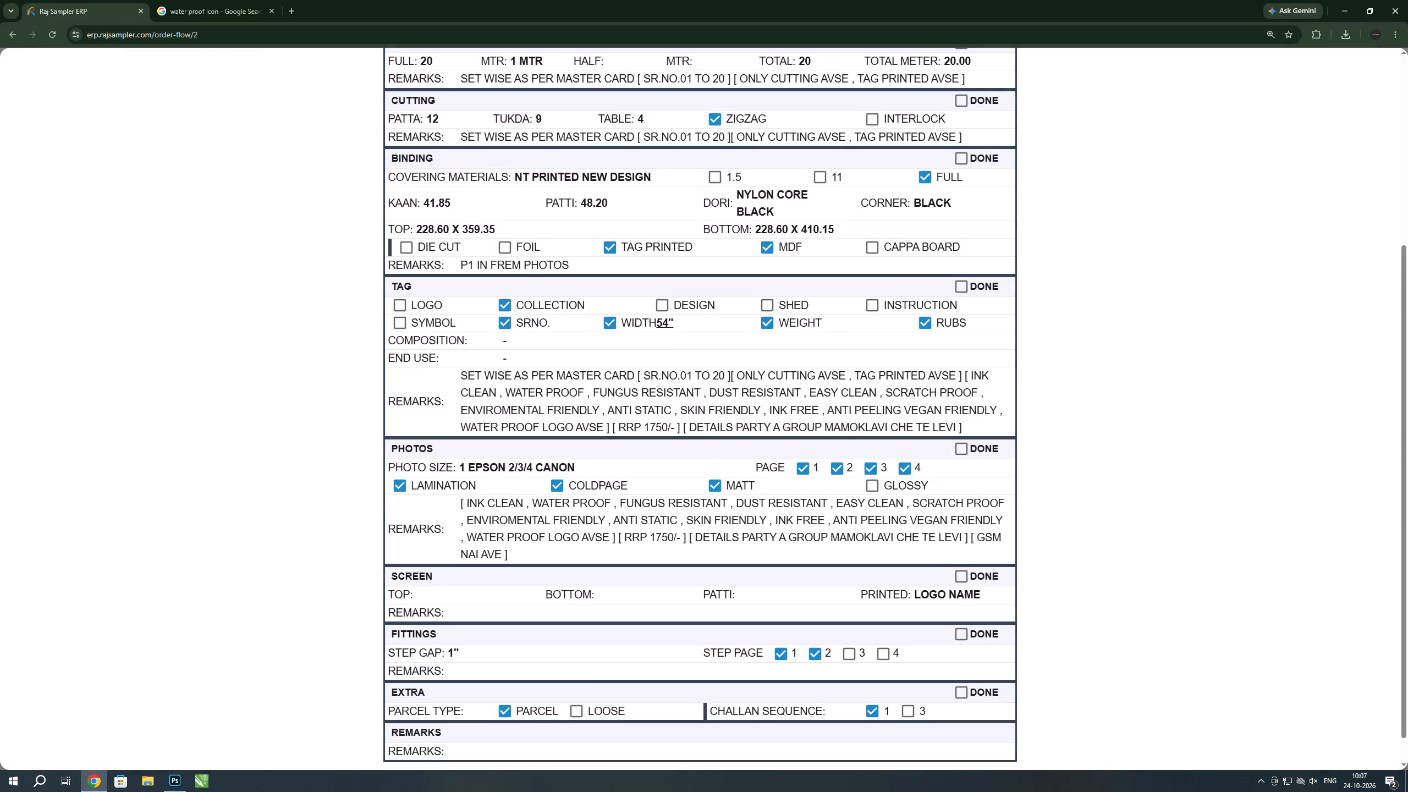
Launch CorelDRAW again.
key(alt+Tab)
scroll(704, 482, down, 4)
key(alt+Tab)
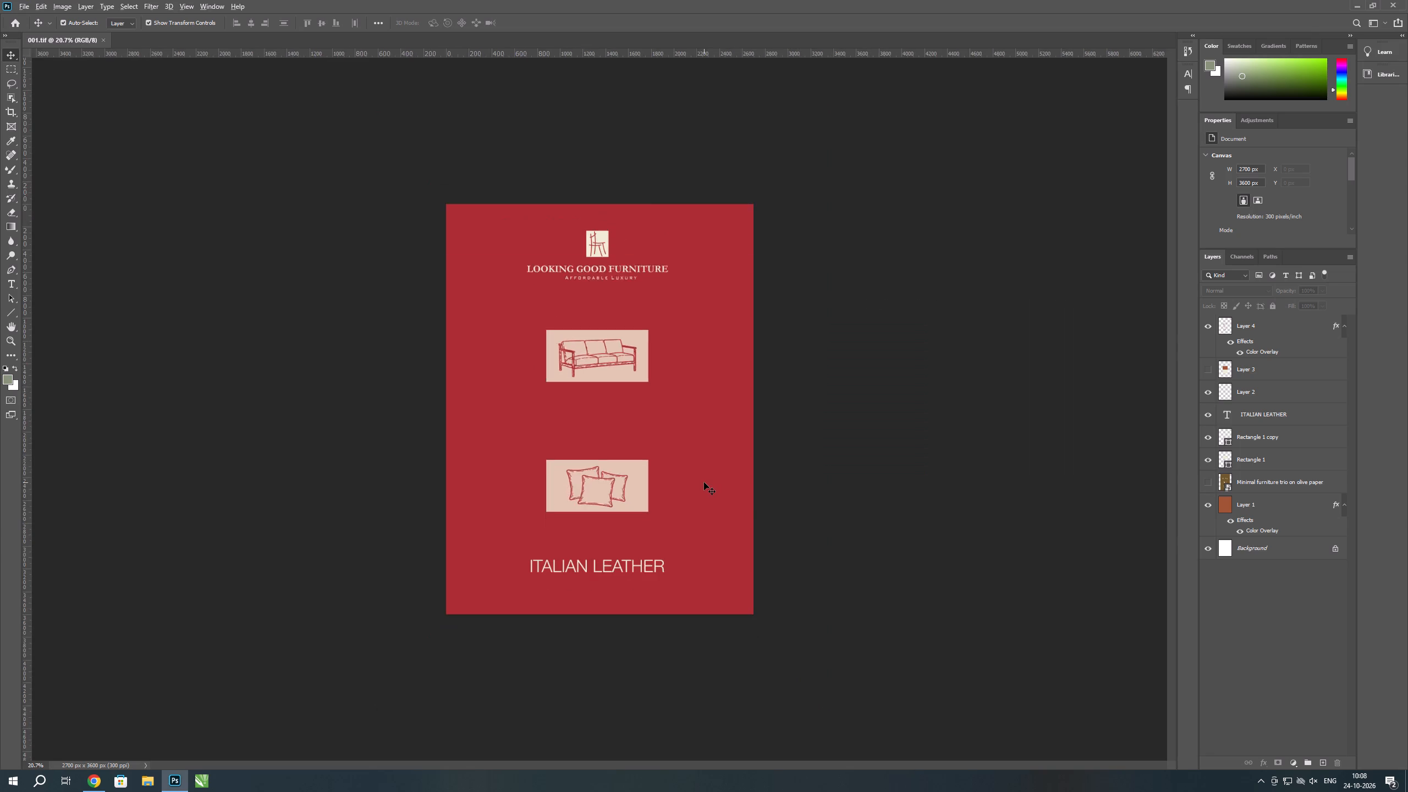
click(197, 779)
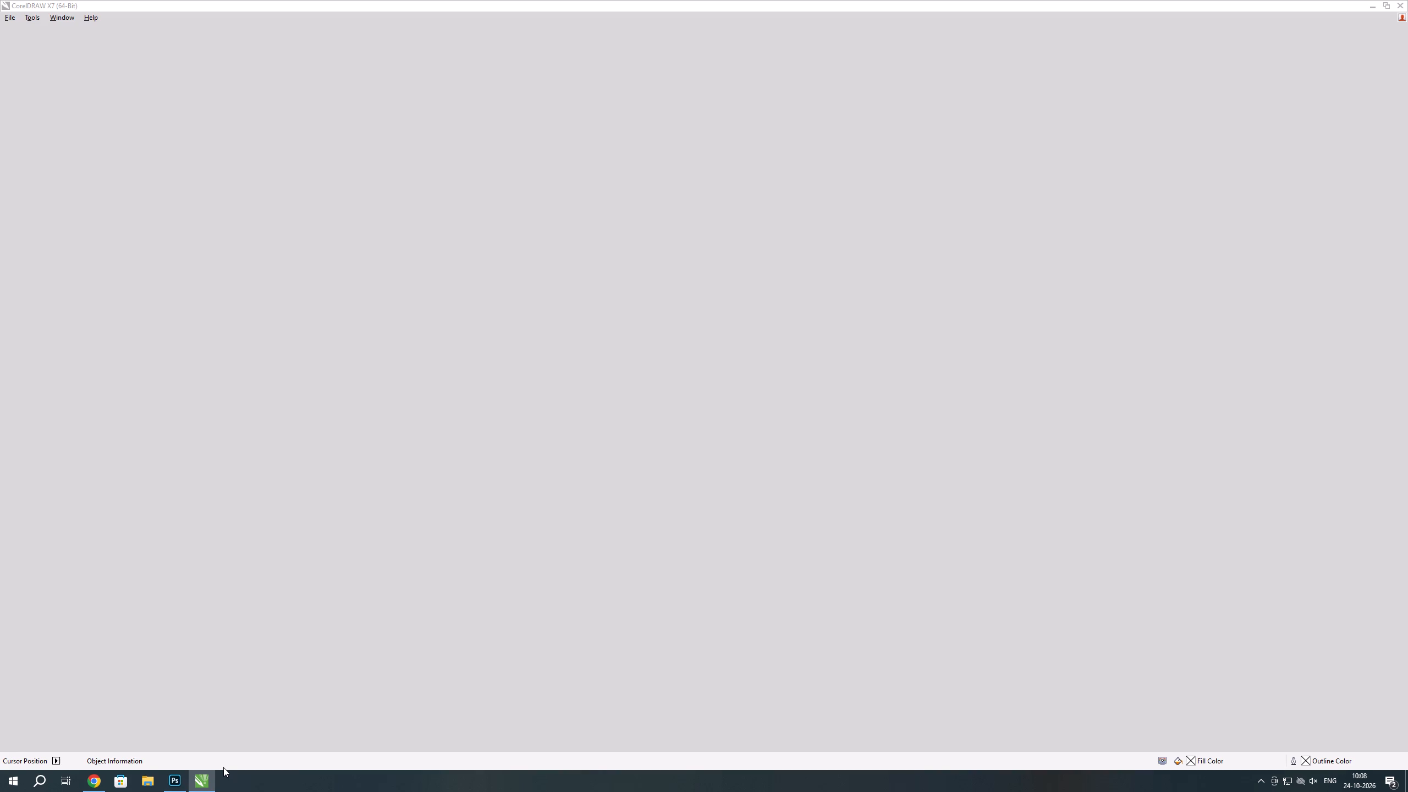
In Chrome, close the water proof icon search page and keep the order sheet open.
key(alt+Tab)
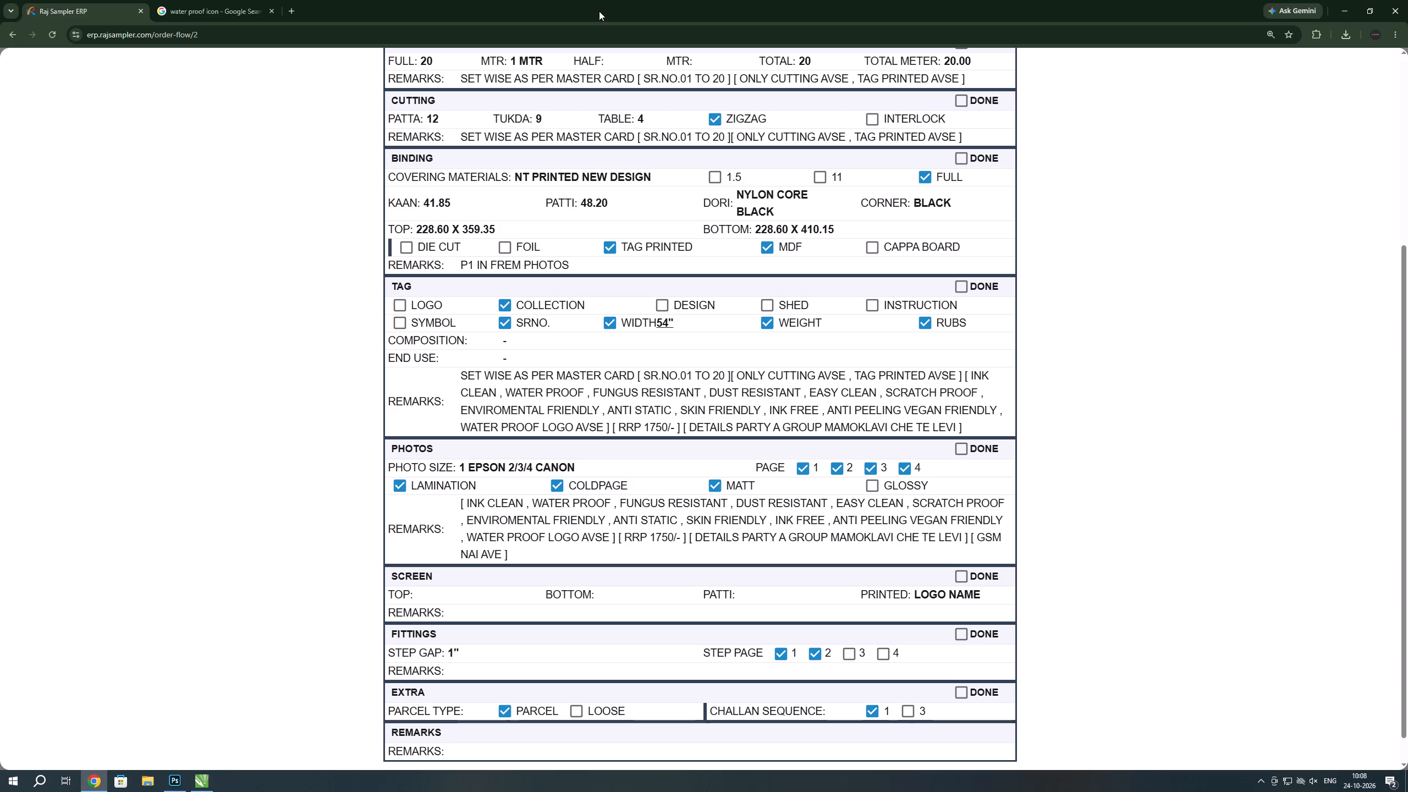
click(273, 11)
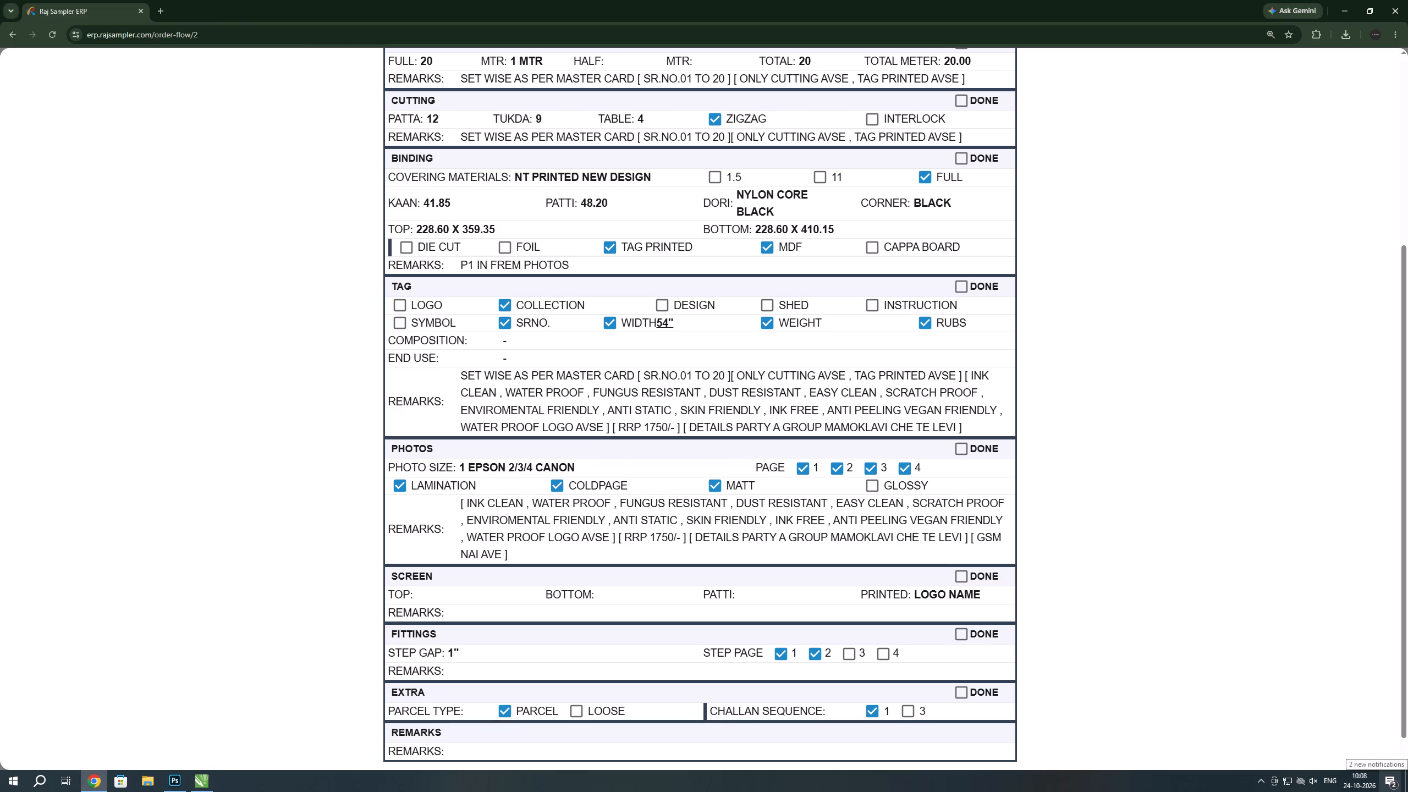
scroll(1407, 538, up, 8)
scroll(1357, 532, down, 7)
Open drawing 004 from the ITALIAN LEATHER (looking good) folder in D:\RUSHIKA.
key(alt+Tab)
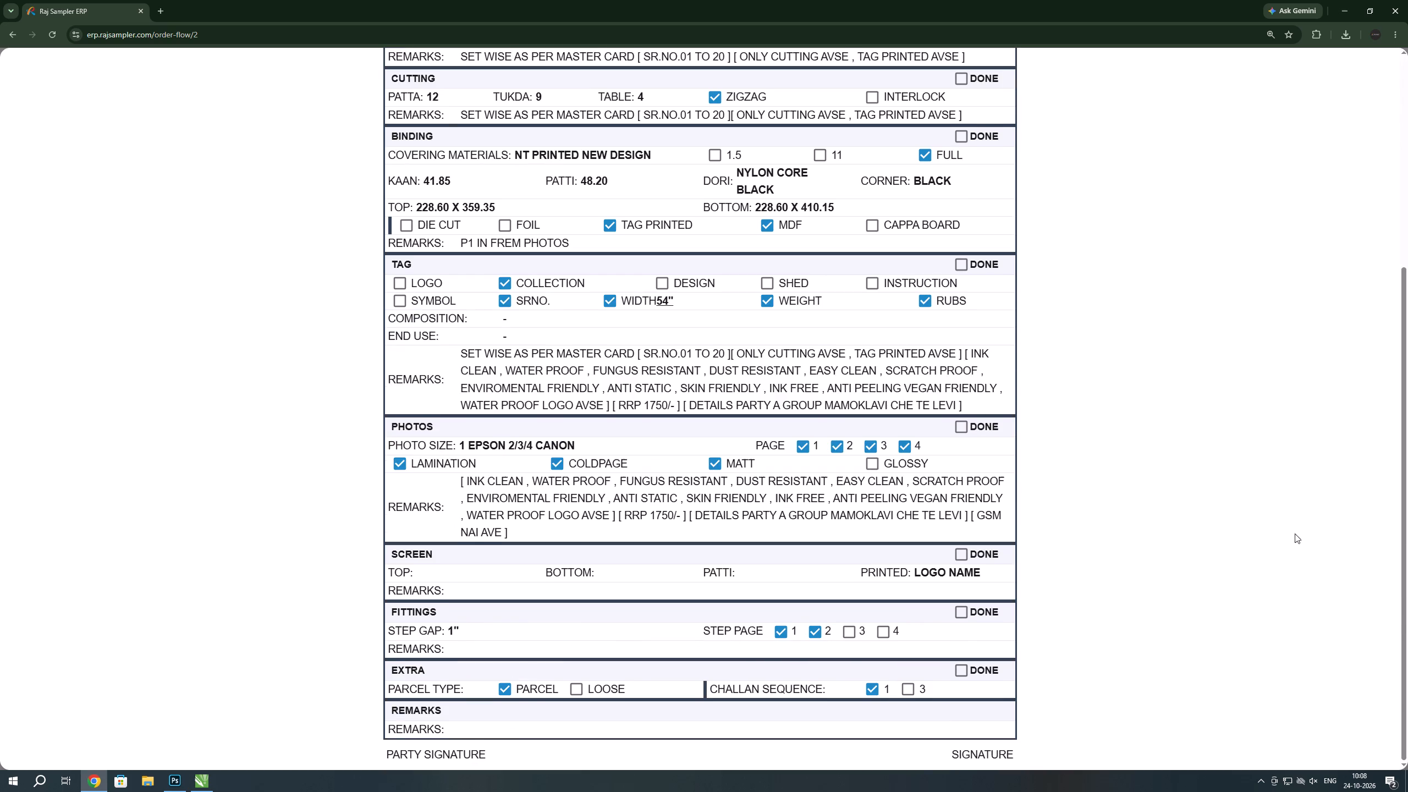
click(146, 791)
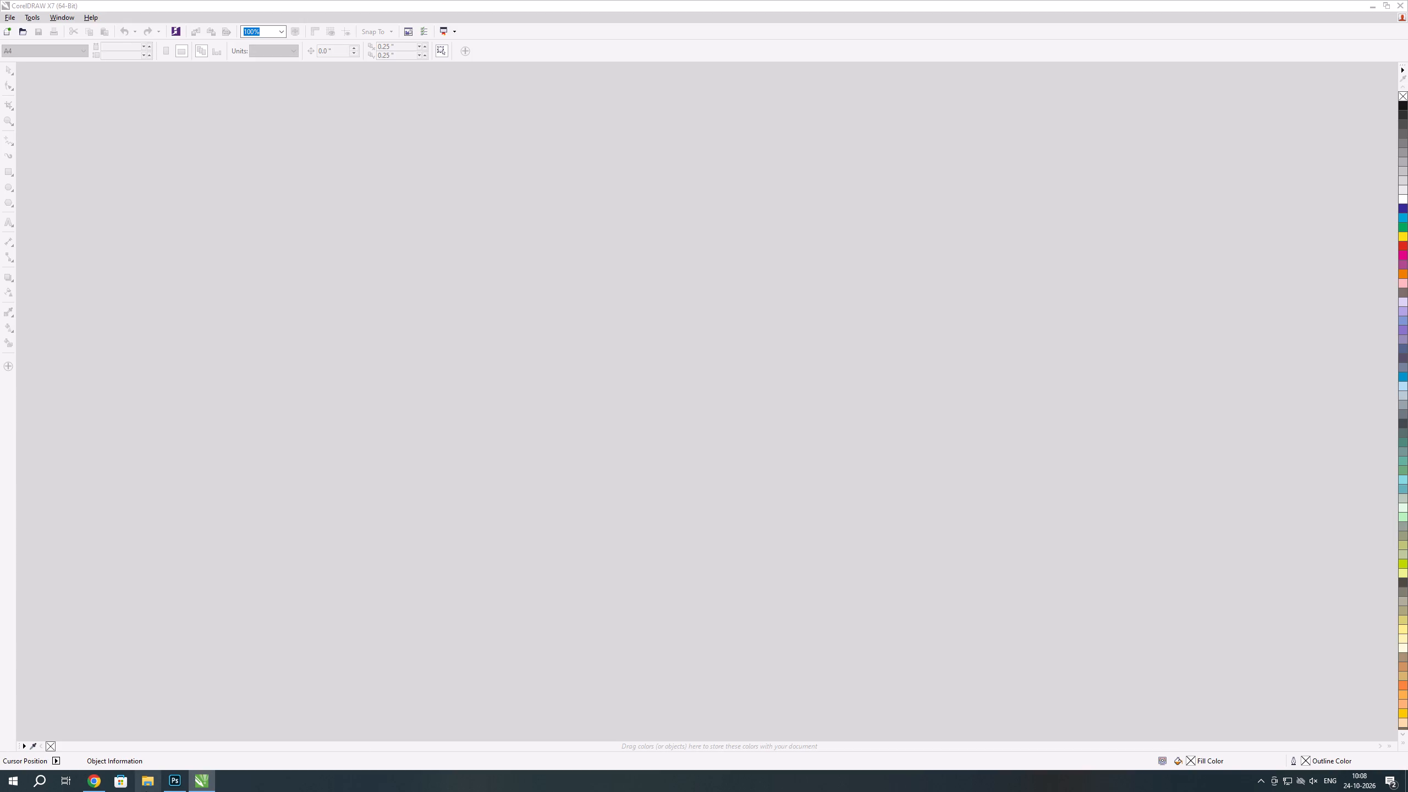
click(38, 229)
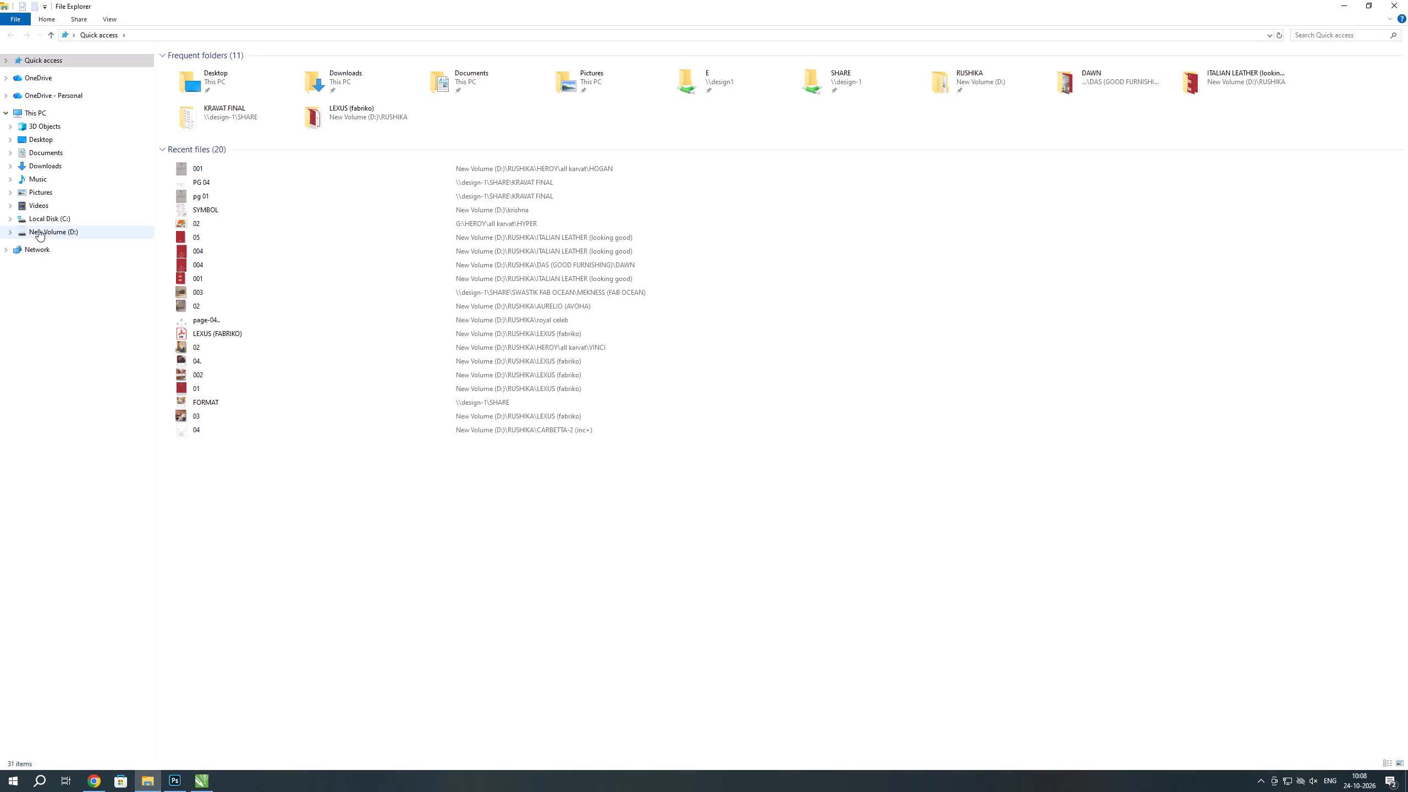
click(1407, 97)
double_click(1343, 97)
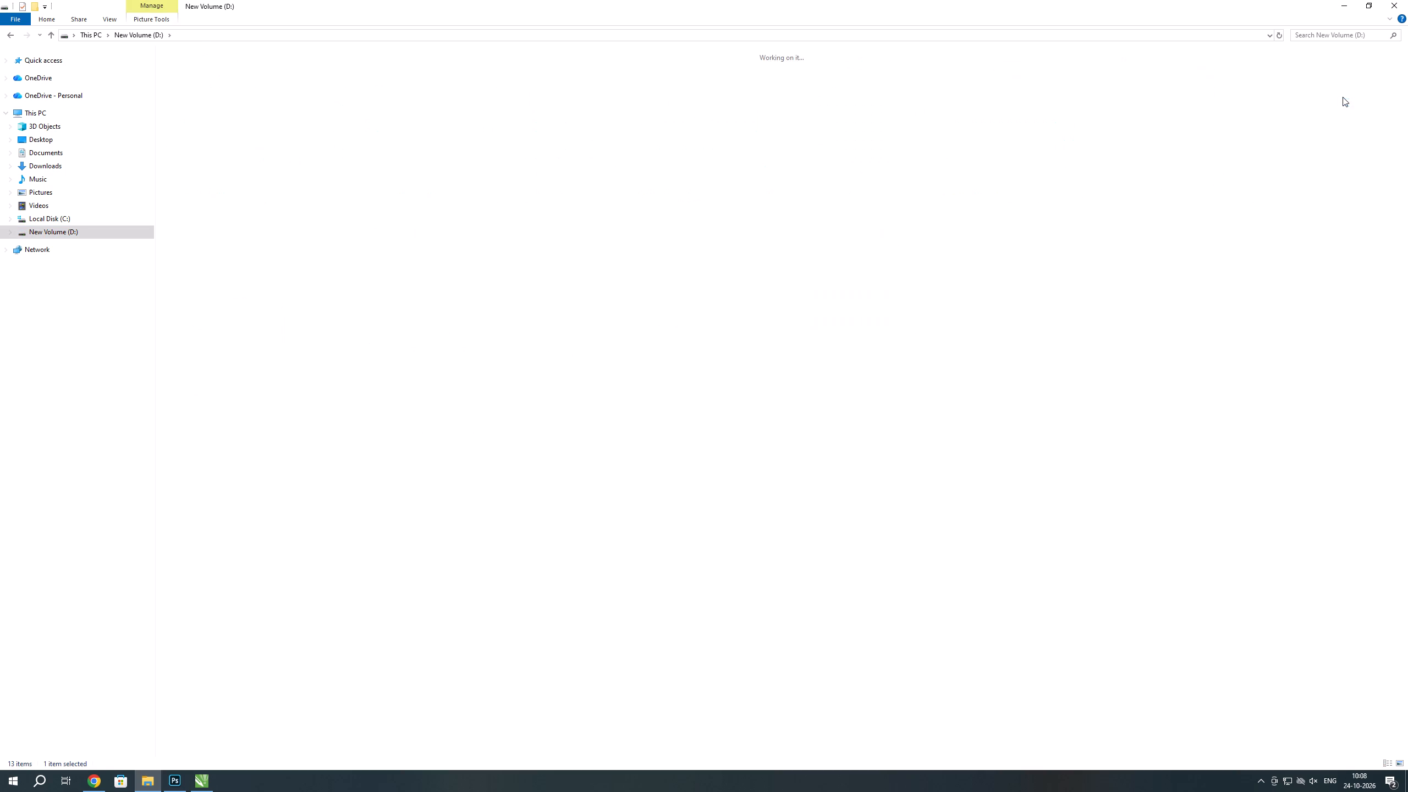
double_click(241, 124)
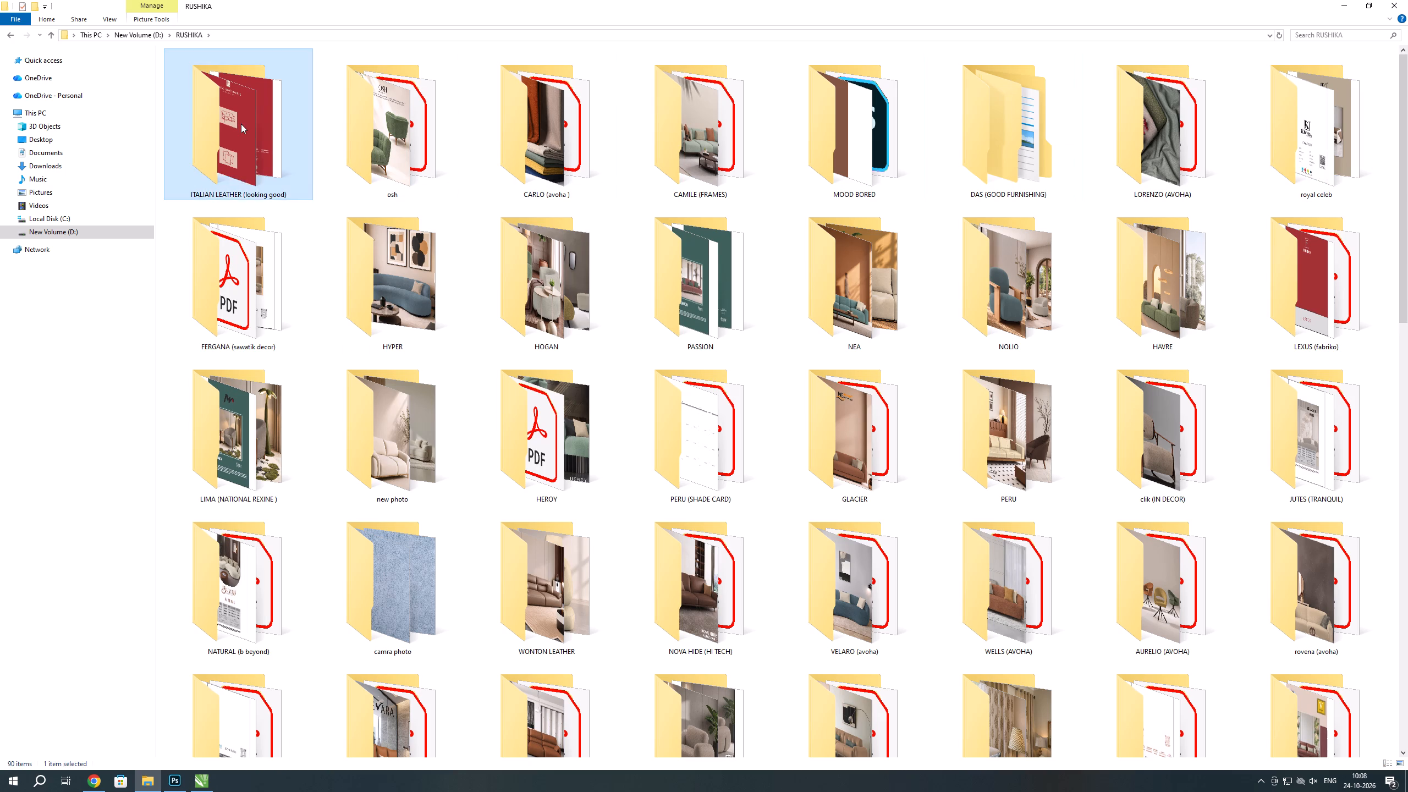
double_click(376, 142)
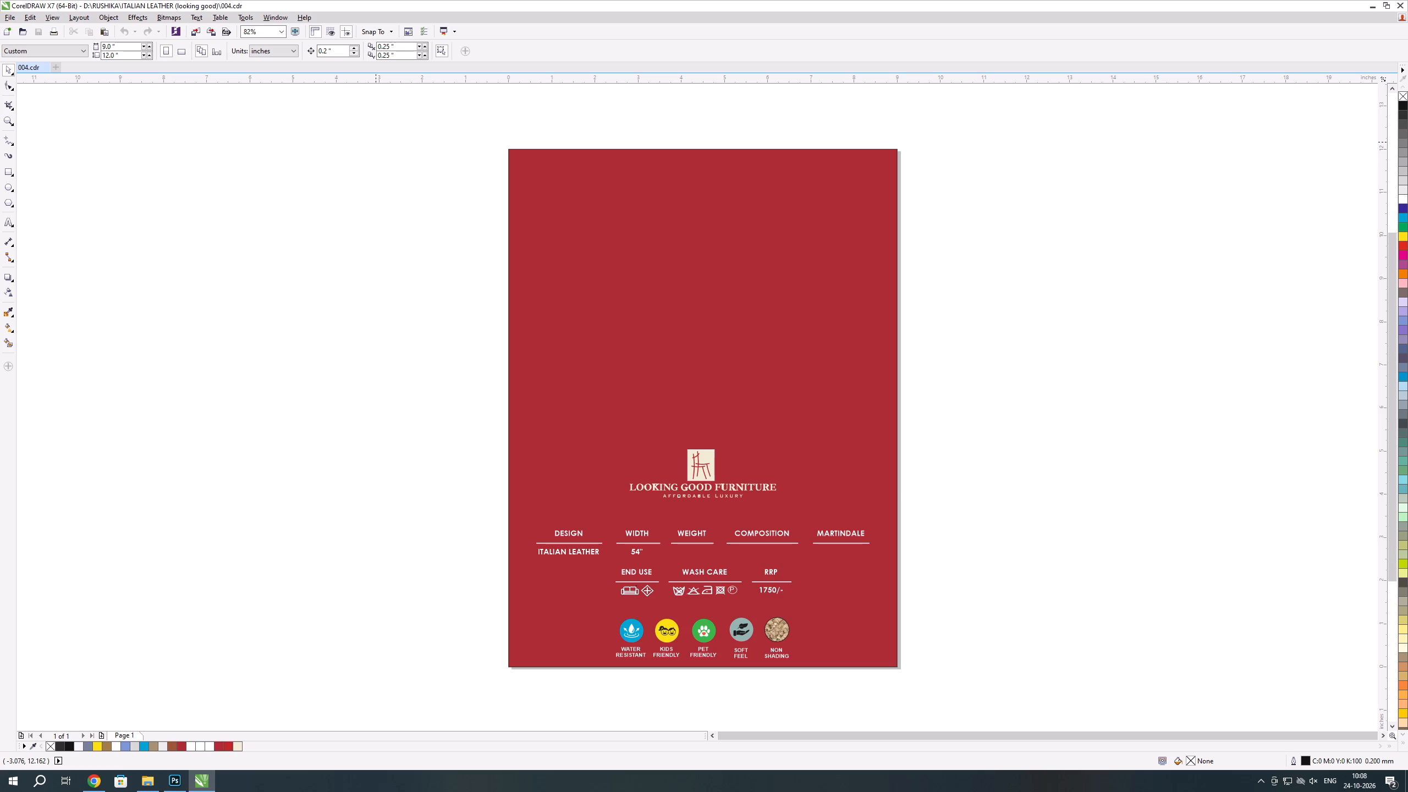
Open the SYMBOL drawing from the krishna folder on drive D.
key(alt+Tab)
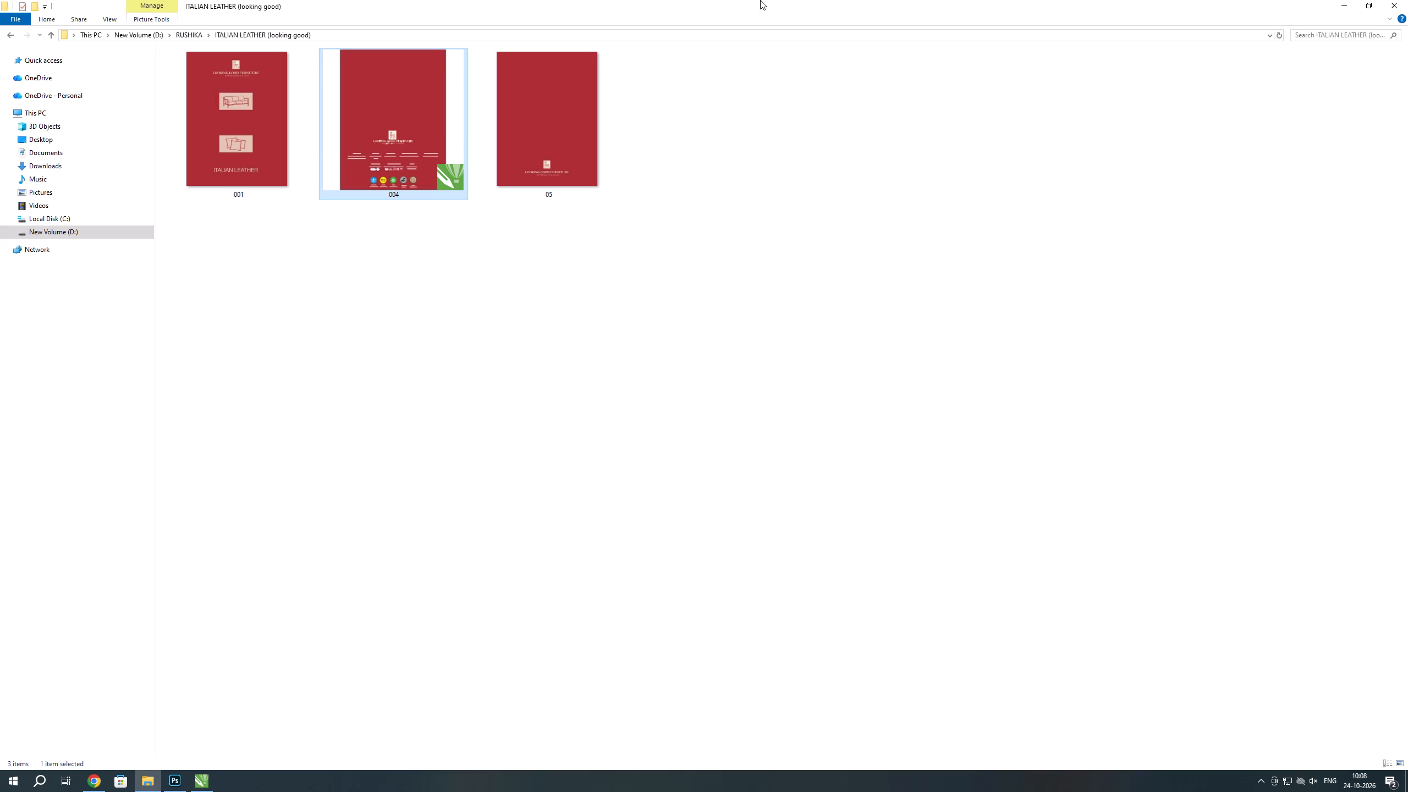
key(alt+Tab)
key(alt+Tab)
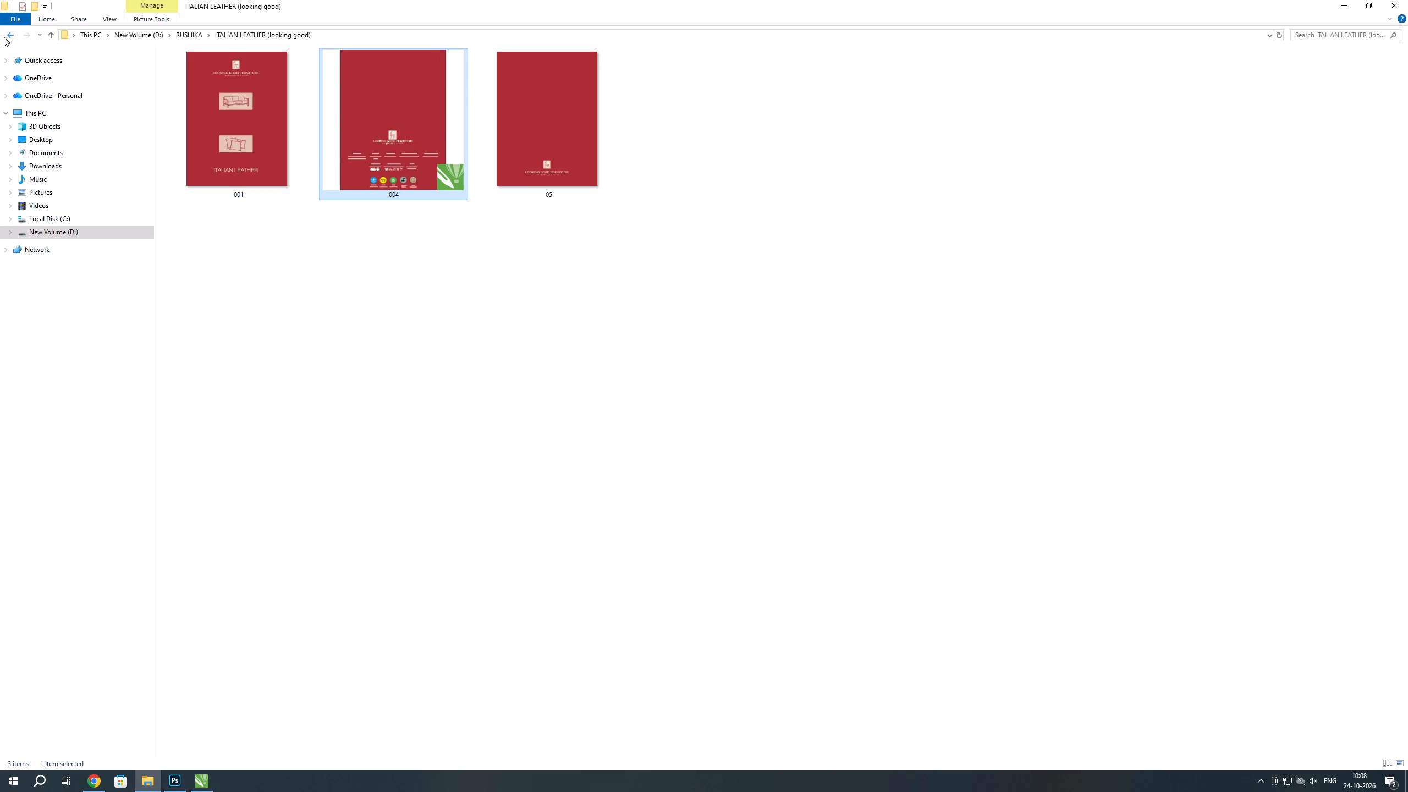
click(7, 34)
click(7, 34)
double_click(362, 302)
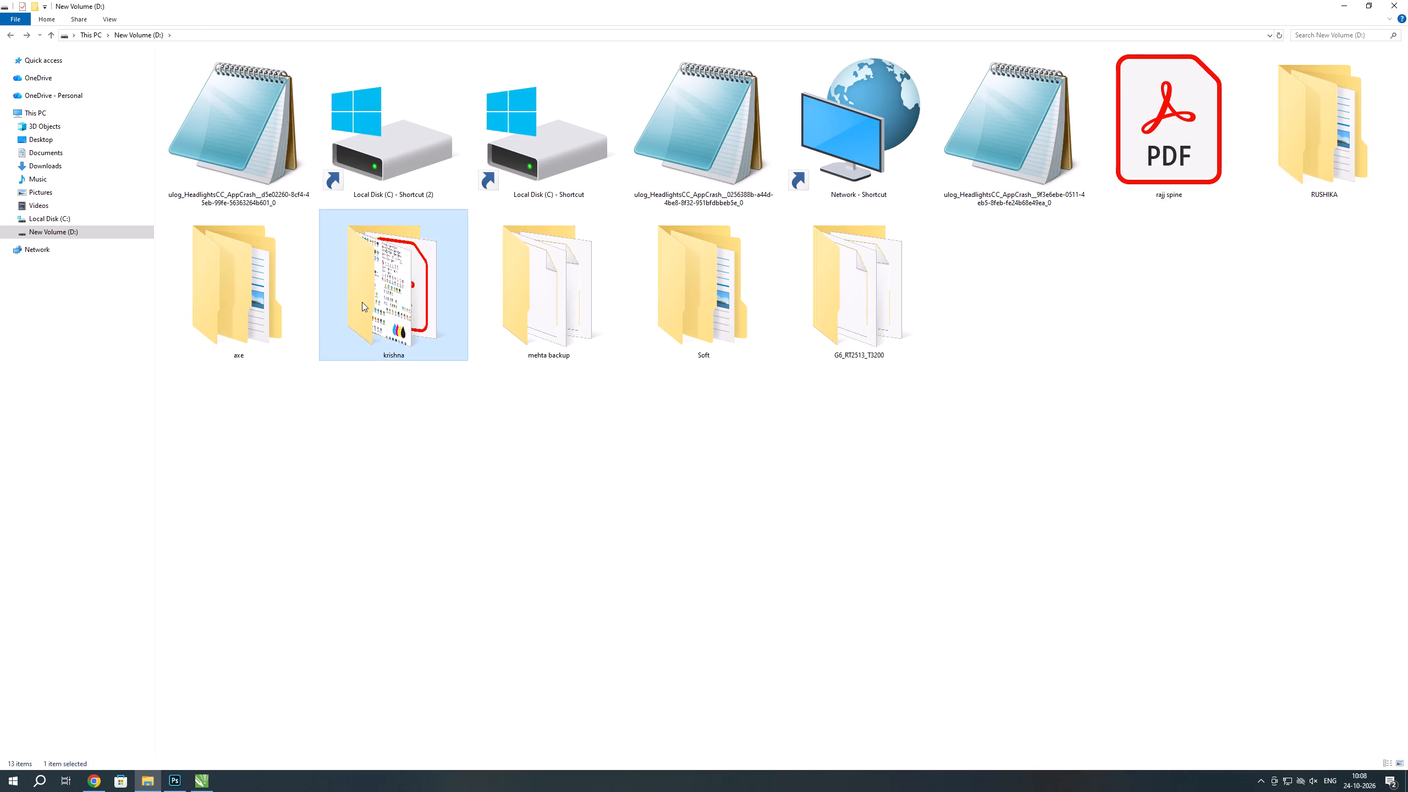
double_click(370, 156)
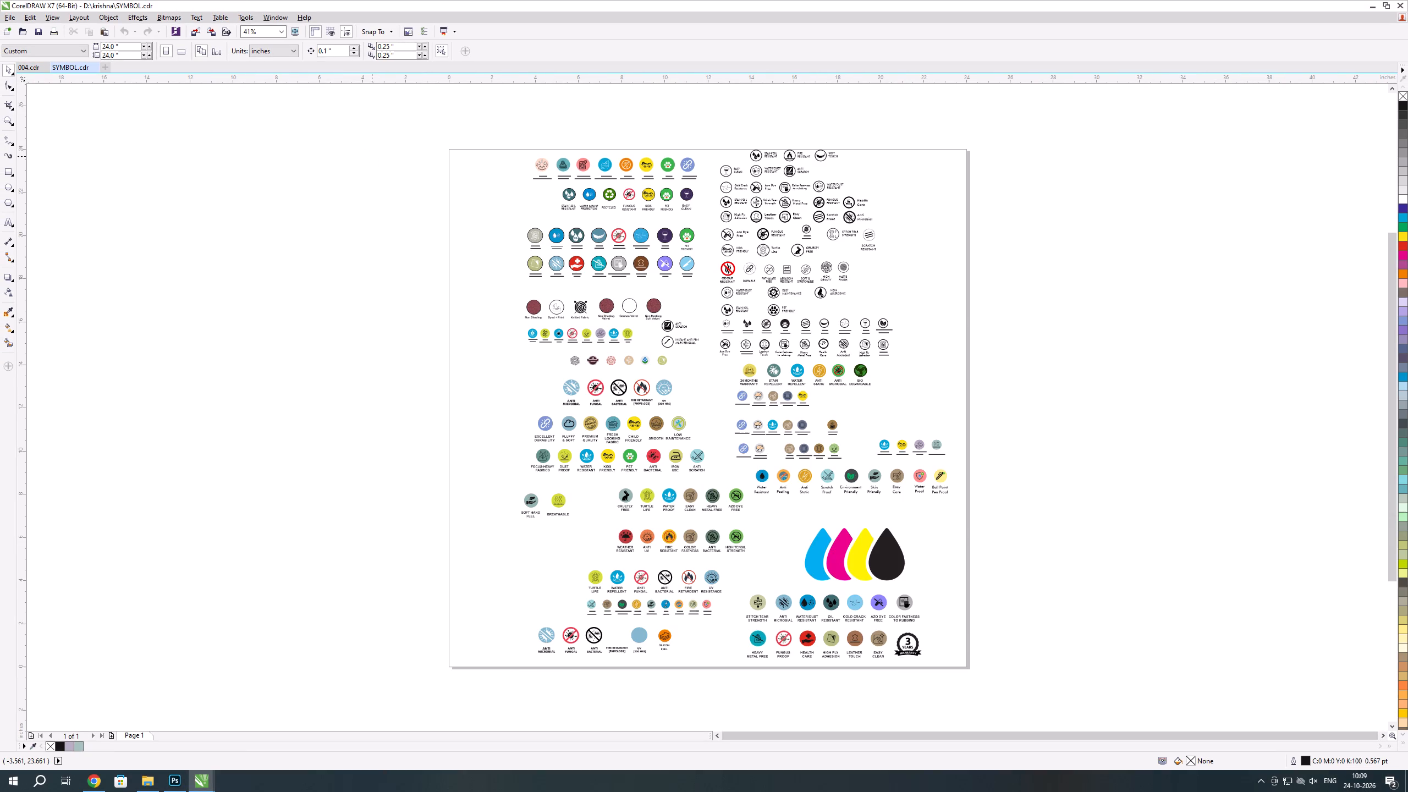
Duplicate the Ink Free icon with its caption and place the copy in the empty area left of the page.
scroll(427, 791, up, 1)
scroll(723, 637, up, 1)
scroll(553, 582, up, 2)
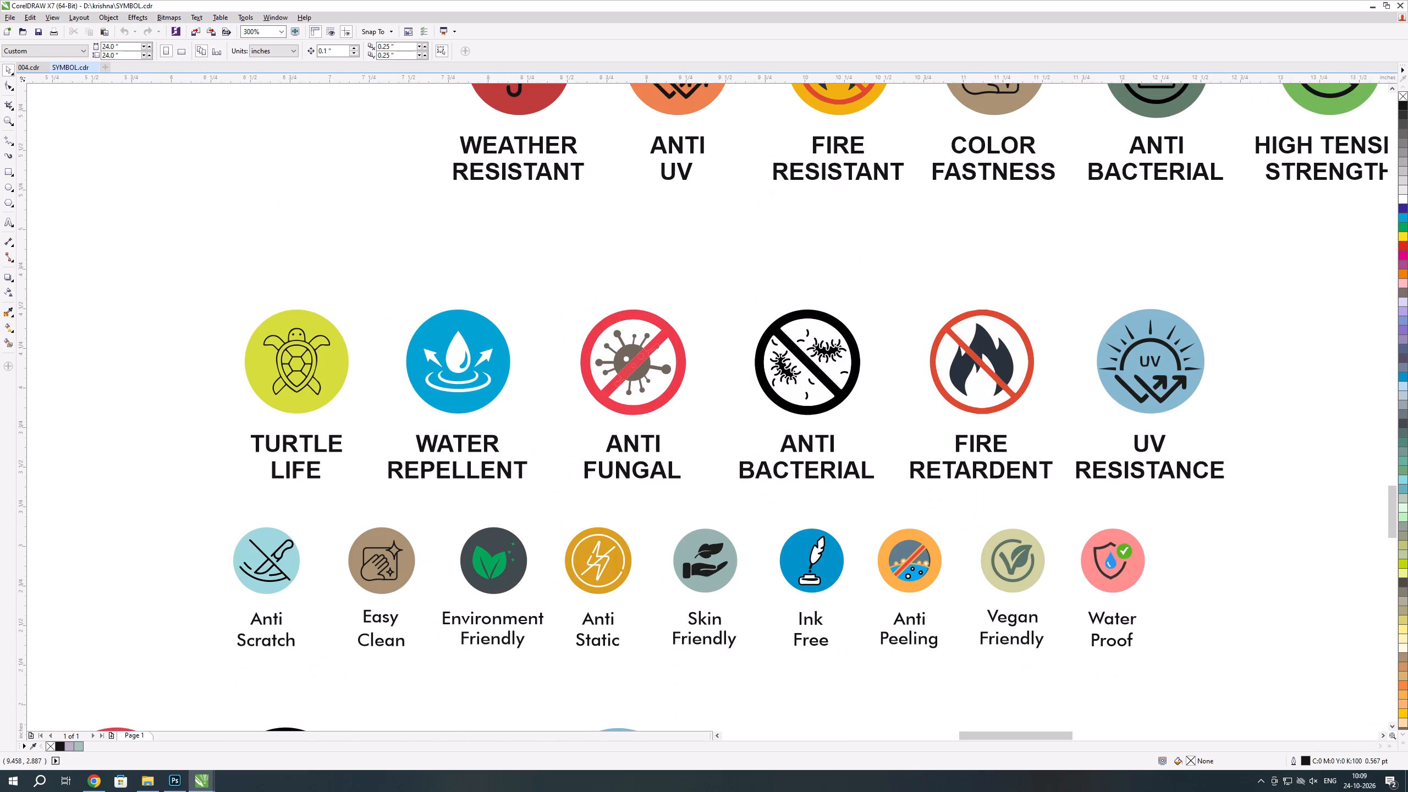
drag(773, 520, 851, 661)
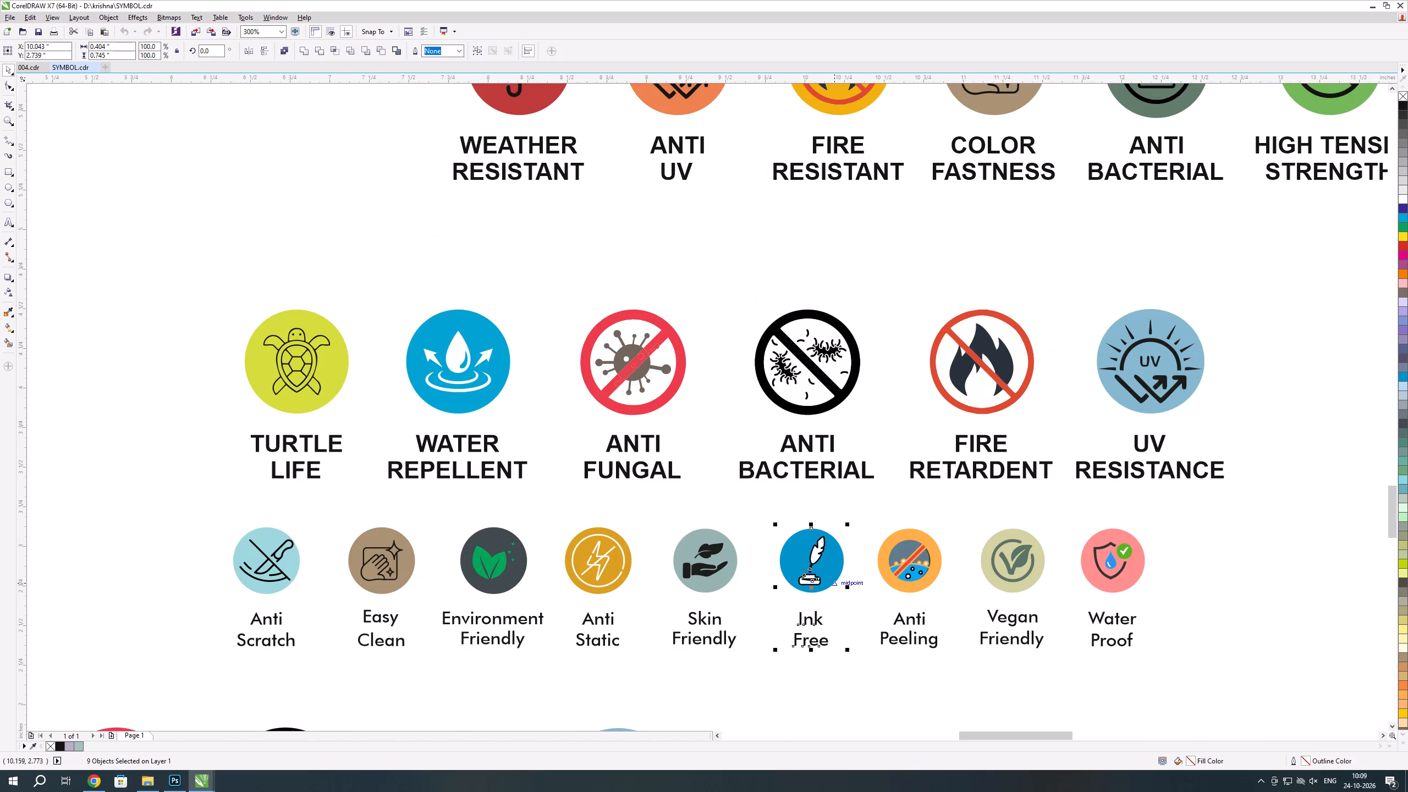
scroll(827, 574, down, 2)
key(ctrl+c)
key(ctrl+v)
drag(821, 568, 178, 421)
click(178, 421)
click(258, 435)
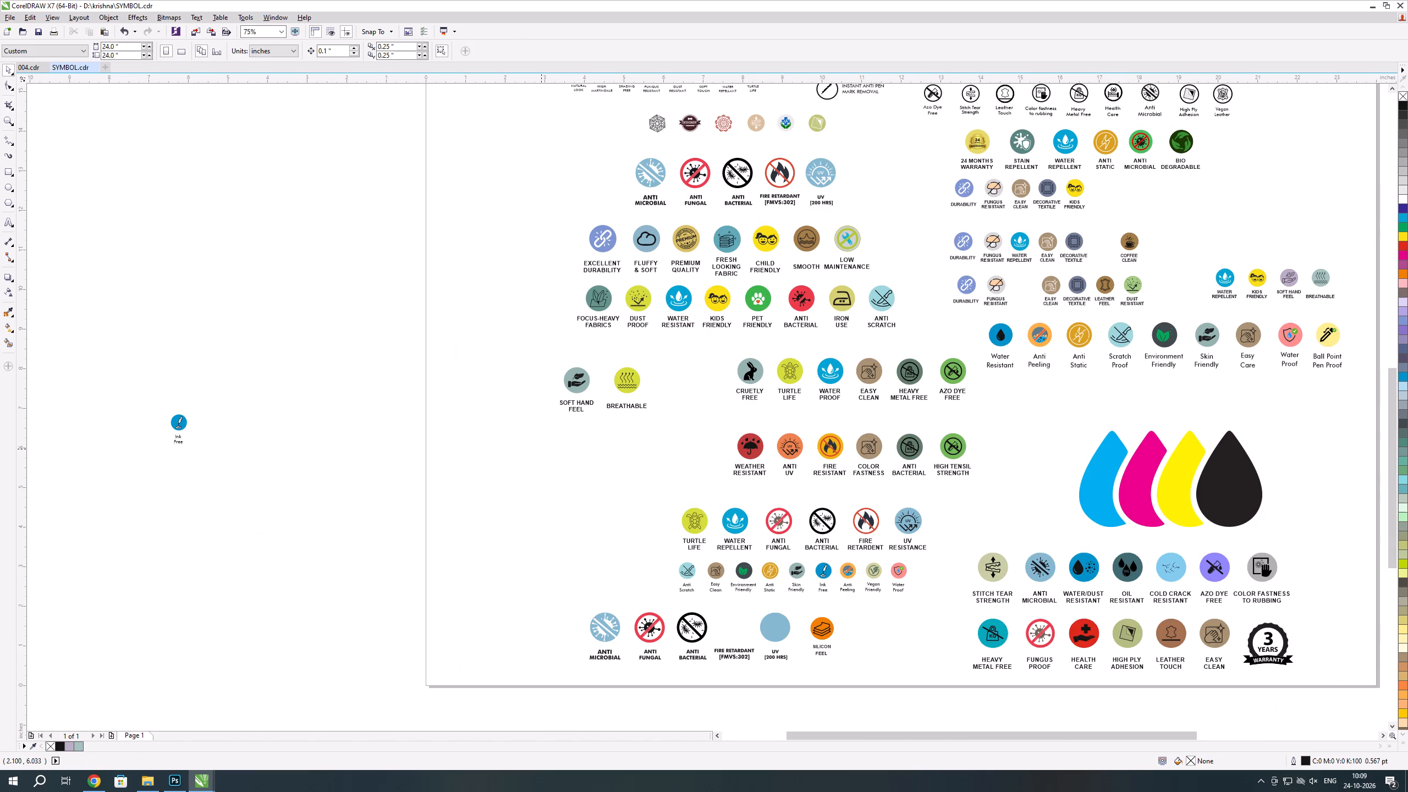
Duplicate the blue WATER PROOF icon with its caption and place the copy beside the Ink Free copy outside the page.
scroll(823, 400, up, 1)
drag(796, 304, 854, 399)
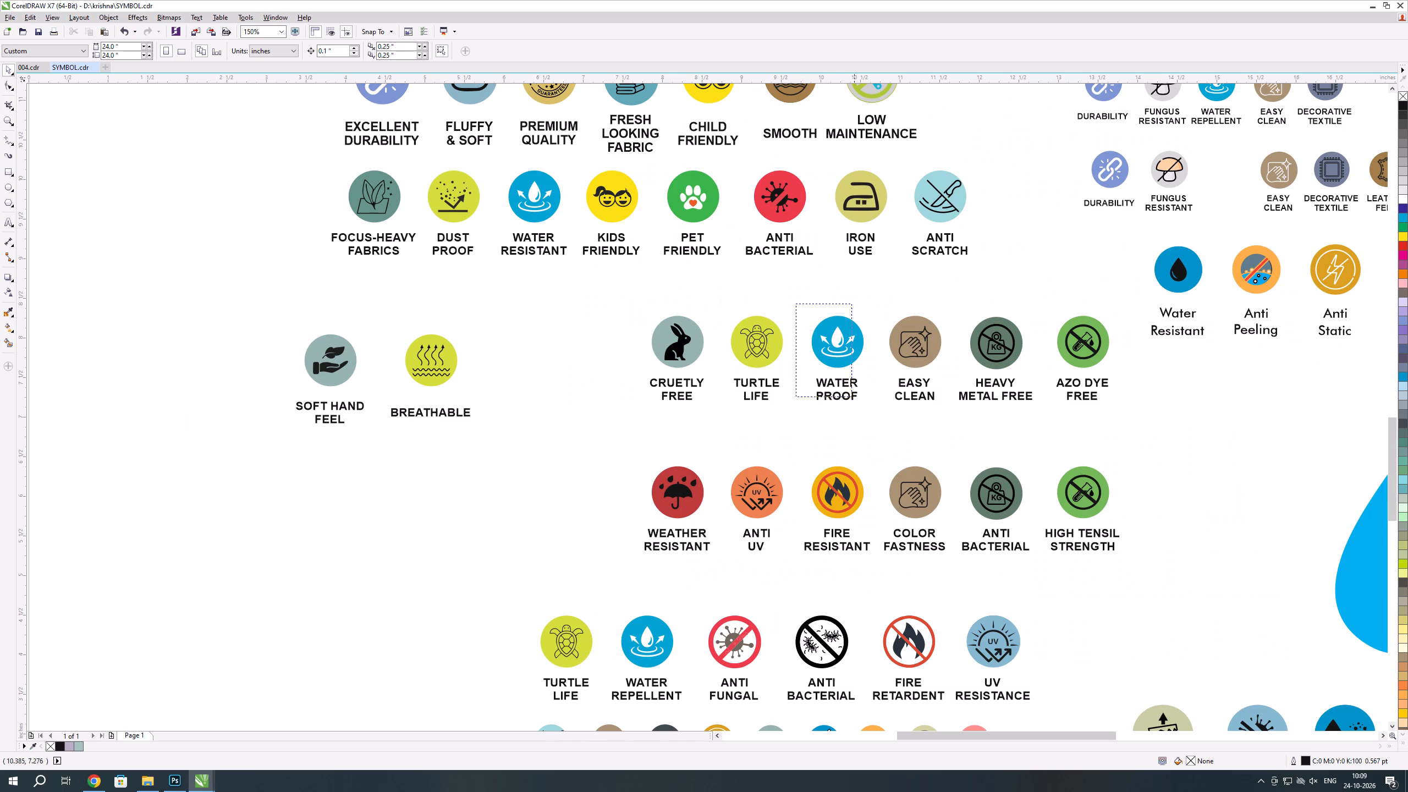
drag(854, 399, 877, 420)
scroll(873, 413, down, 1)
key(ctrl+c)
key(ctrl+v)
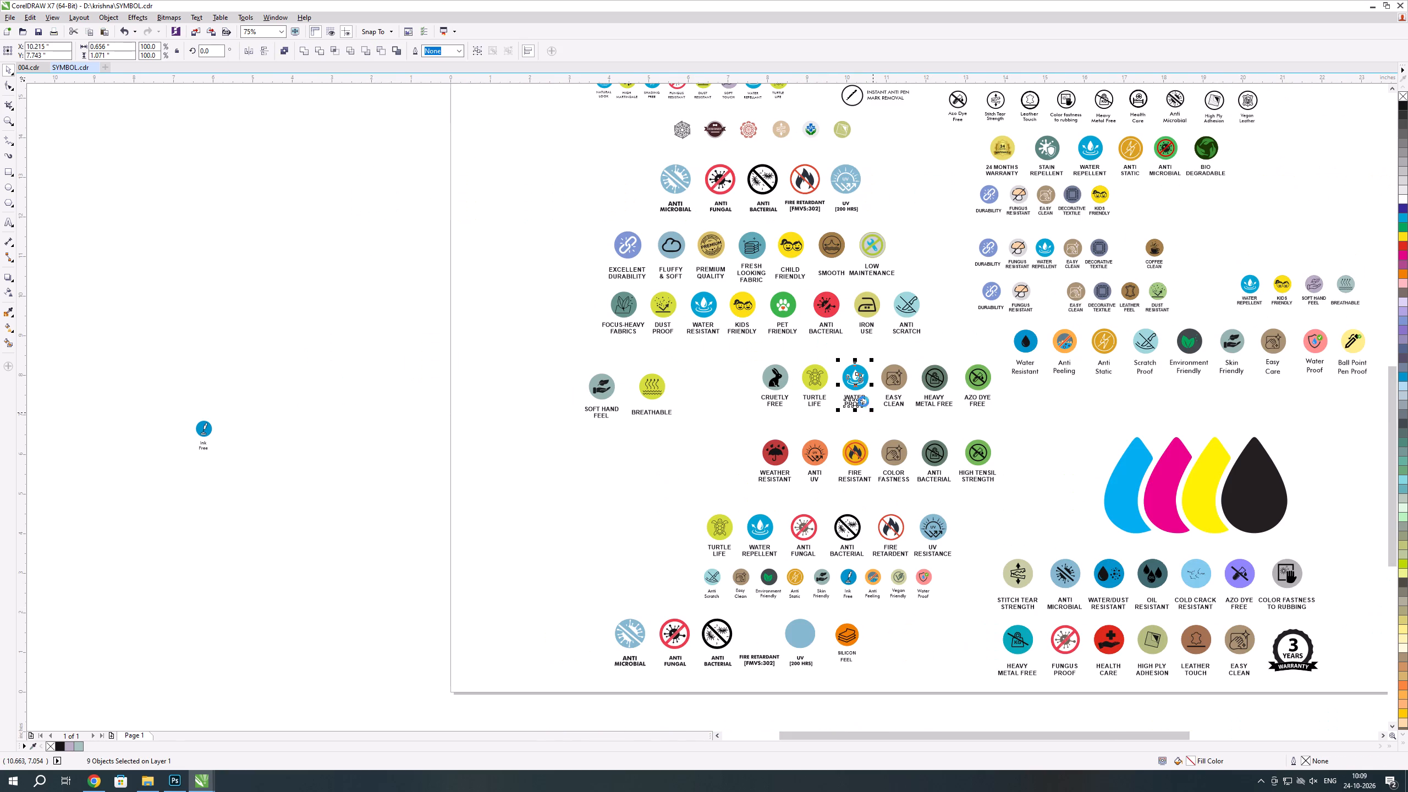
drag(853, 382, 248, 432)
click(304, 426)
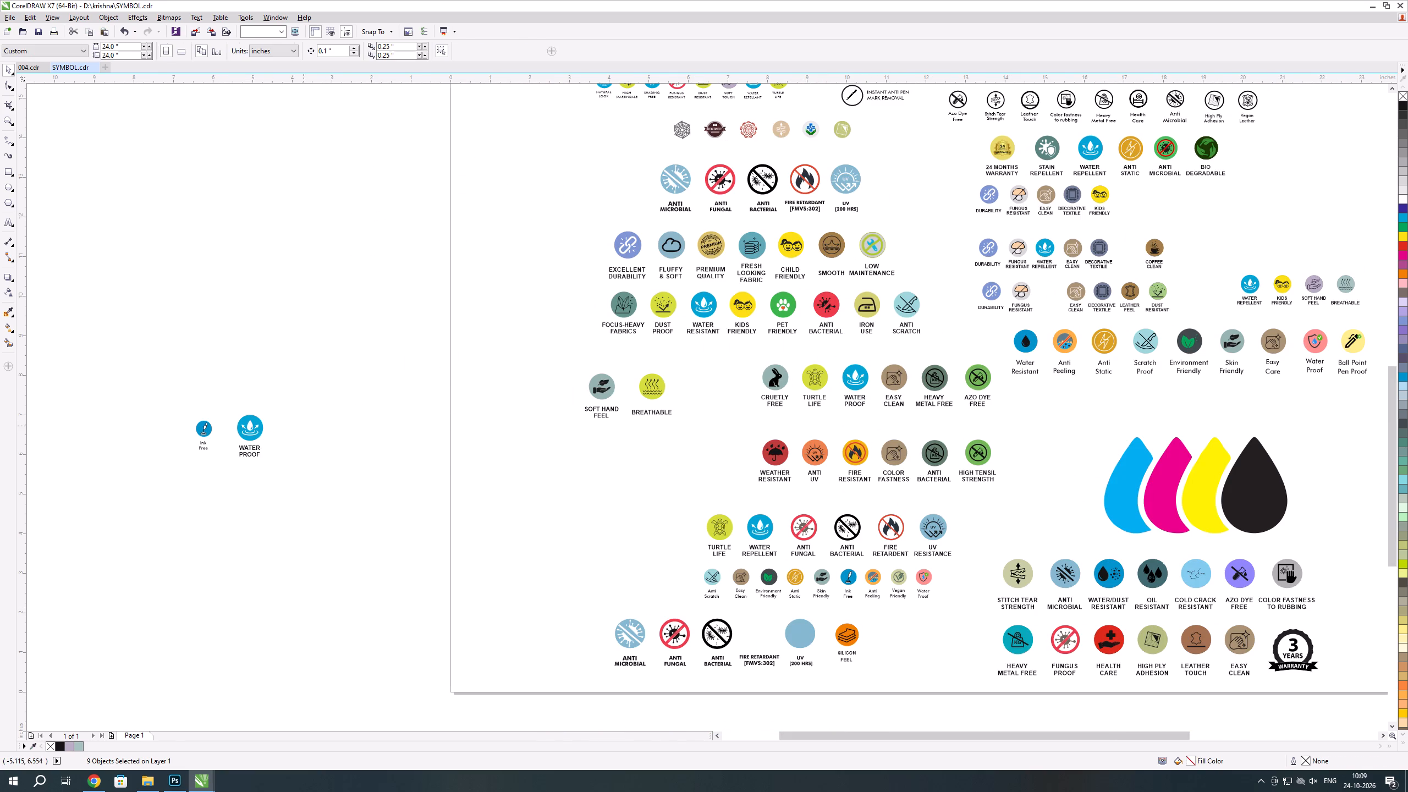
Check the order sheet remarks for the requested features and search the SYMBOL drawing for the Fungus Resistant icon.
key(alt+Tab)
key(alt+Tab)
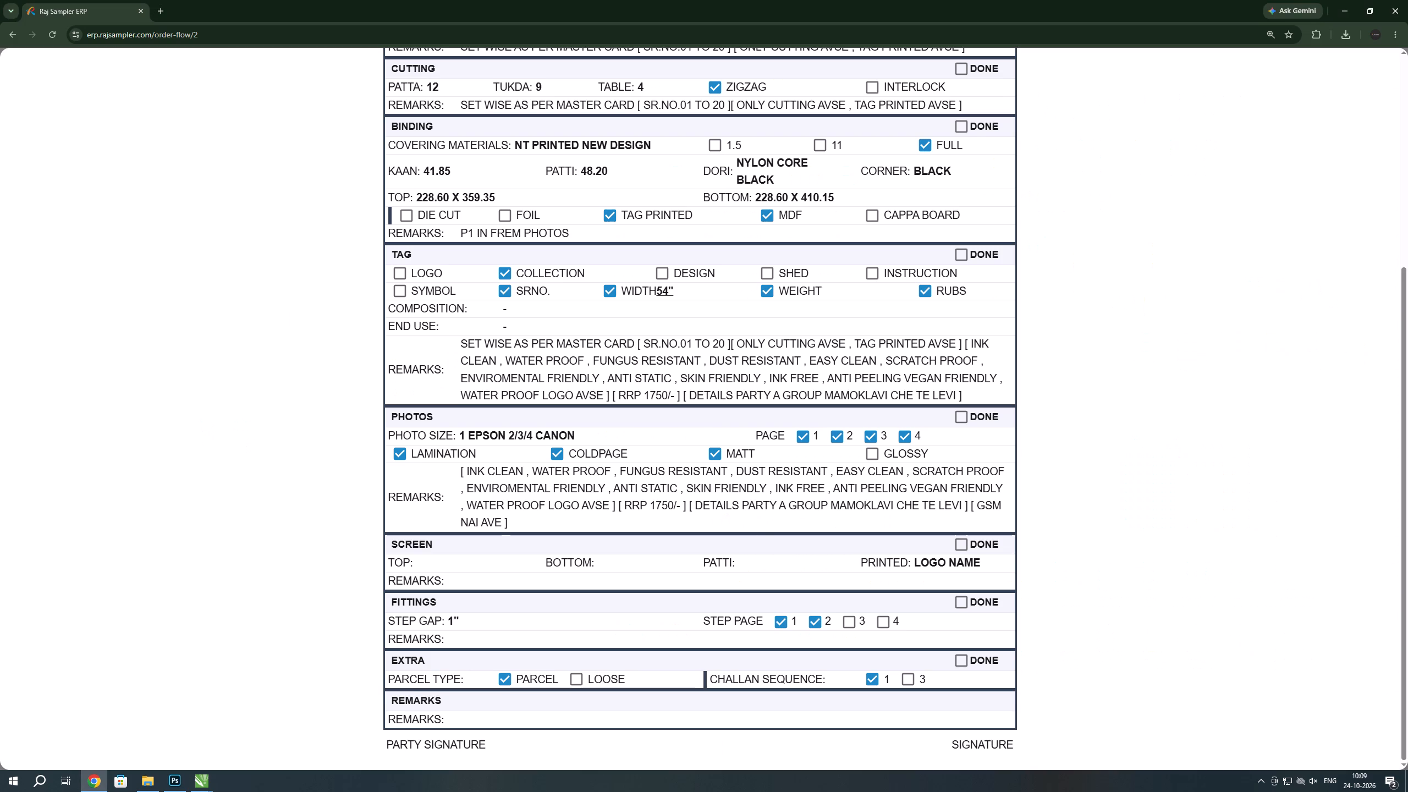
key(alt+Tab)
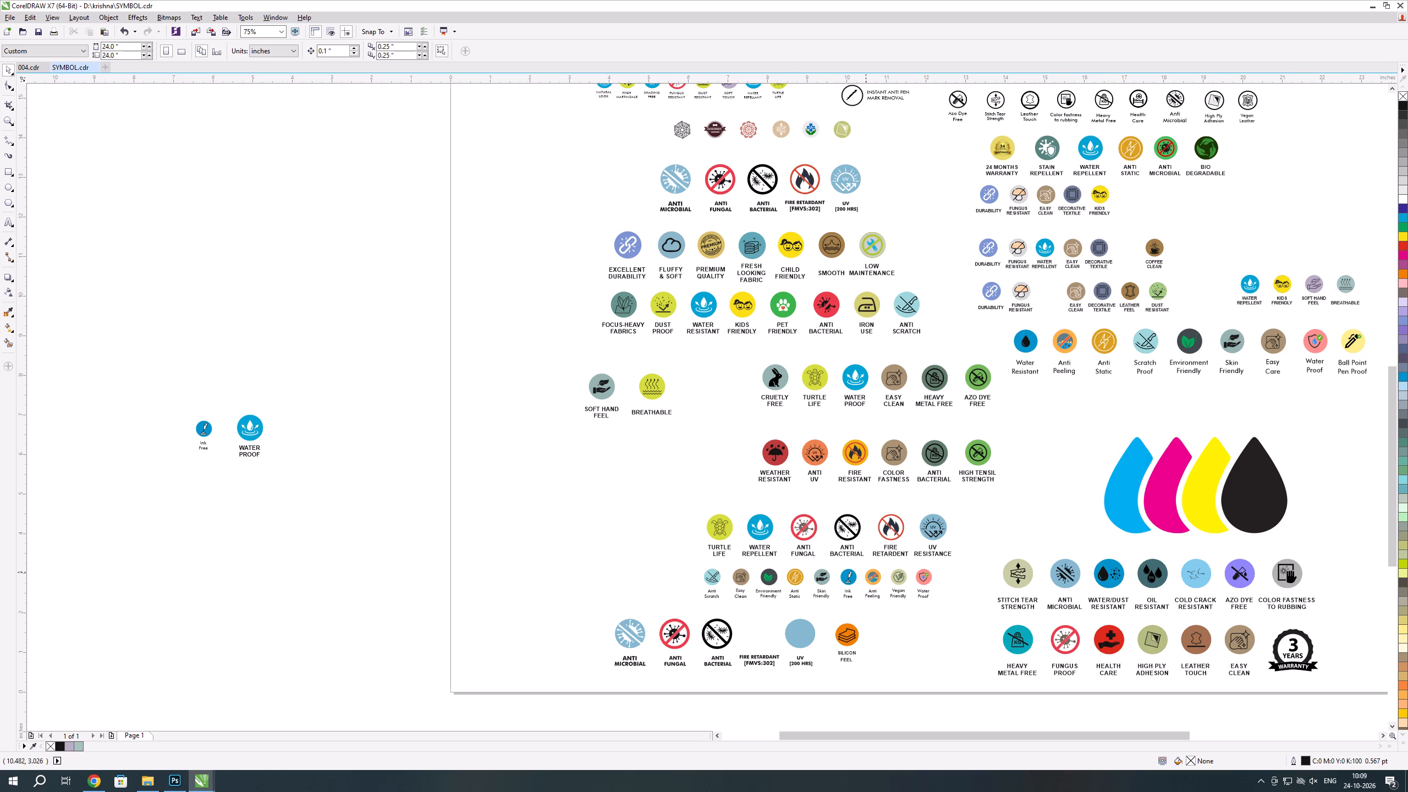
scroll(776, 571, down, 1)
scroll(802, 654, up, 1)
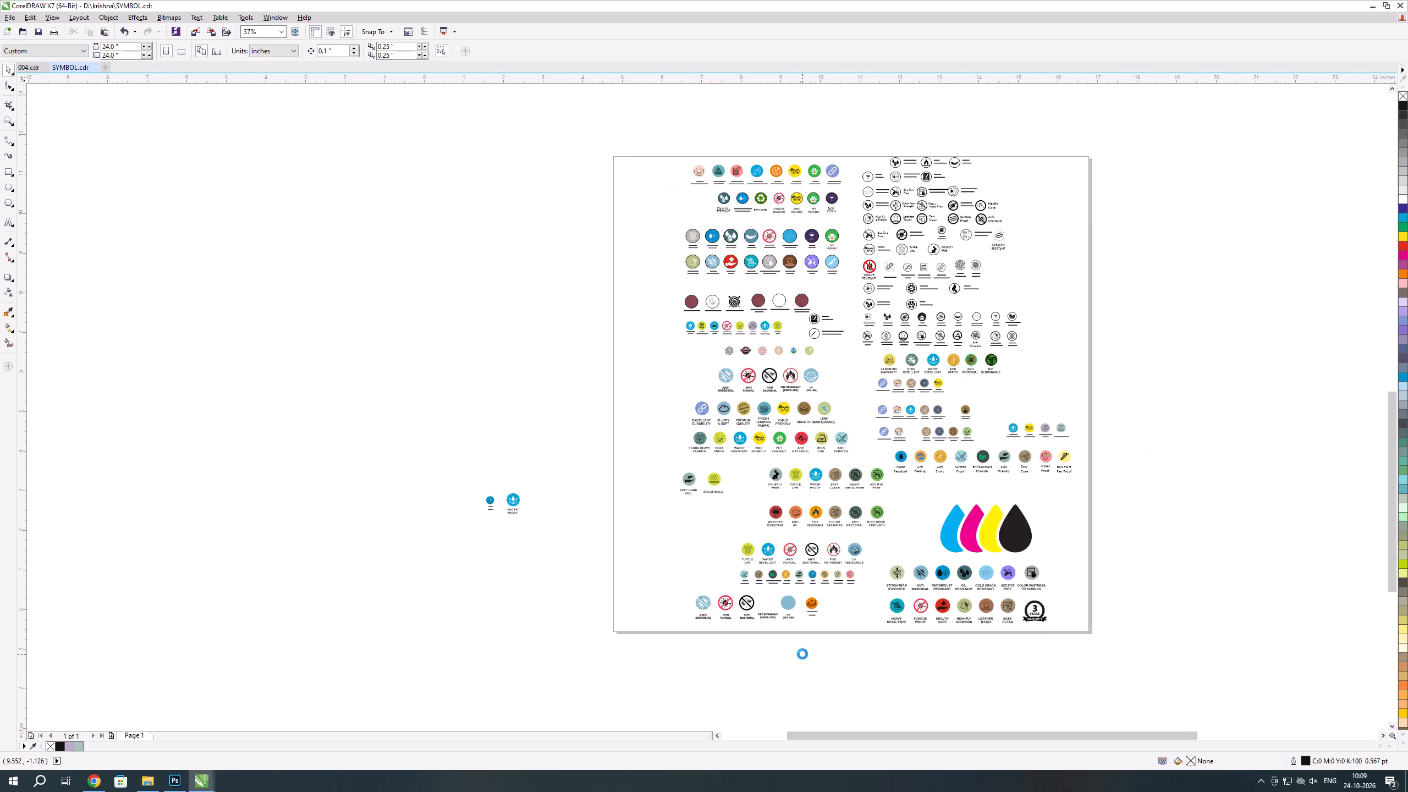
scroll(632, 592, up, 1)
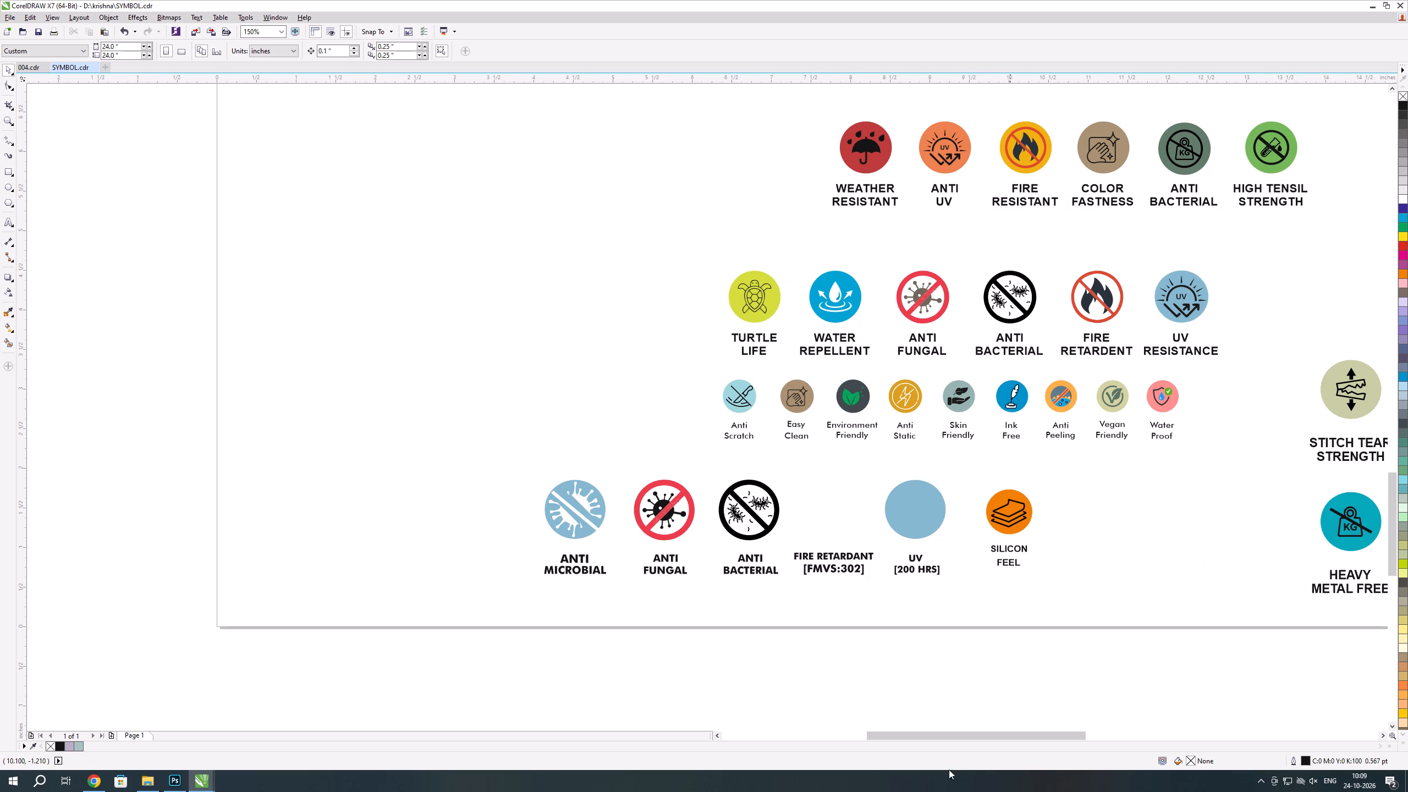
scroll(802, 376, down, 1)
scroll(950, 390, up, 1)
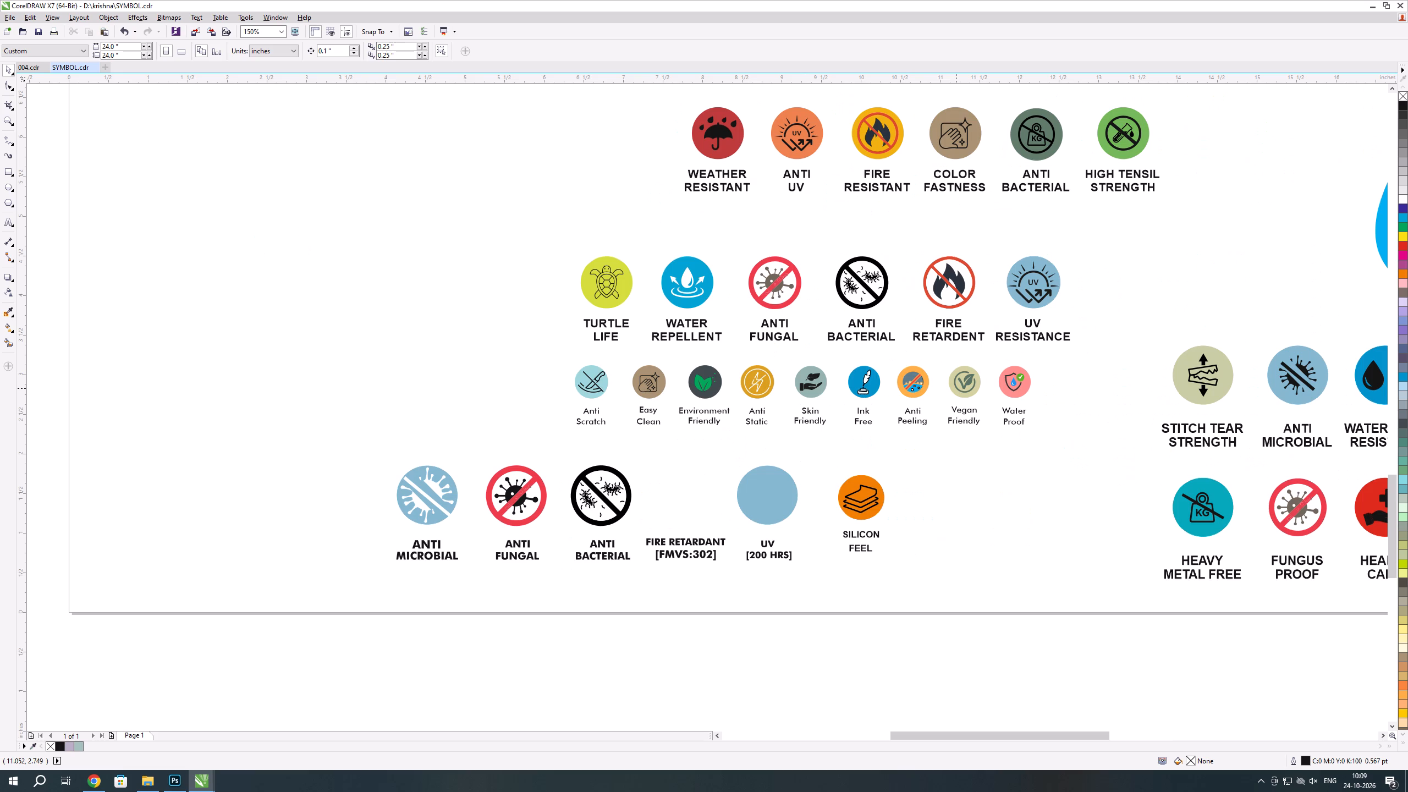
scroll(904, 408, up, 1)
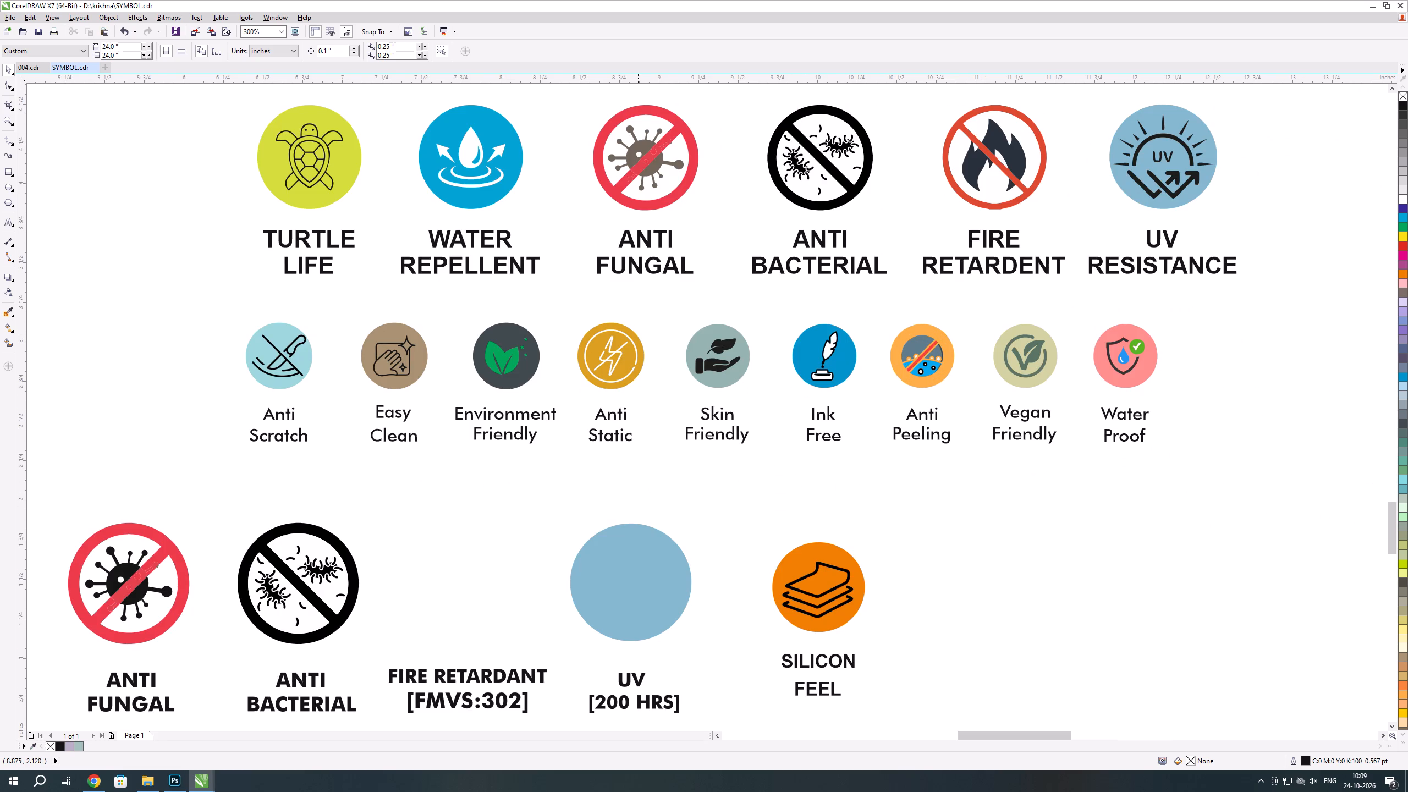
scroll(633, 480, down, 2)
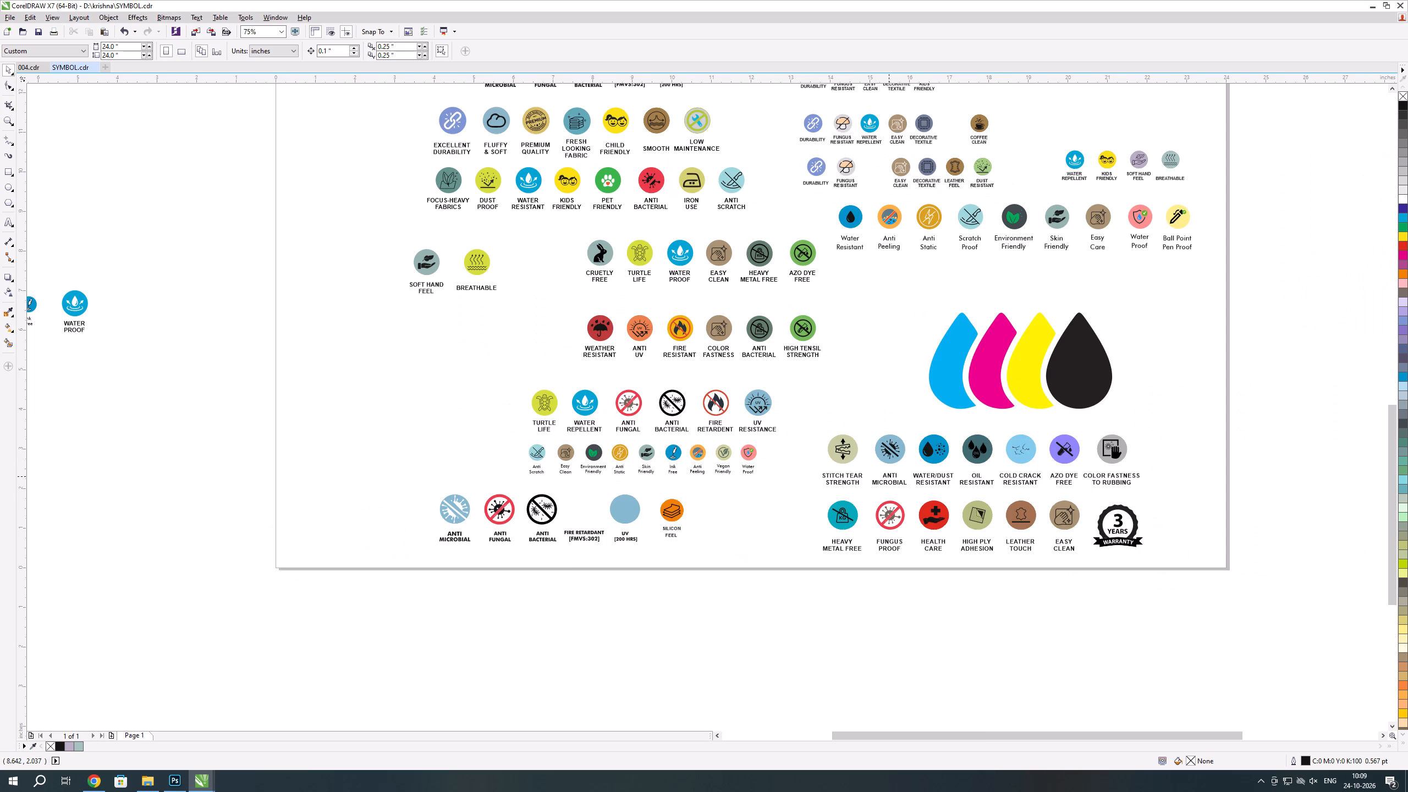
scroll(1090, 506, up, 1)
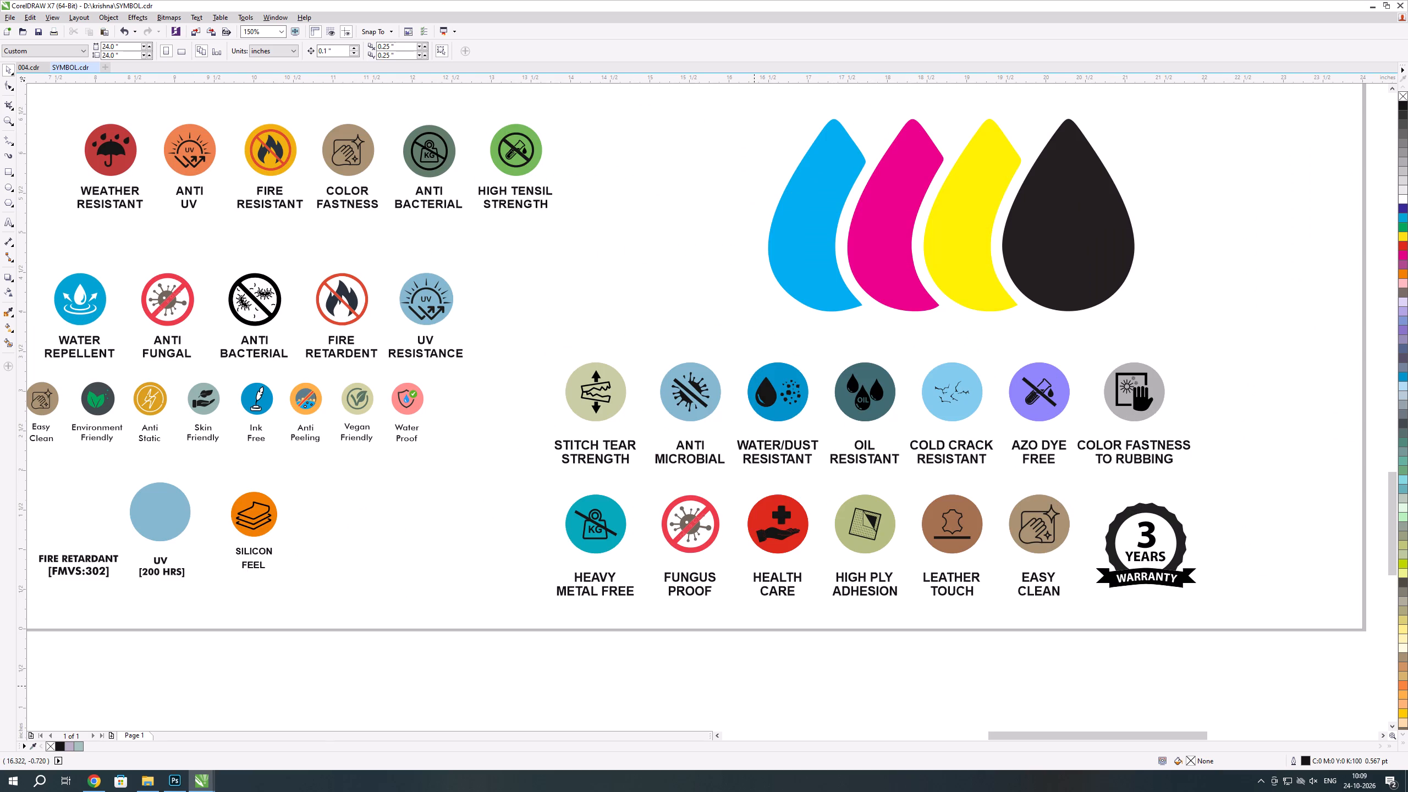
scroll(665, 607, down, 1)
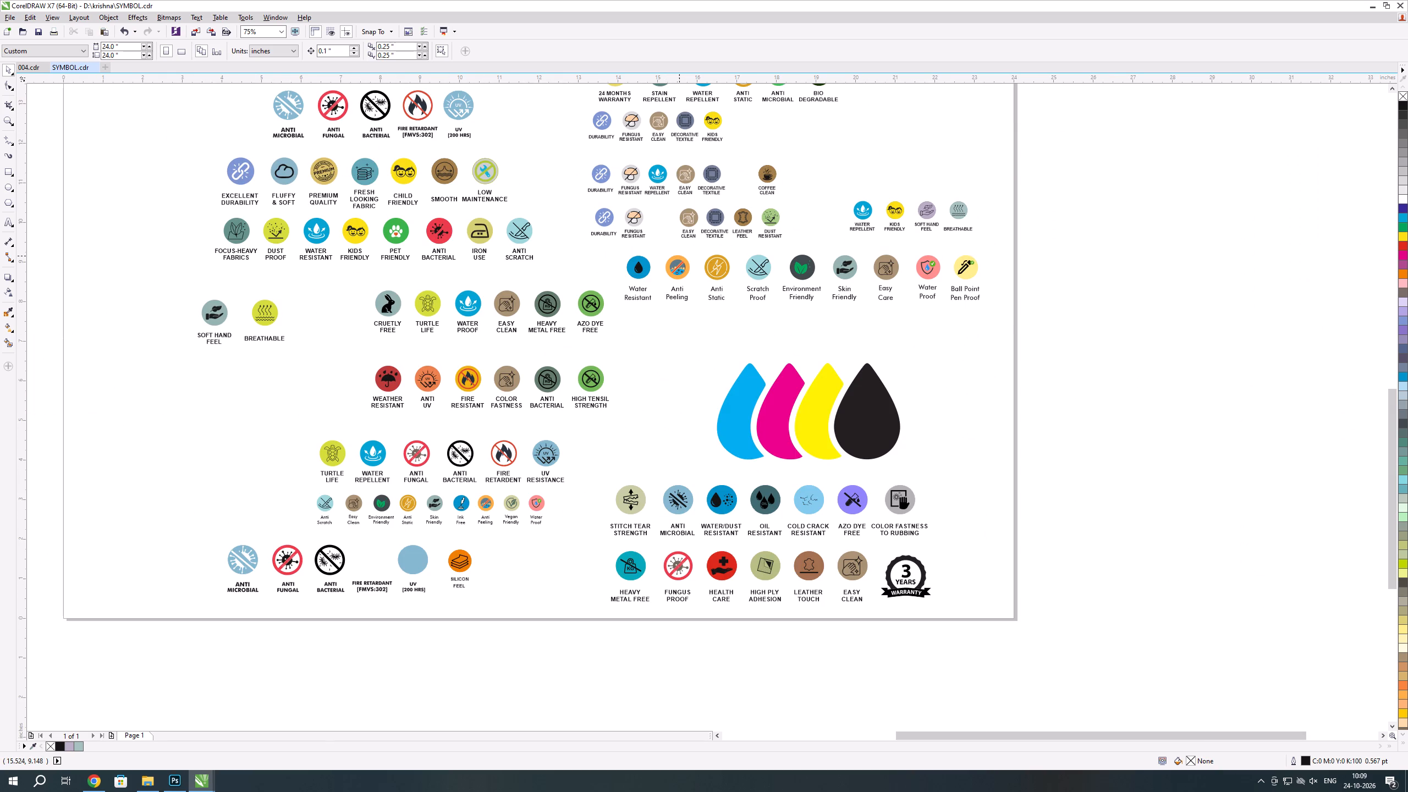
scroll(413, 406, up, 1)
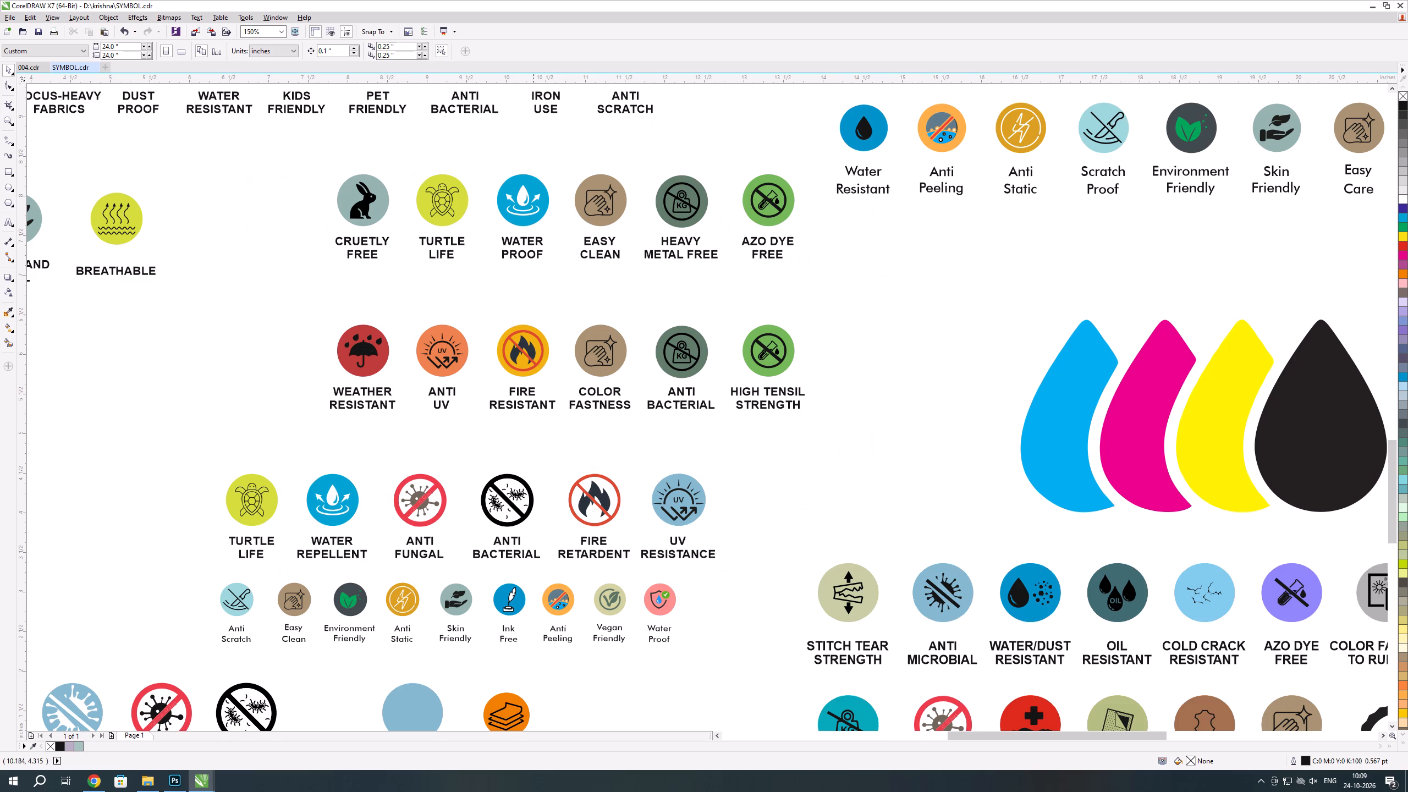
scroll(575, 525, down, 1)
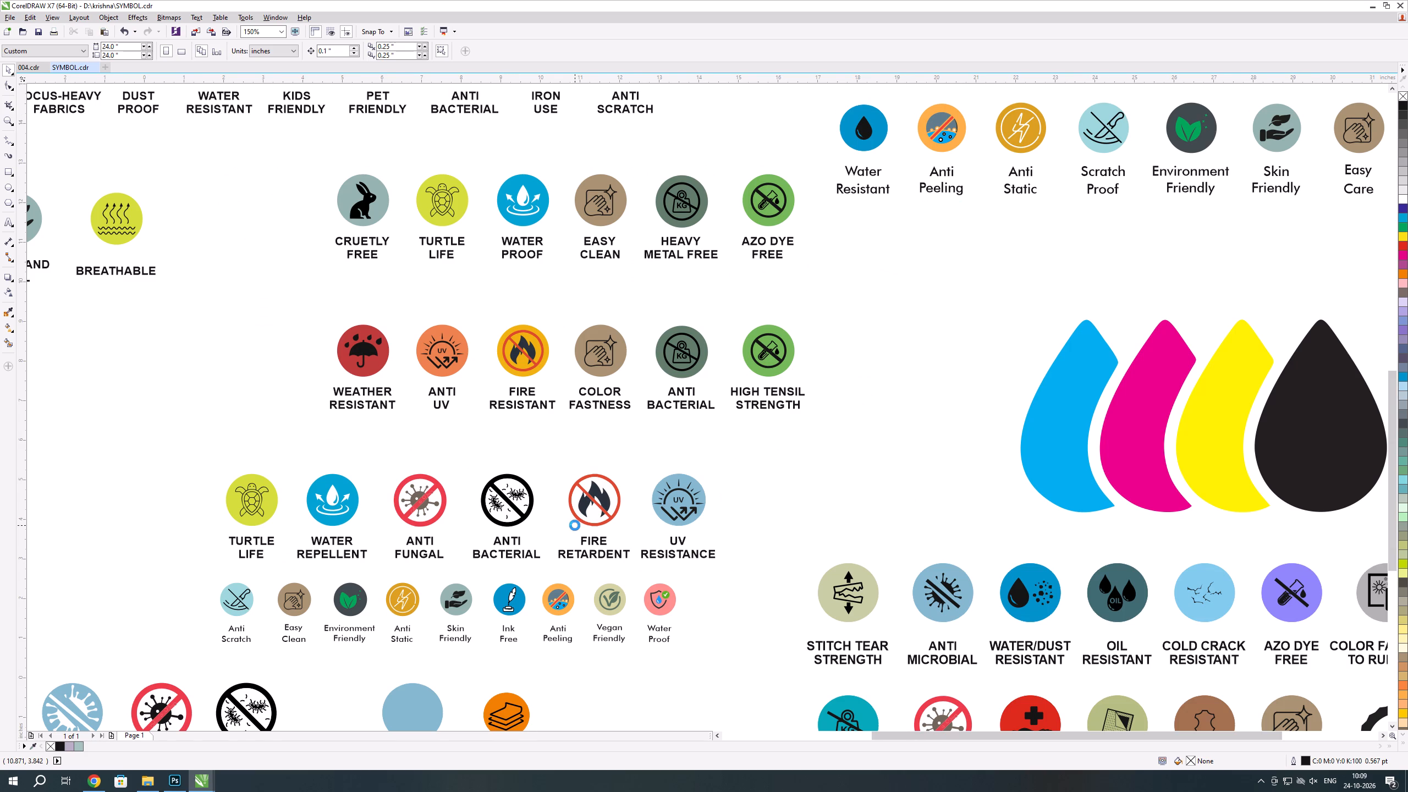
scroll(324, 401, up, 1)
scroll(324, 401, down, 1)
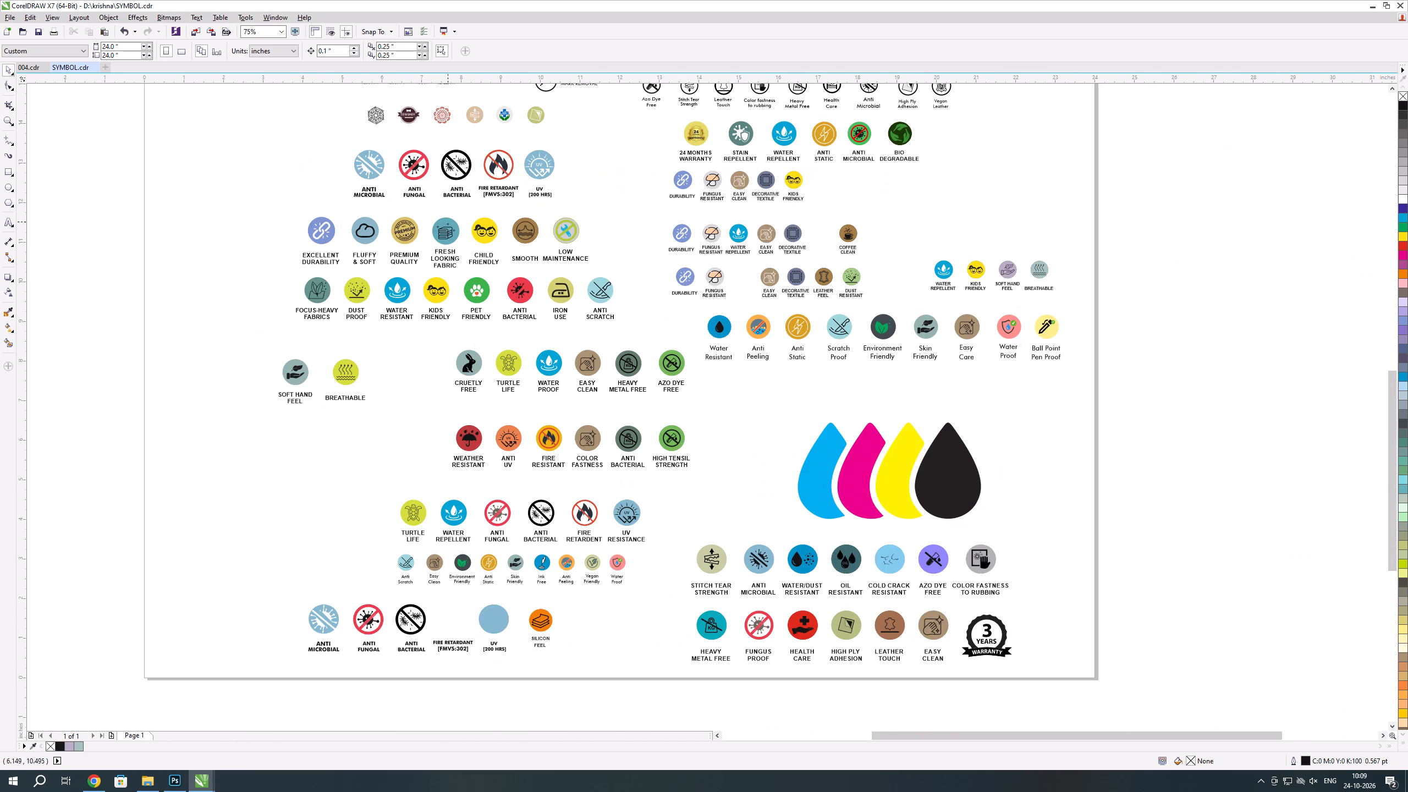
scroll(440, 124, up, 1)
scroll(427, 157, down, 1)
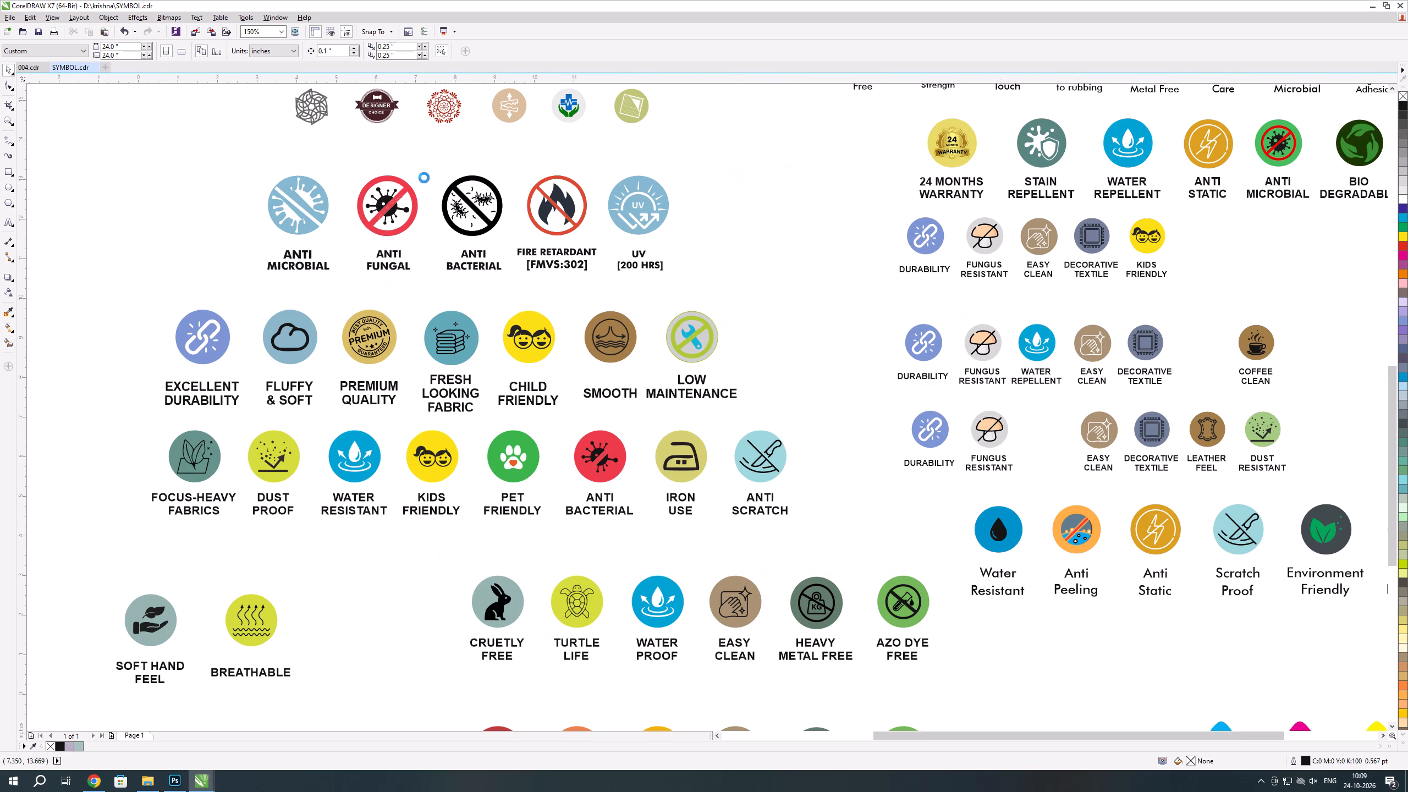
scroll(965, 230, up, 1)
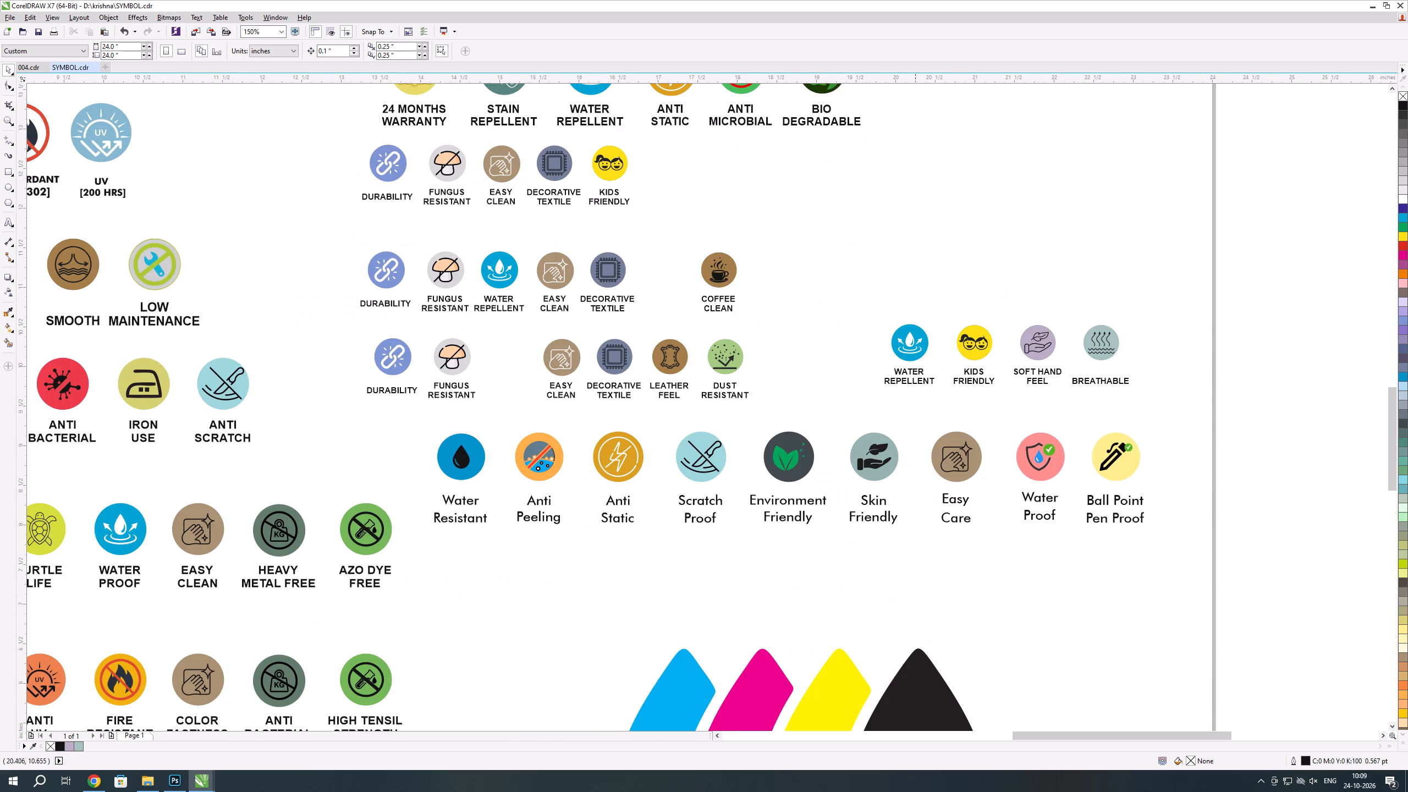
scroll(745, 488, down, 1)
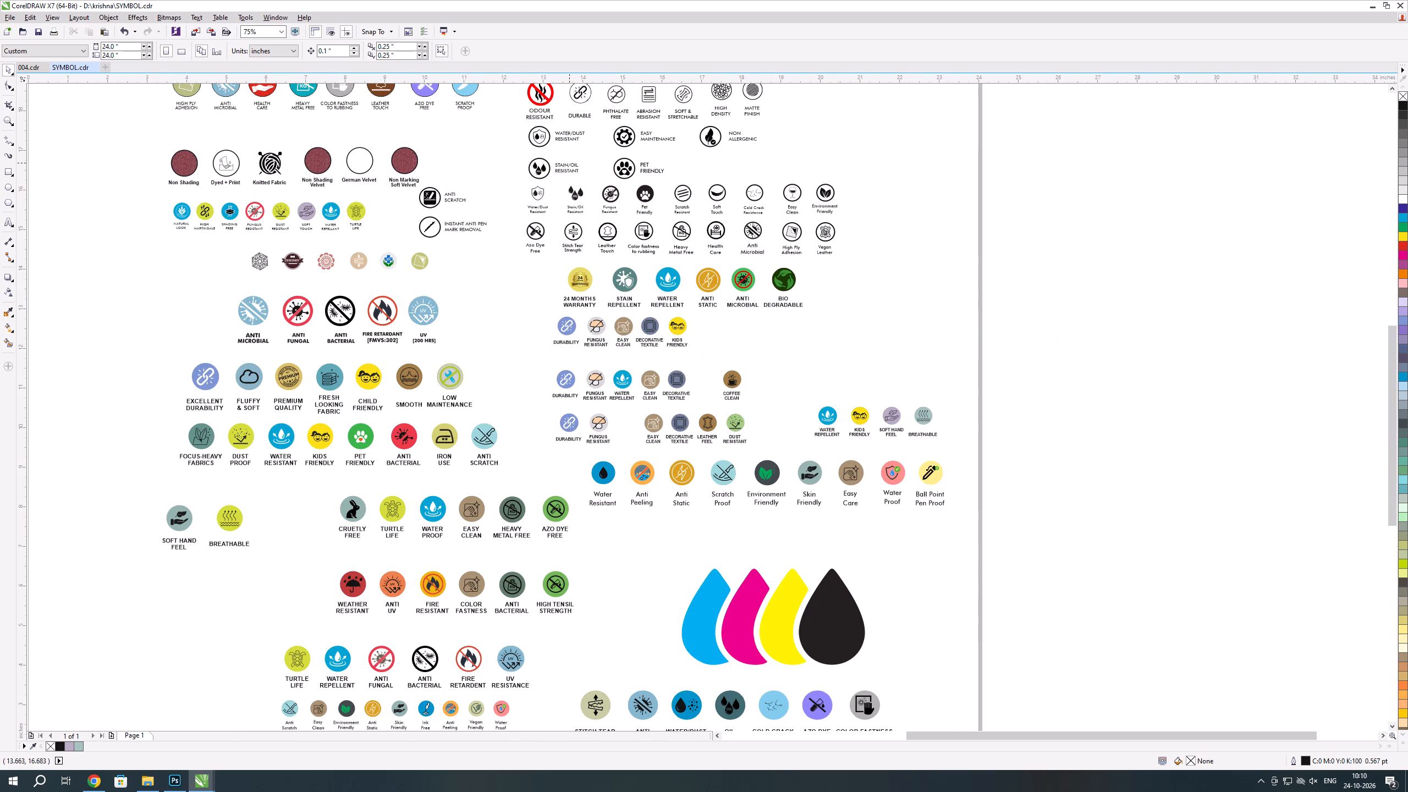
scroll(306, 277, up, 1)
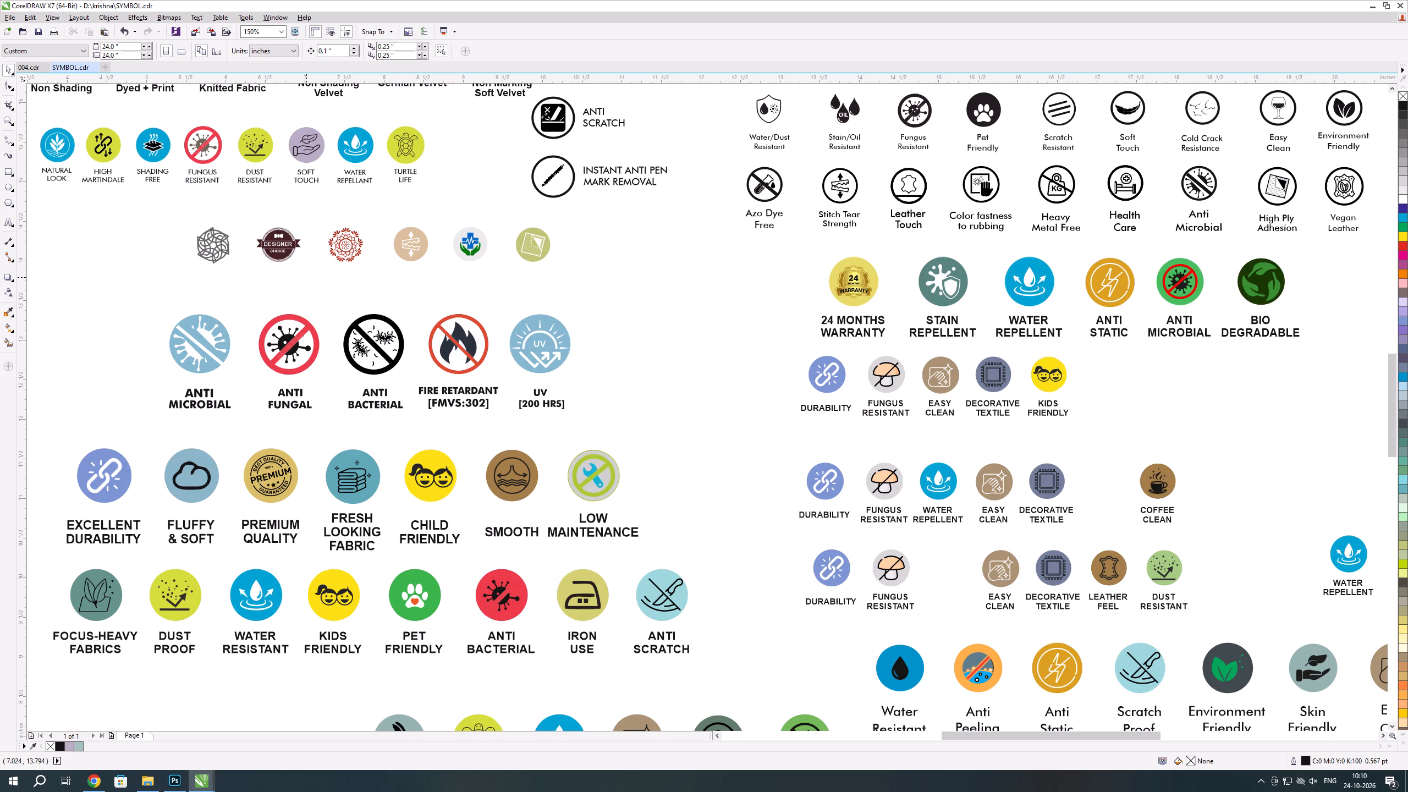
scroll(306, 277, down, 1)
scroll(168, 166, up, 1)
scroll(327, 249, up, 1)
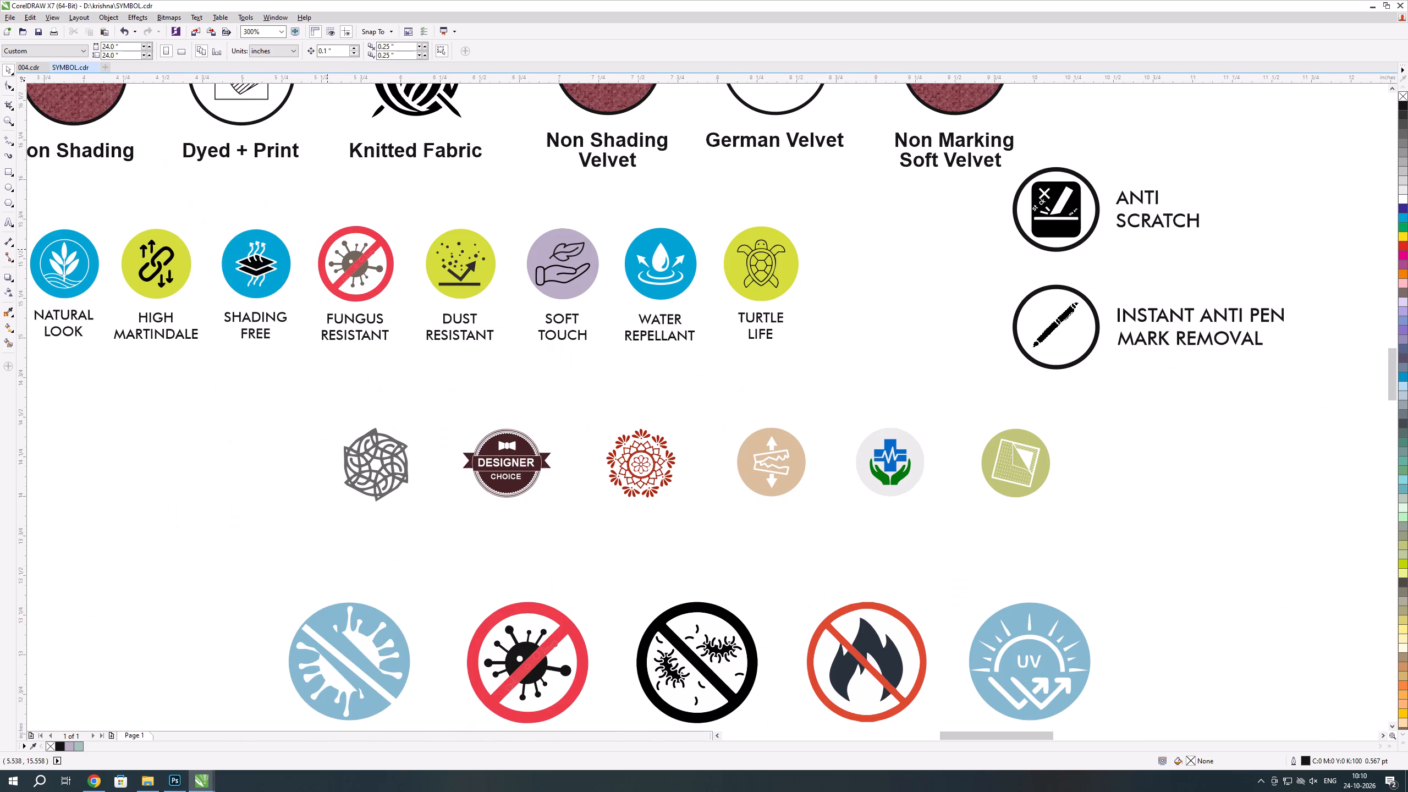
Duplicate the FUNGUS RESISTANT icon with its caption from the NATURAL LOOK row and place the copy beside the WATER PROOF copy outside the page.
drag(313, 211, 421, 366)
scroll(577, 300, down, 1)
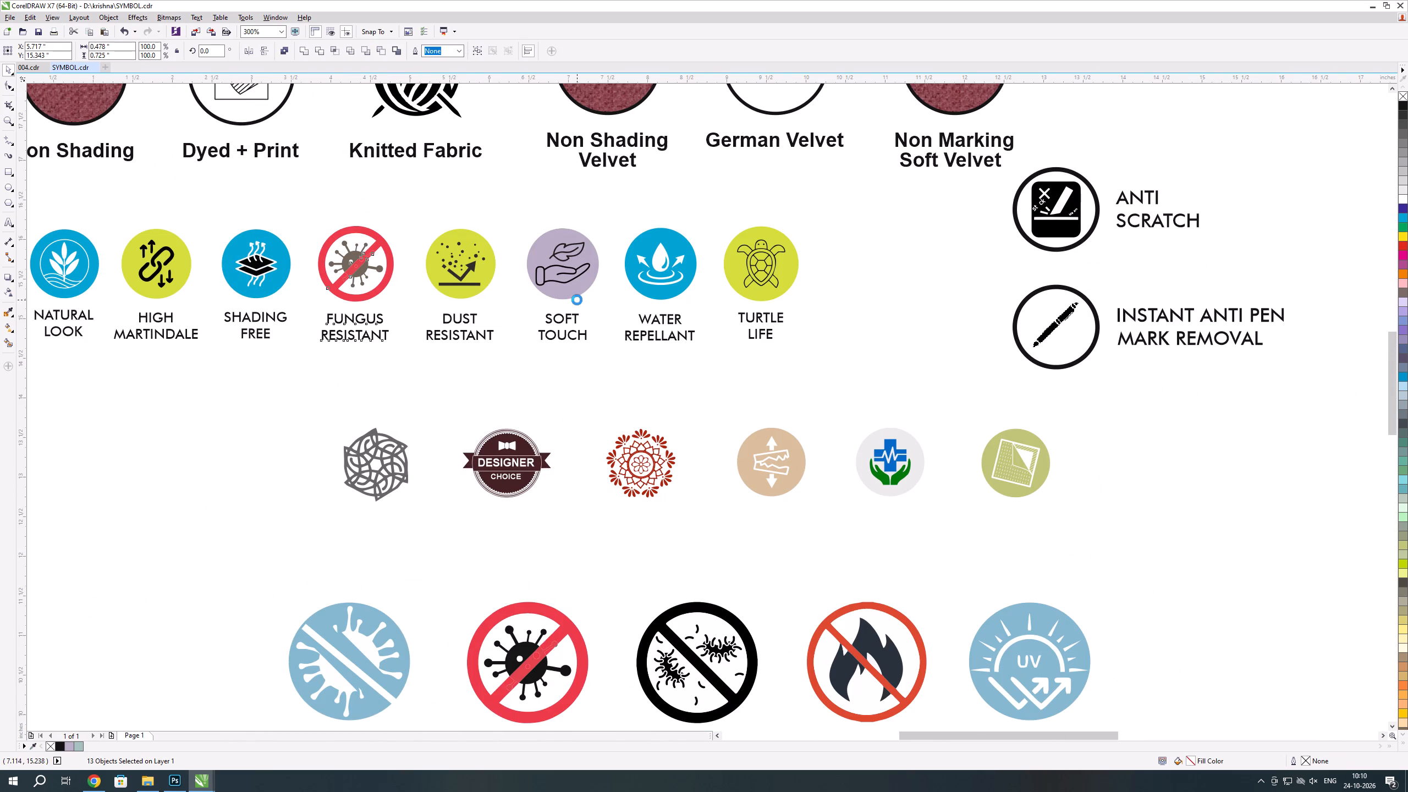
scroll(577, 300, down, 1)
key(ctrl+c)
key(ctrl+v)
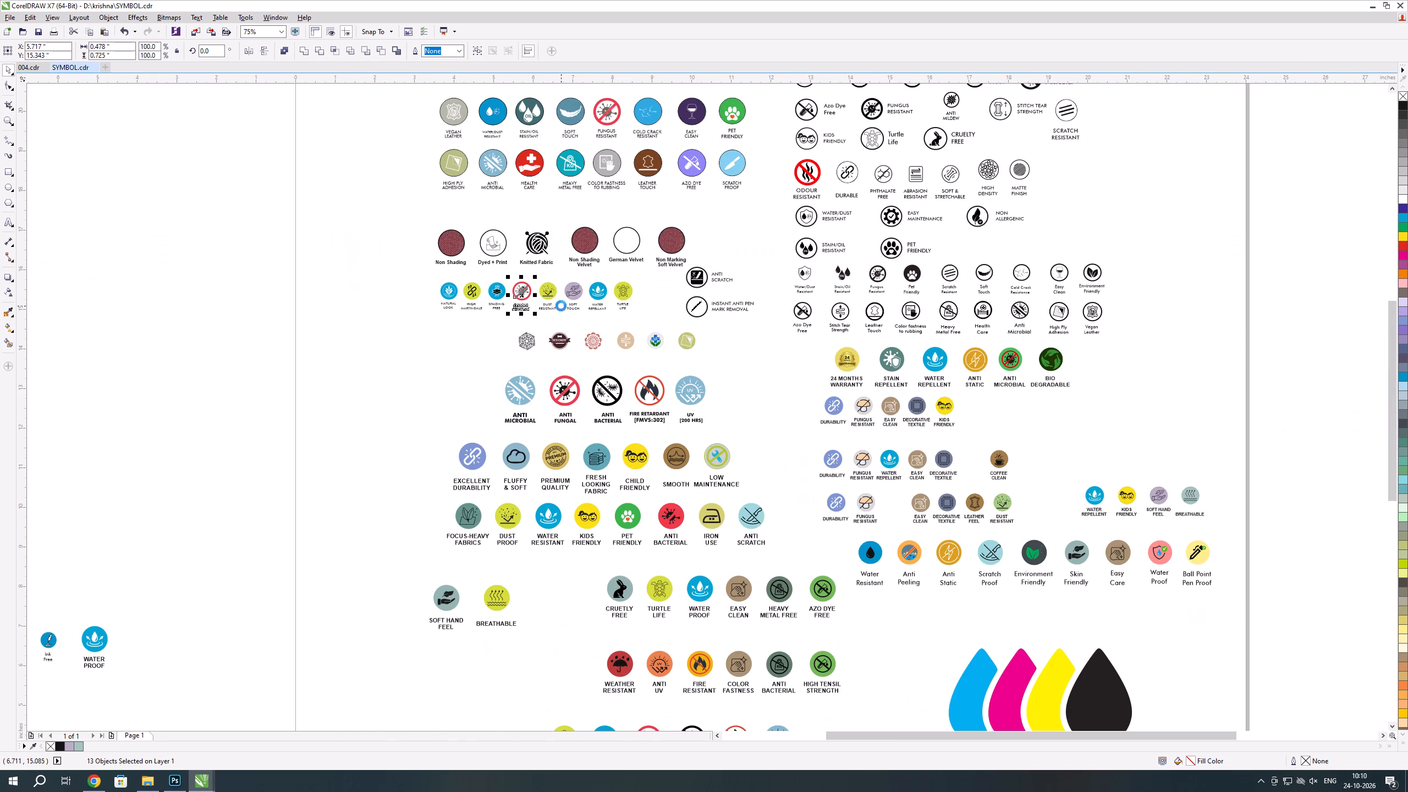
drag(517, 295, 119, 663)
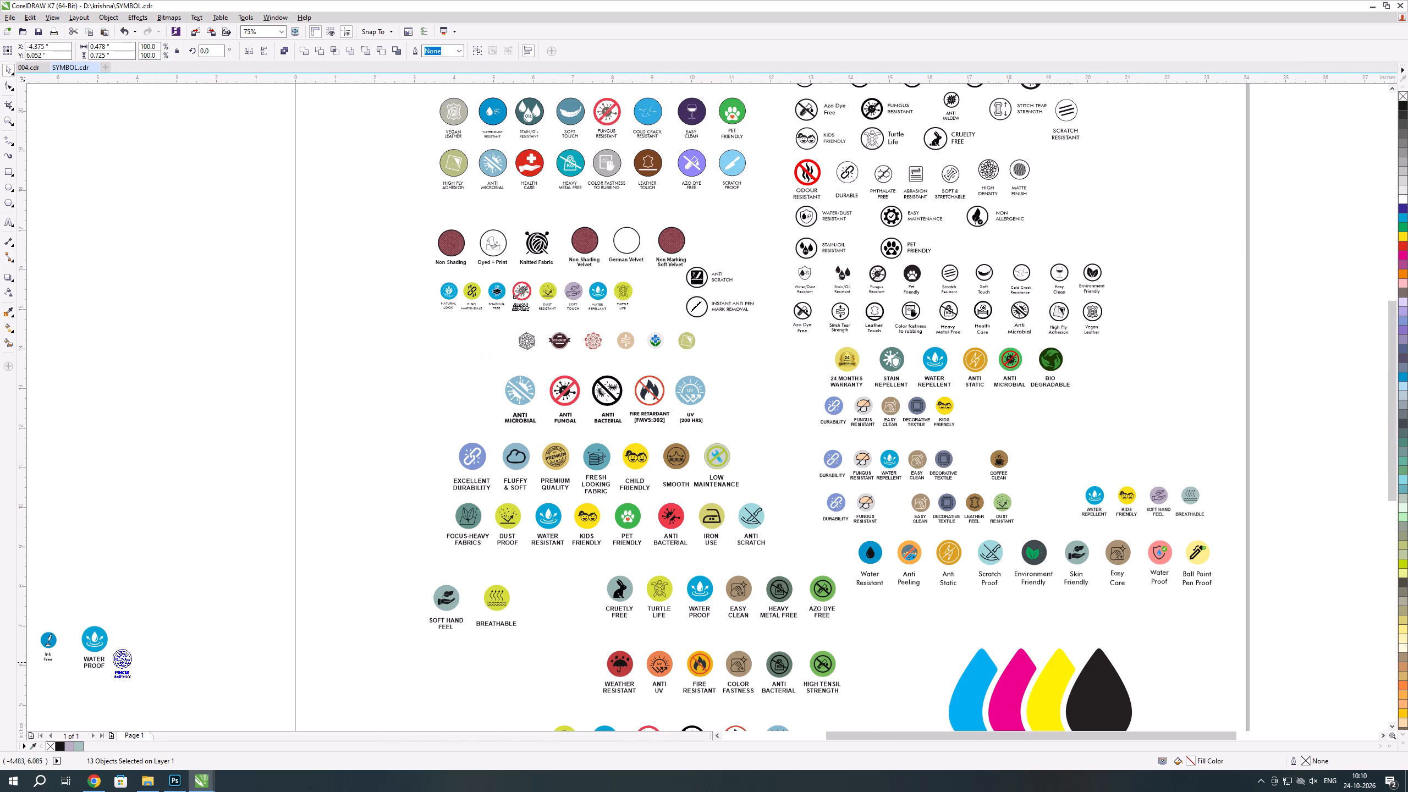
drag(119, 663, 129, 642)
click(245, 624)
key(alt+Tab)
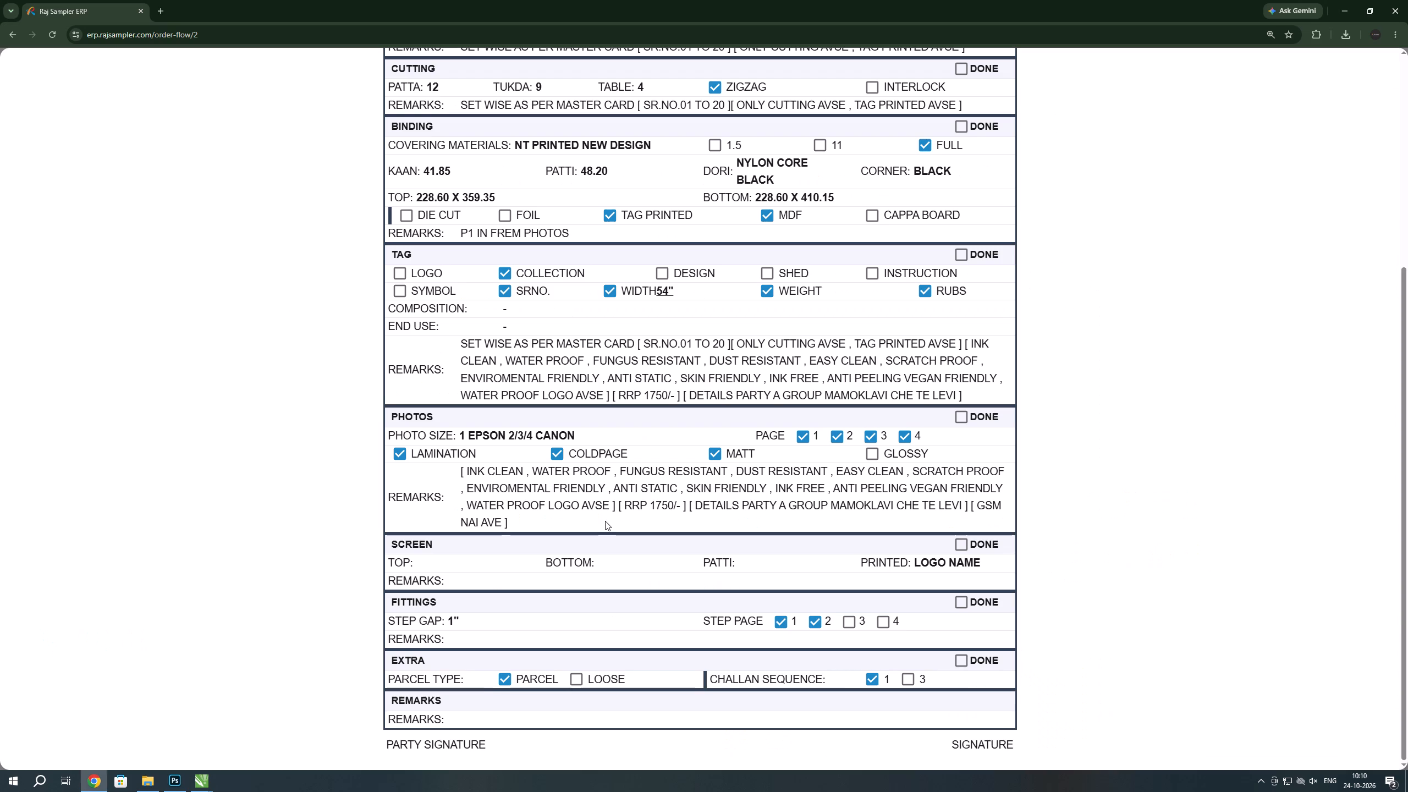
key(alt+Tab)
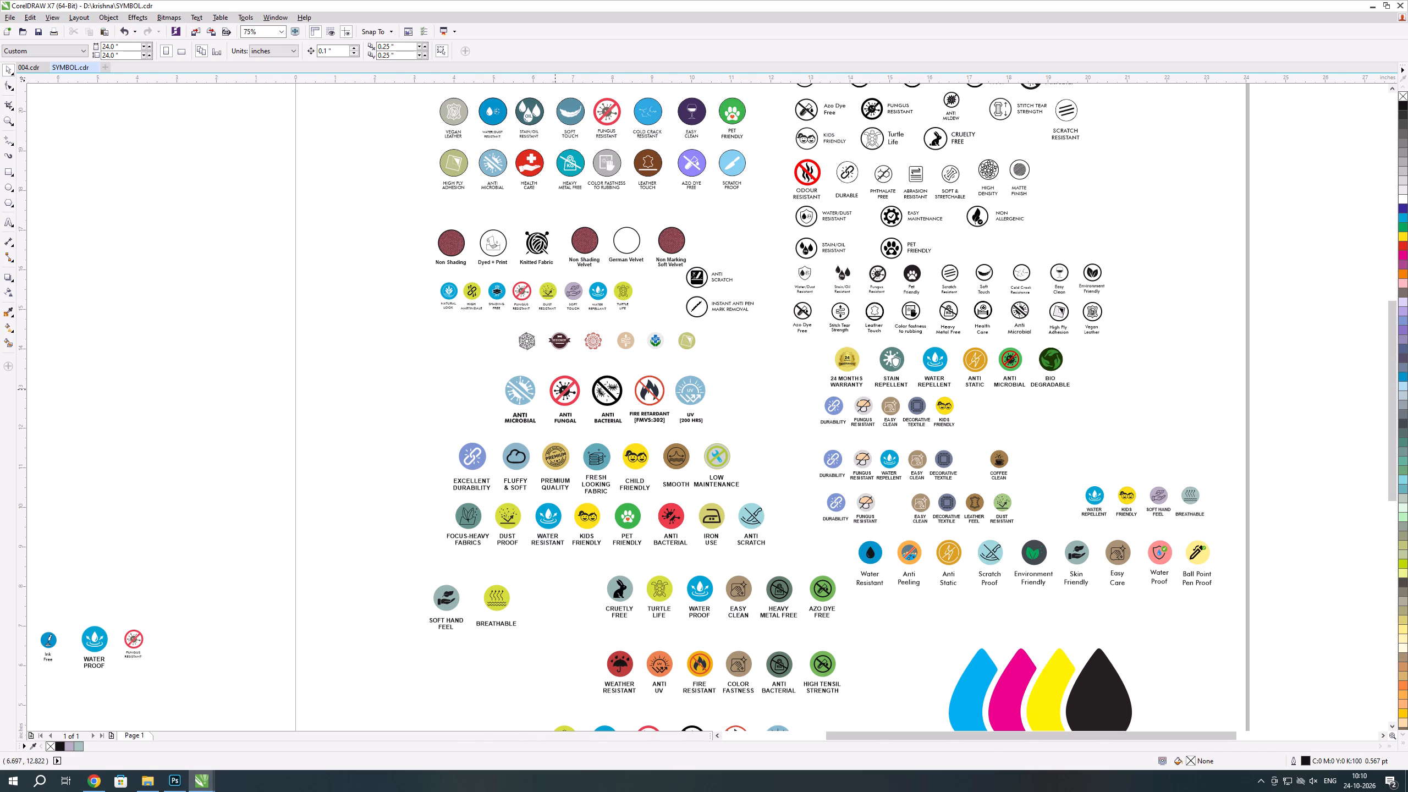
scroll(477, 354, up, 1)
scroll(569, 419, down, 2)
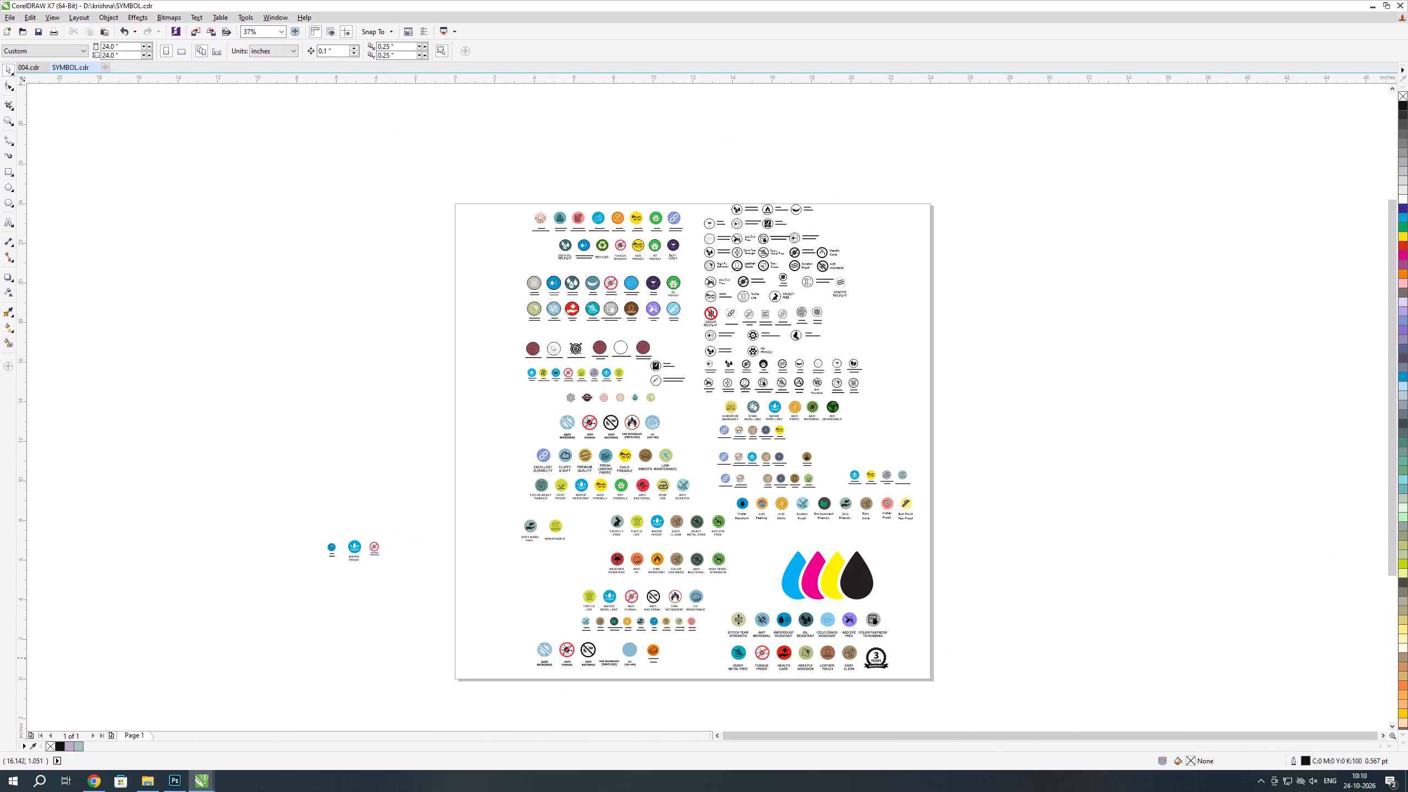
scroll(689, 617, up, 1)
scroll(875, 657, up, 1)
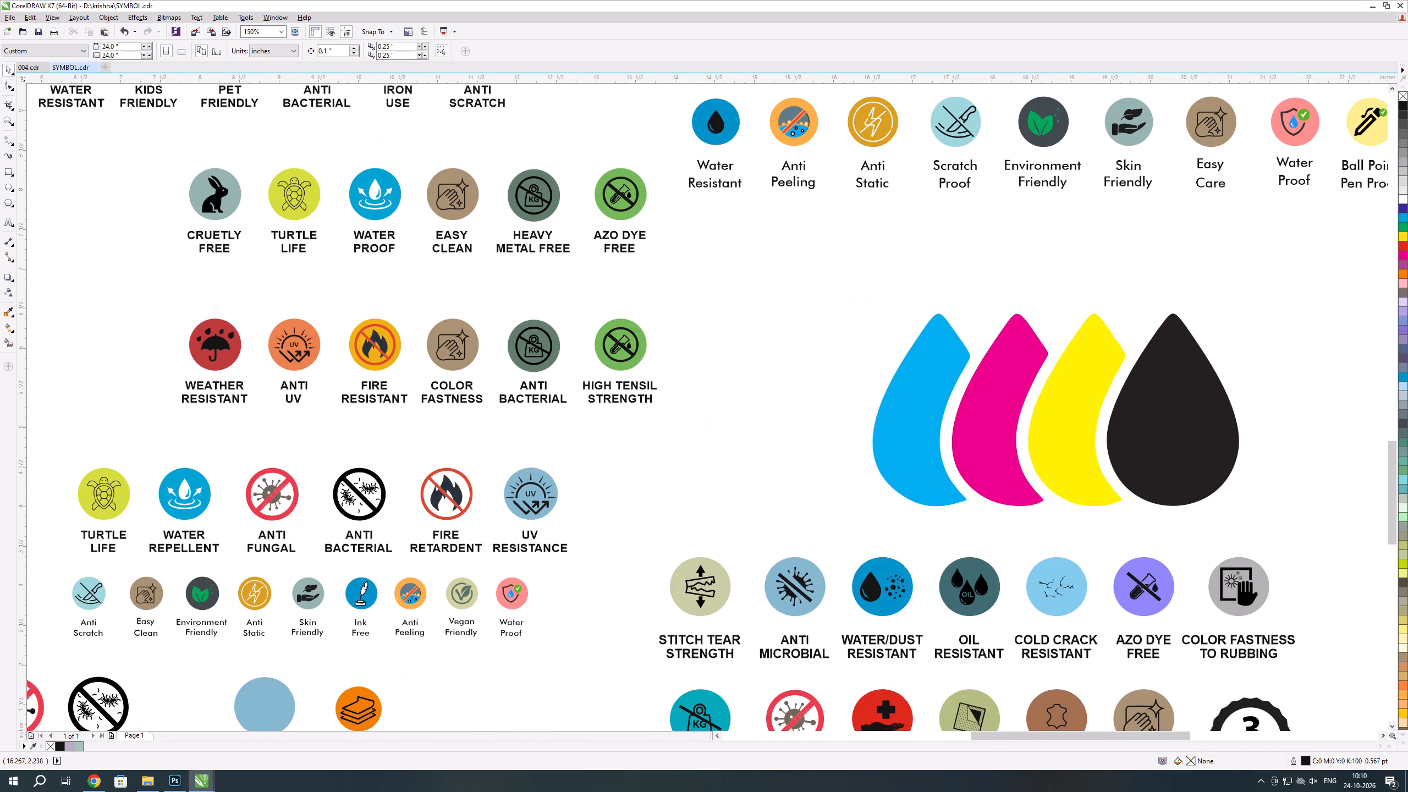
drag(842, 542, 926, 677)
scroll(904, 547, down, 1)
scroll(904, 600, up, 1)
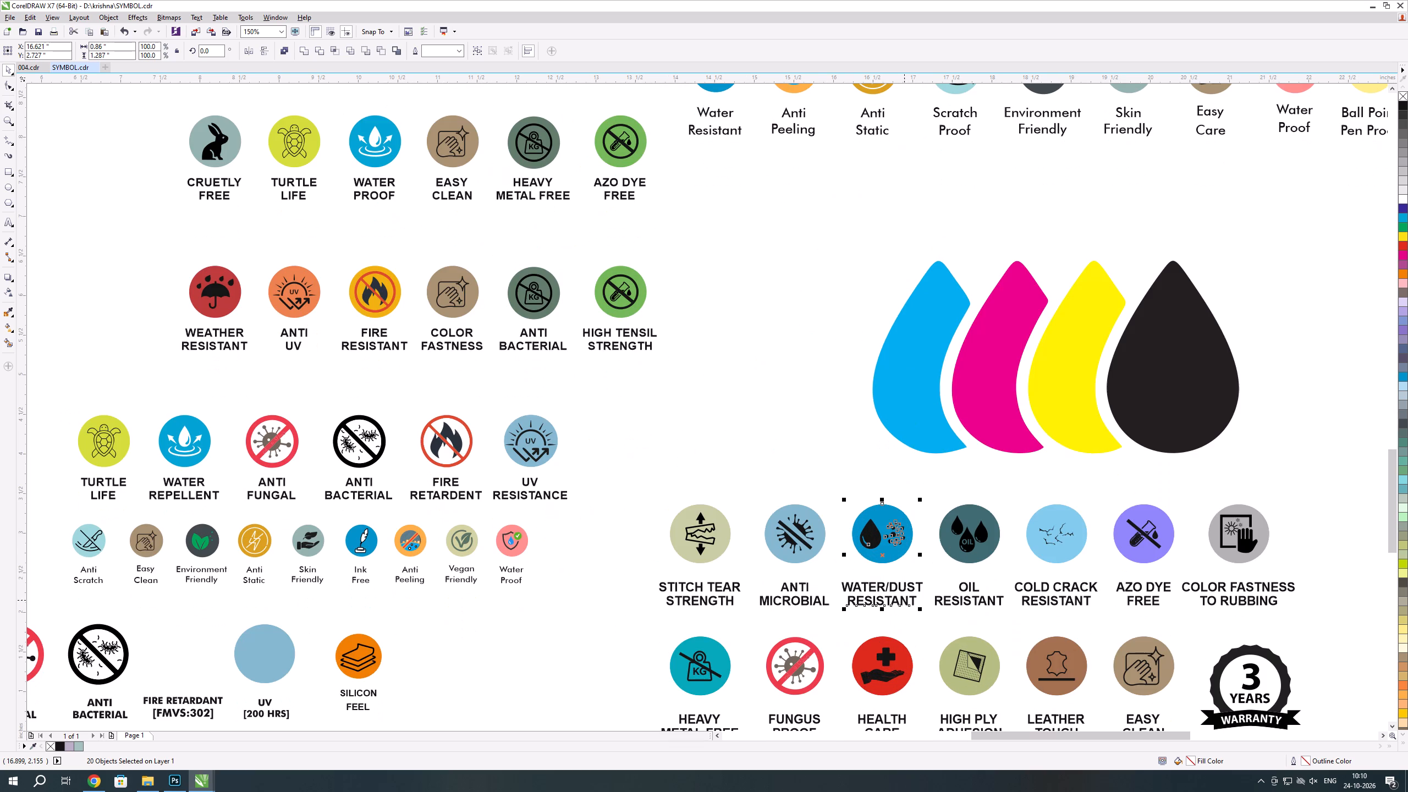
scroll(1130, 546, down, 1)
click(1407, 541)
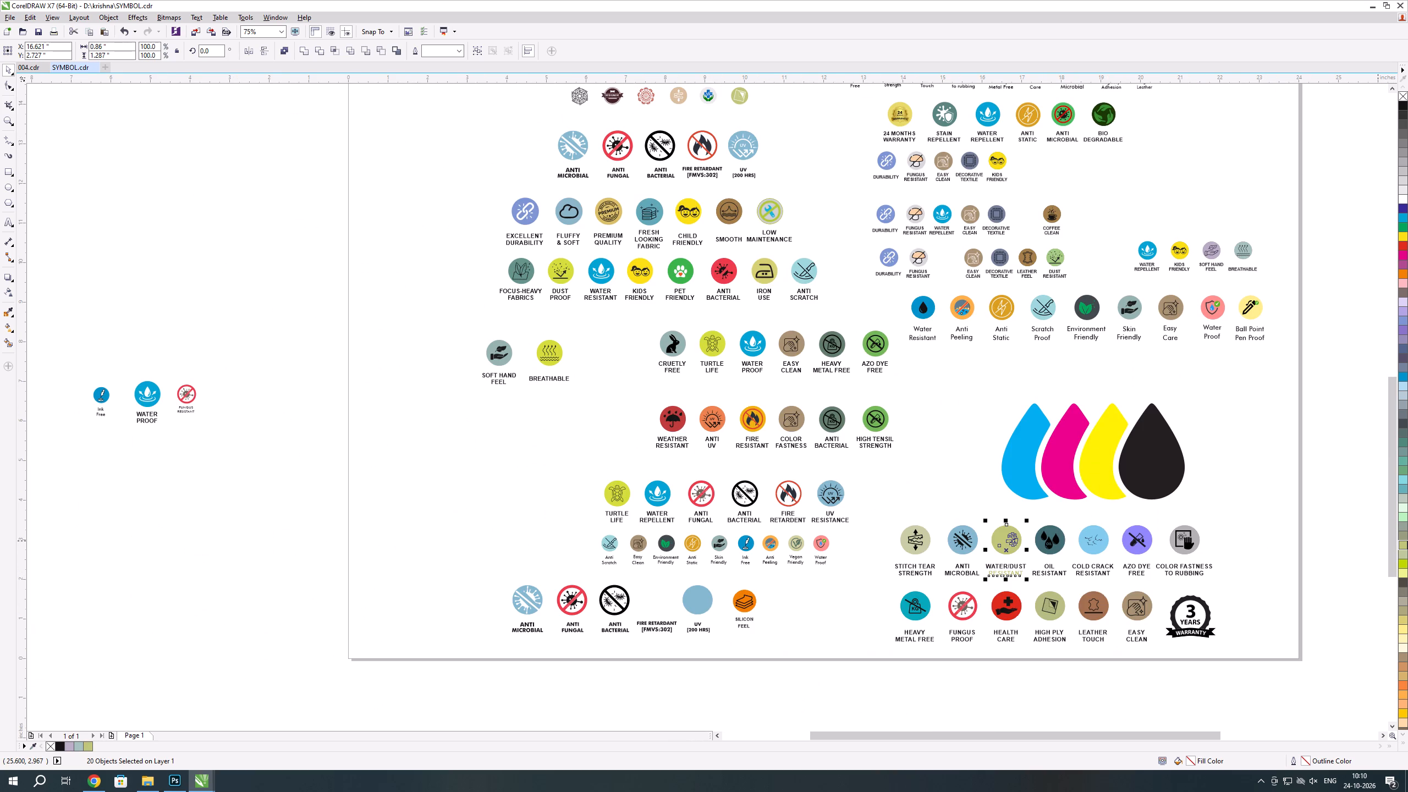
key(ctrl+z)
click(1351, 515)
Duplicate the WATER/DUST RESISTANT icon with its caption and place the copy beside the FUNGUS RESISTANT copy outside the page.
scroll(1196, 585, up, 1)
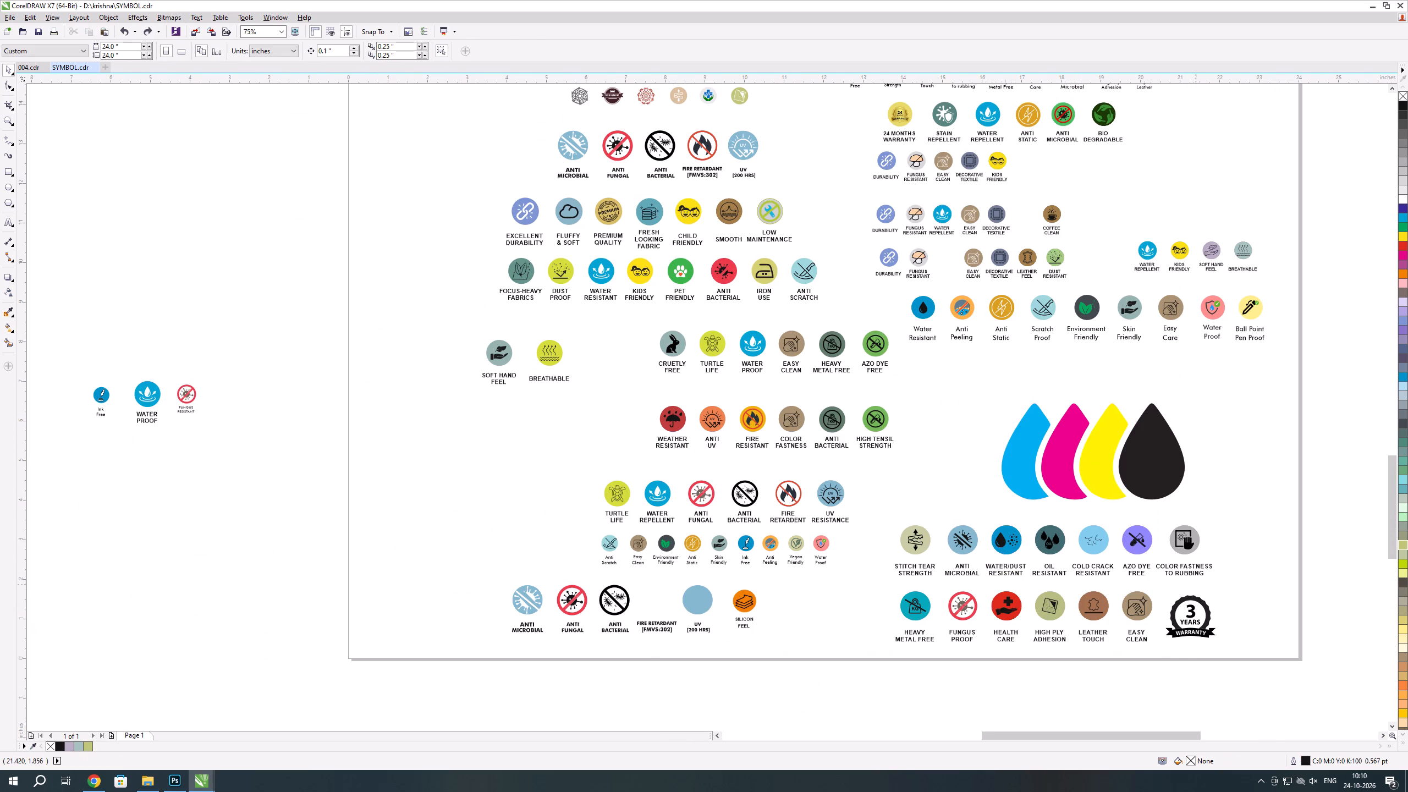
drag(757, 448, 883, 585)
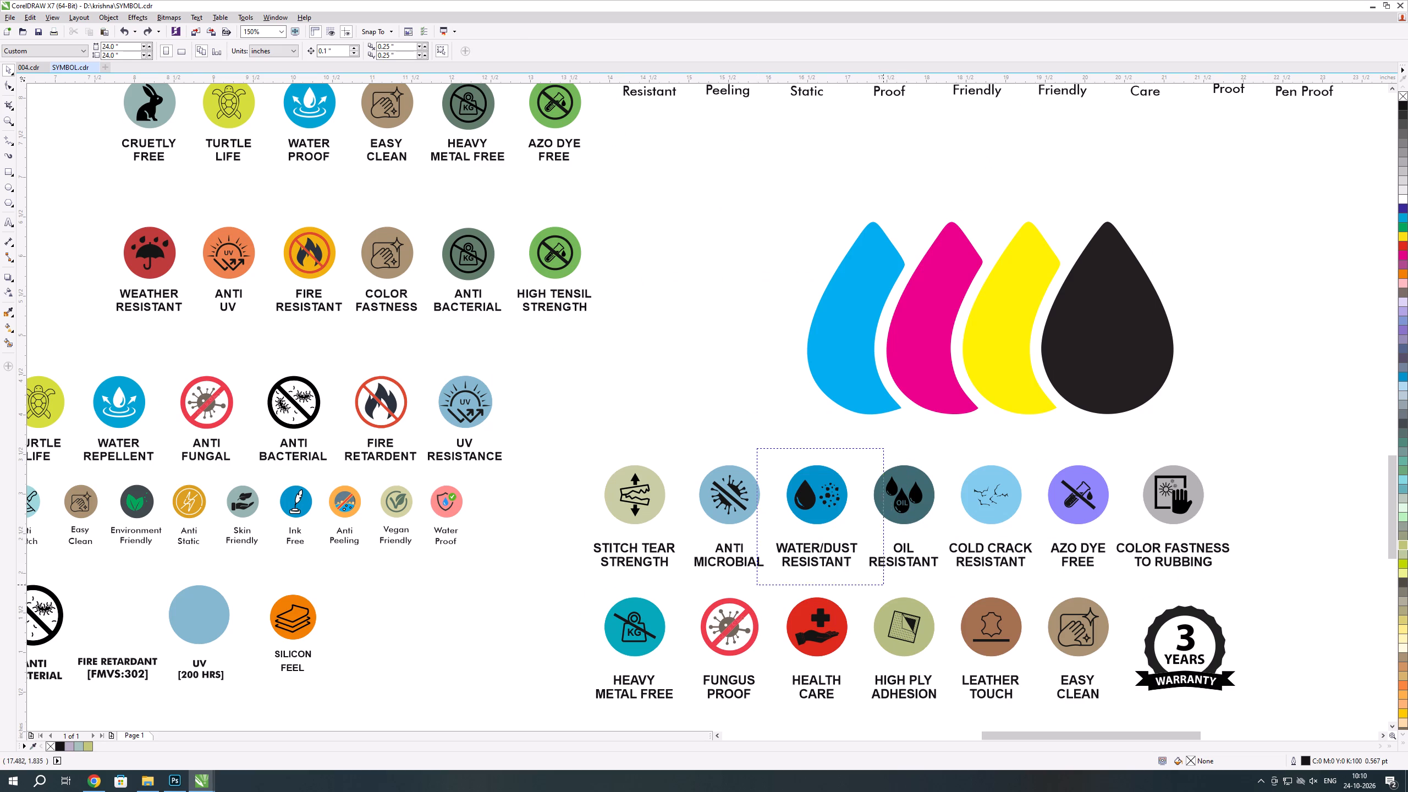
drag(883, 585, 882, 583)
scroll(879, 554, down, 2)
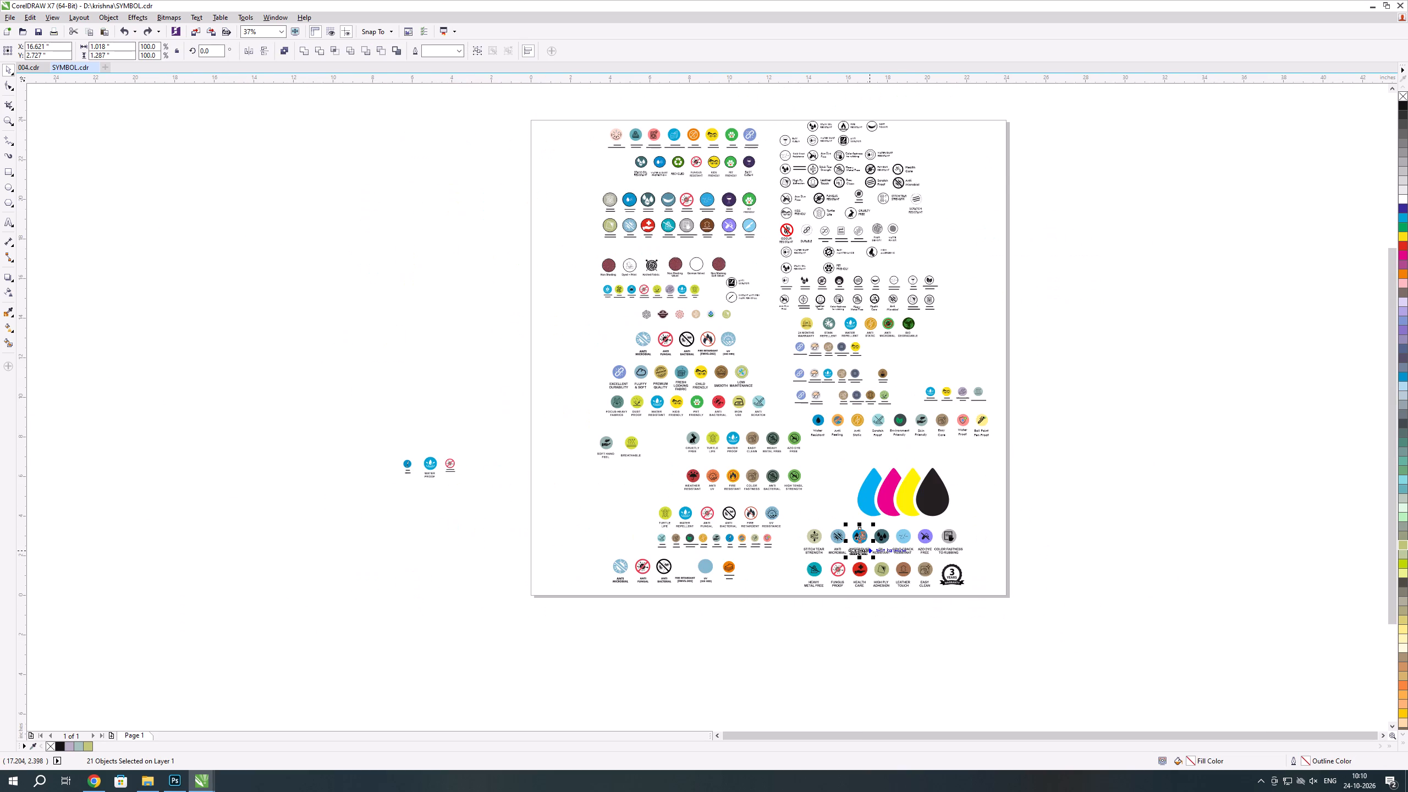
key(ctrl+c)
key(ctrl+v)
drag(860, 541, 453, 473)
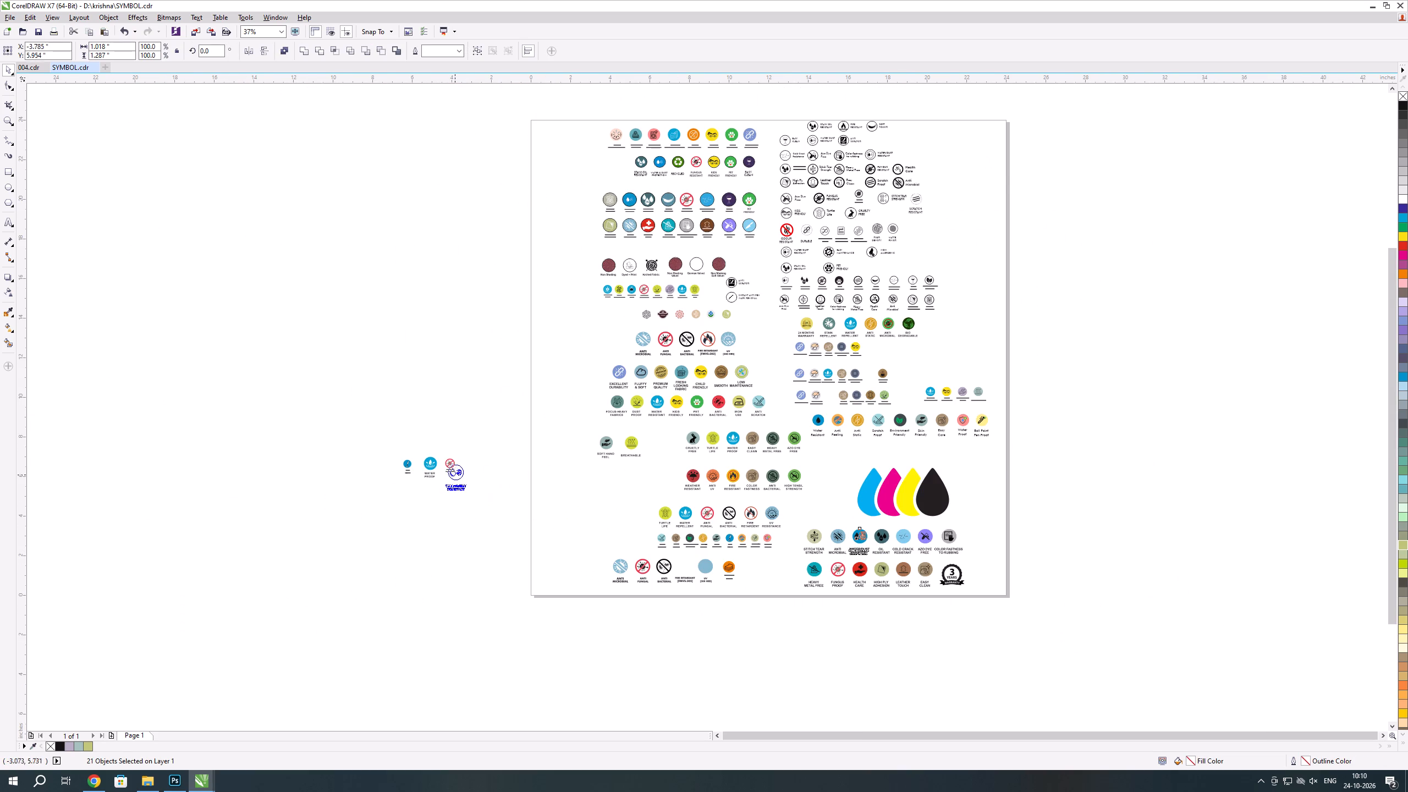
drag(453, 473, 471, 462)
click(517, 511)
Check the order sheet remarks, duplicate the EASY CLEAN icon with its caption, and place the copy beside the WATER/DUST RESISTANT copy outside the page.
scroll(480, 411, up, 1)
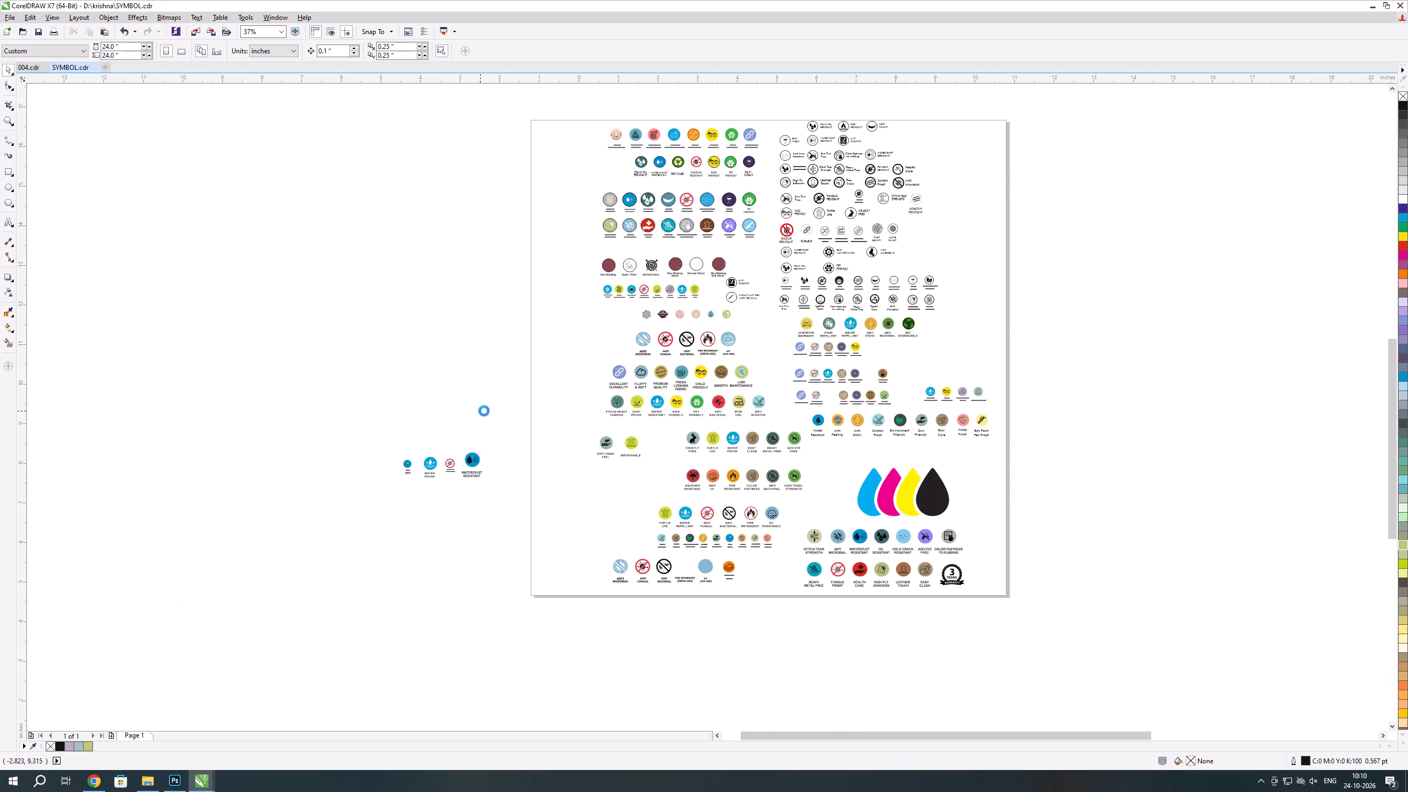
key(alt+Tab)
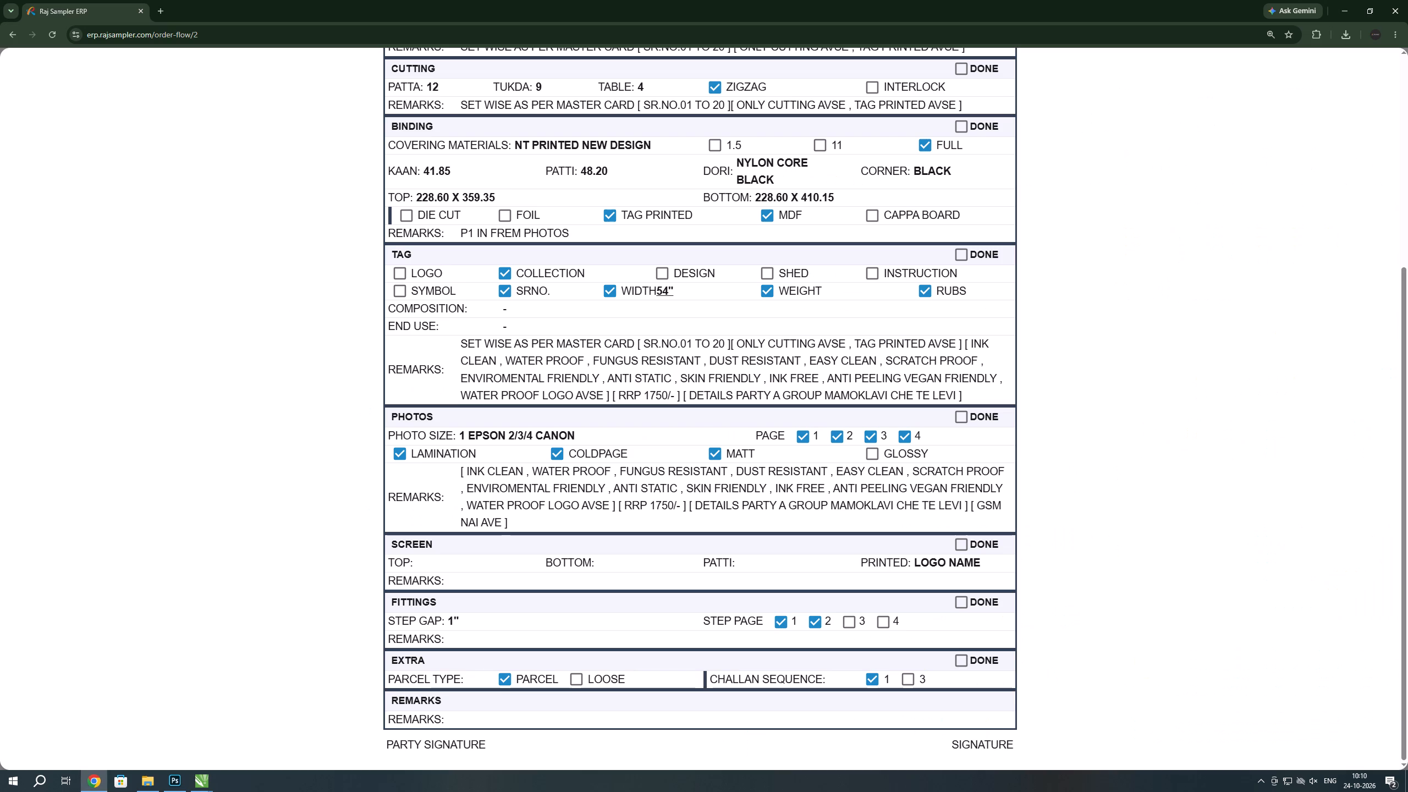
key(alt+Tab)
scroll(842, 507, down, 1)
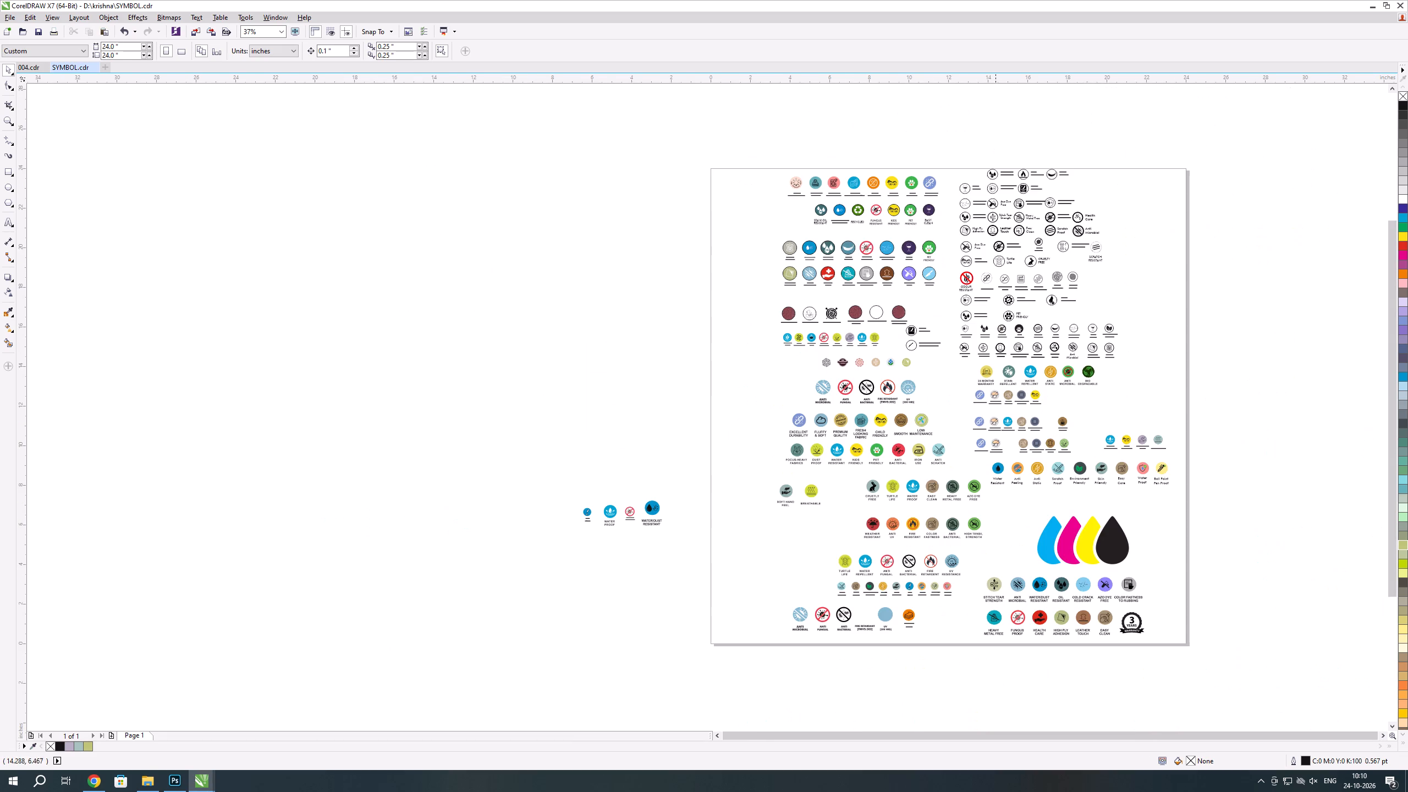
scroll(933, 460, up, 1)
drag(912, 492, 945, 552)
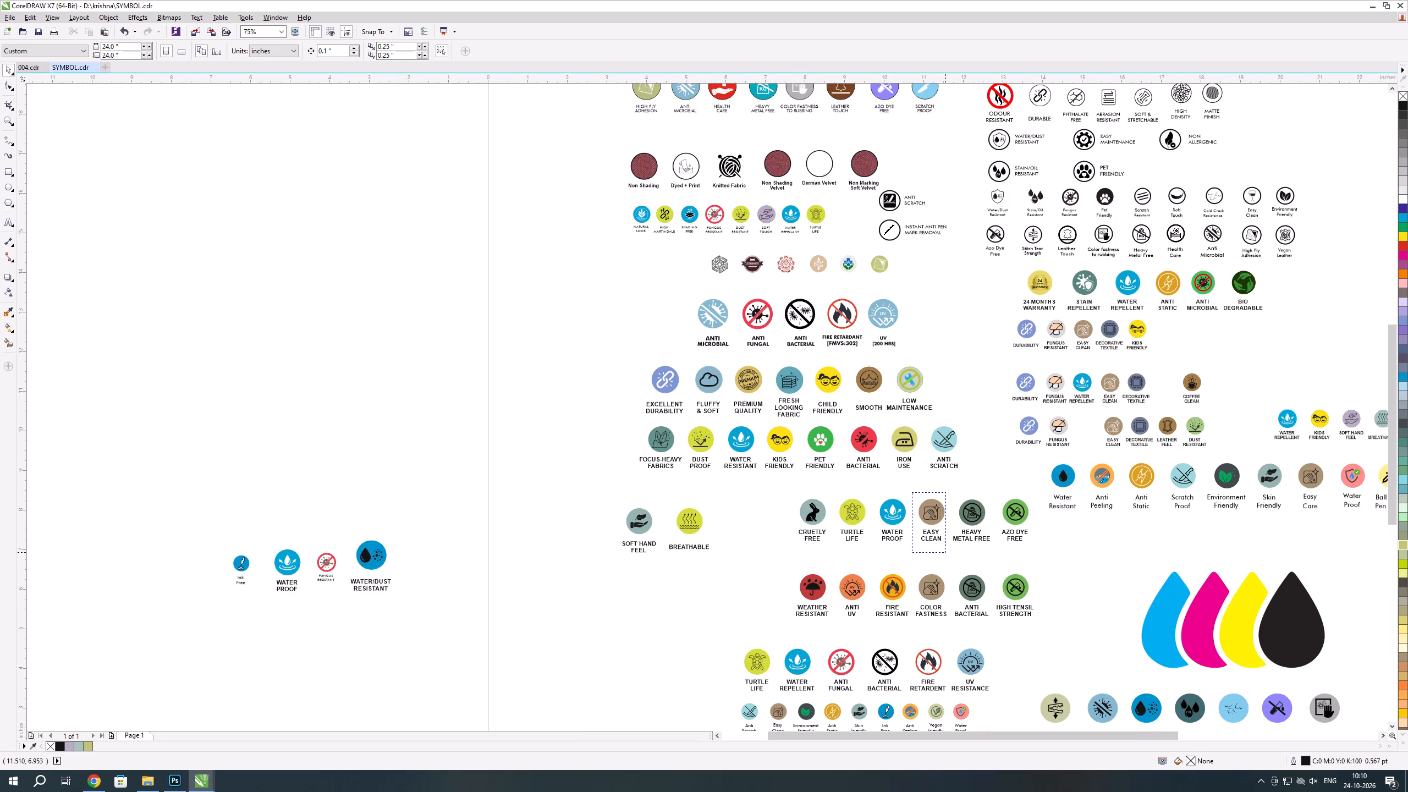
drag(945, 552, 948, 552)
key(ctrl+c)
key(ctrl+v)
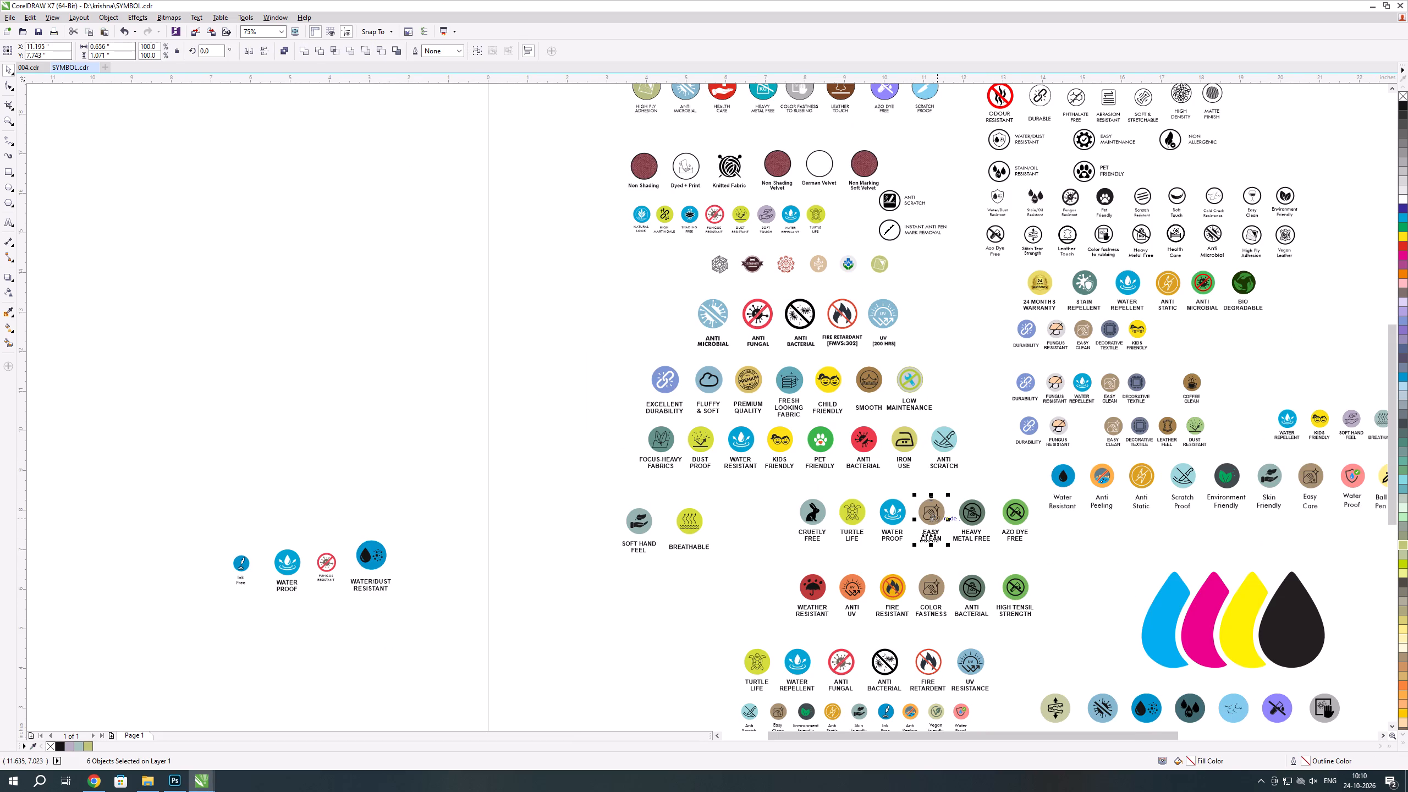
drag(932, 516, 413, 571)
click(458, 559)
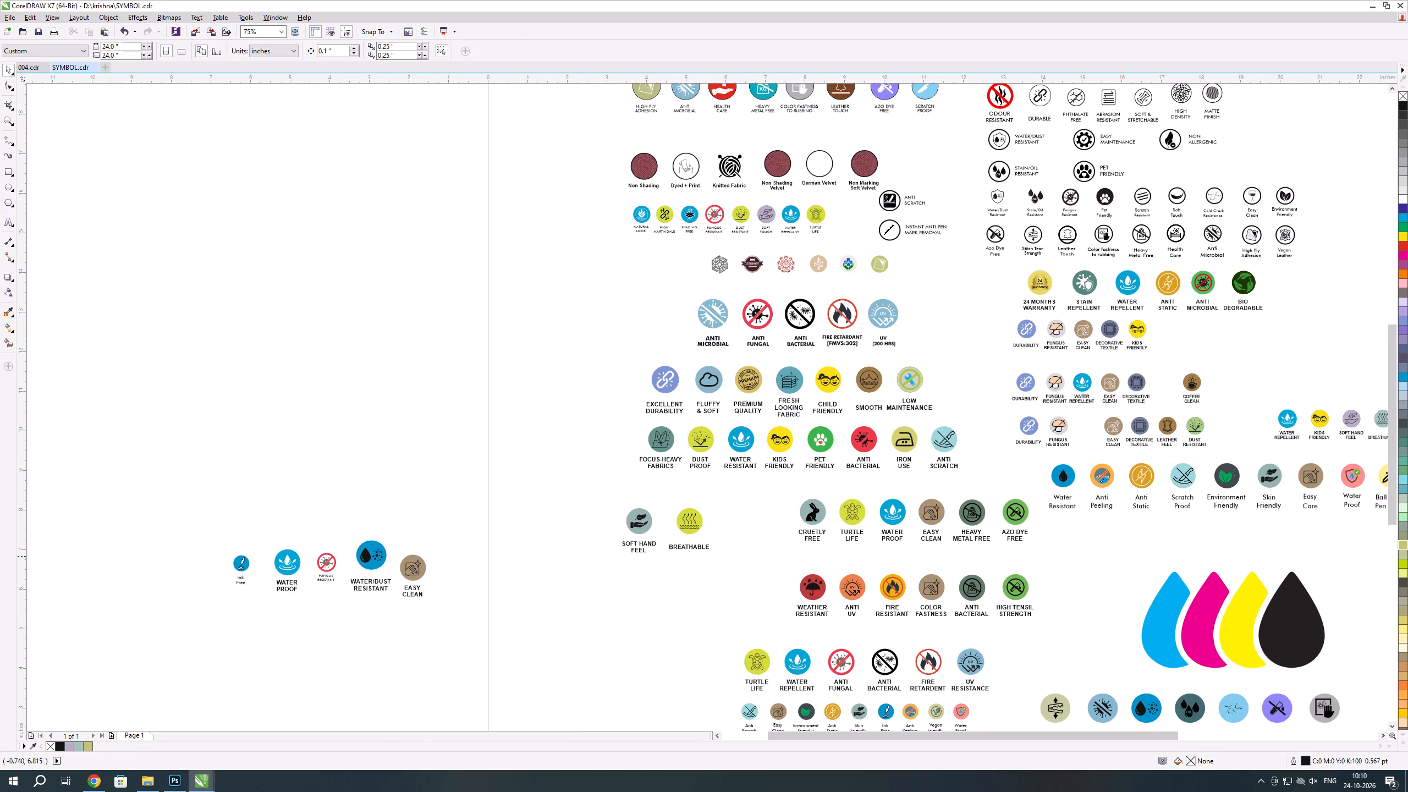
Check the order sheet for the feature after EASY CLEAN and search the SYMBOL drawing for its icon.
key(alt+Tab)
key(alt+Tab)
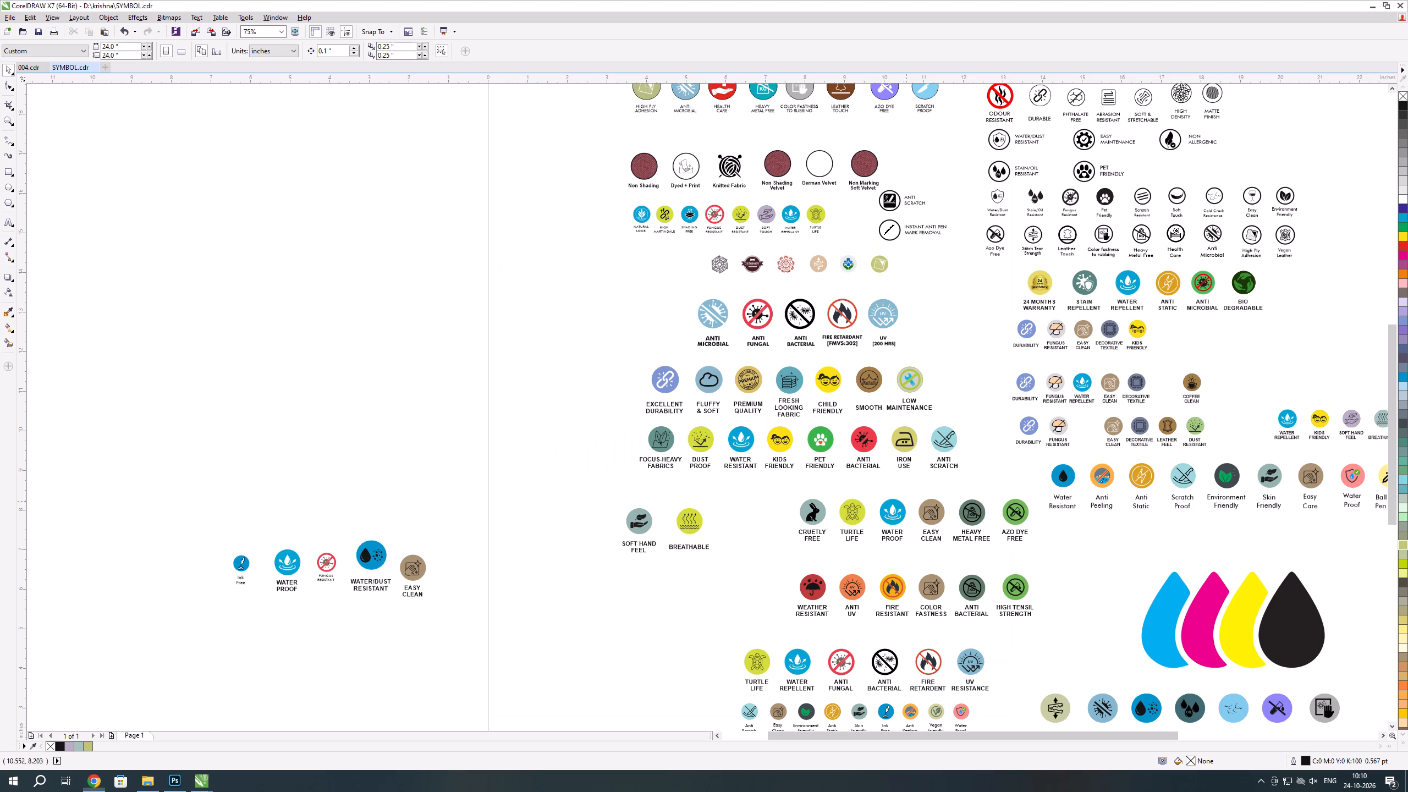
scroll(964, 697, up, 1)
scroll(818, 357, down, 1)
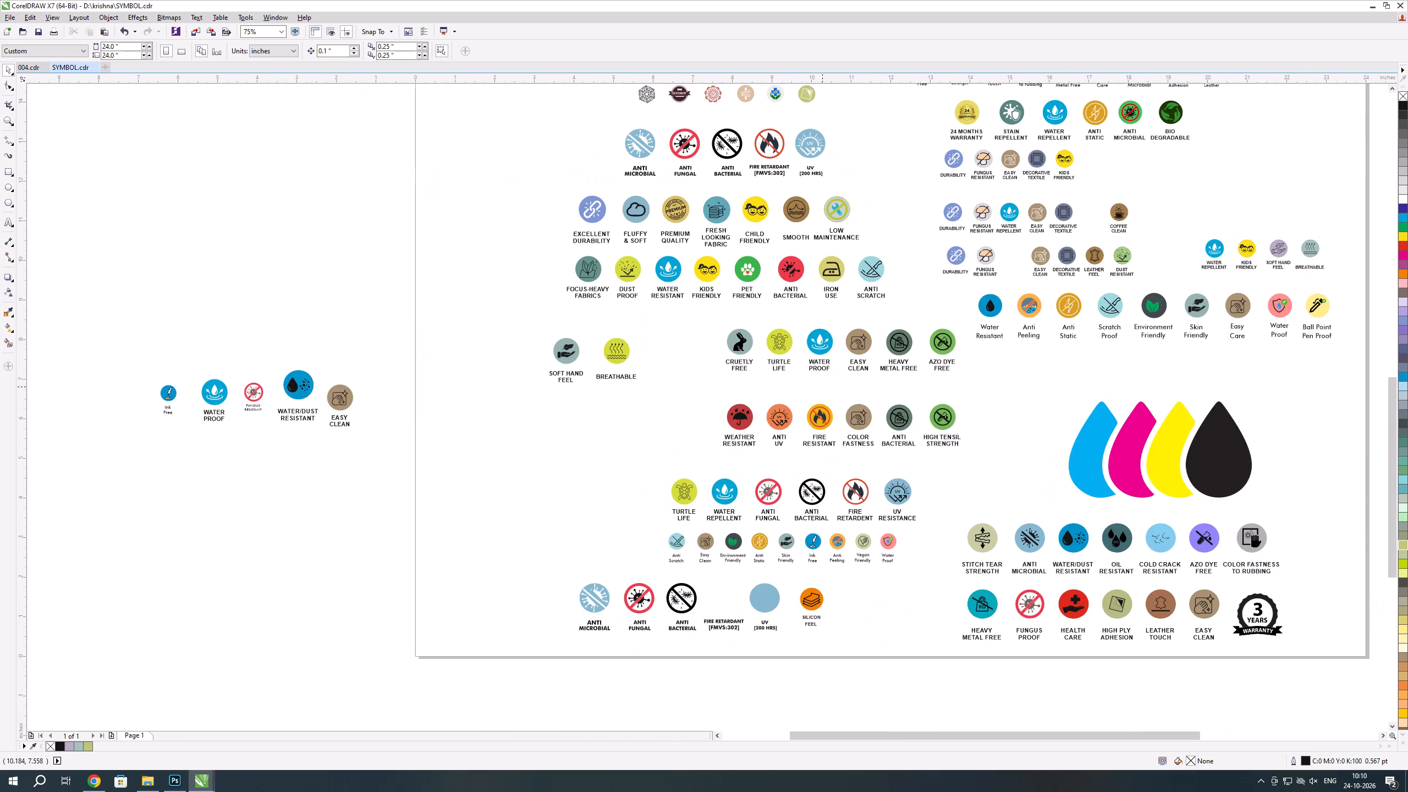
scroll(772, 555, up, 1)
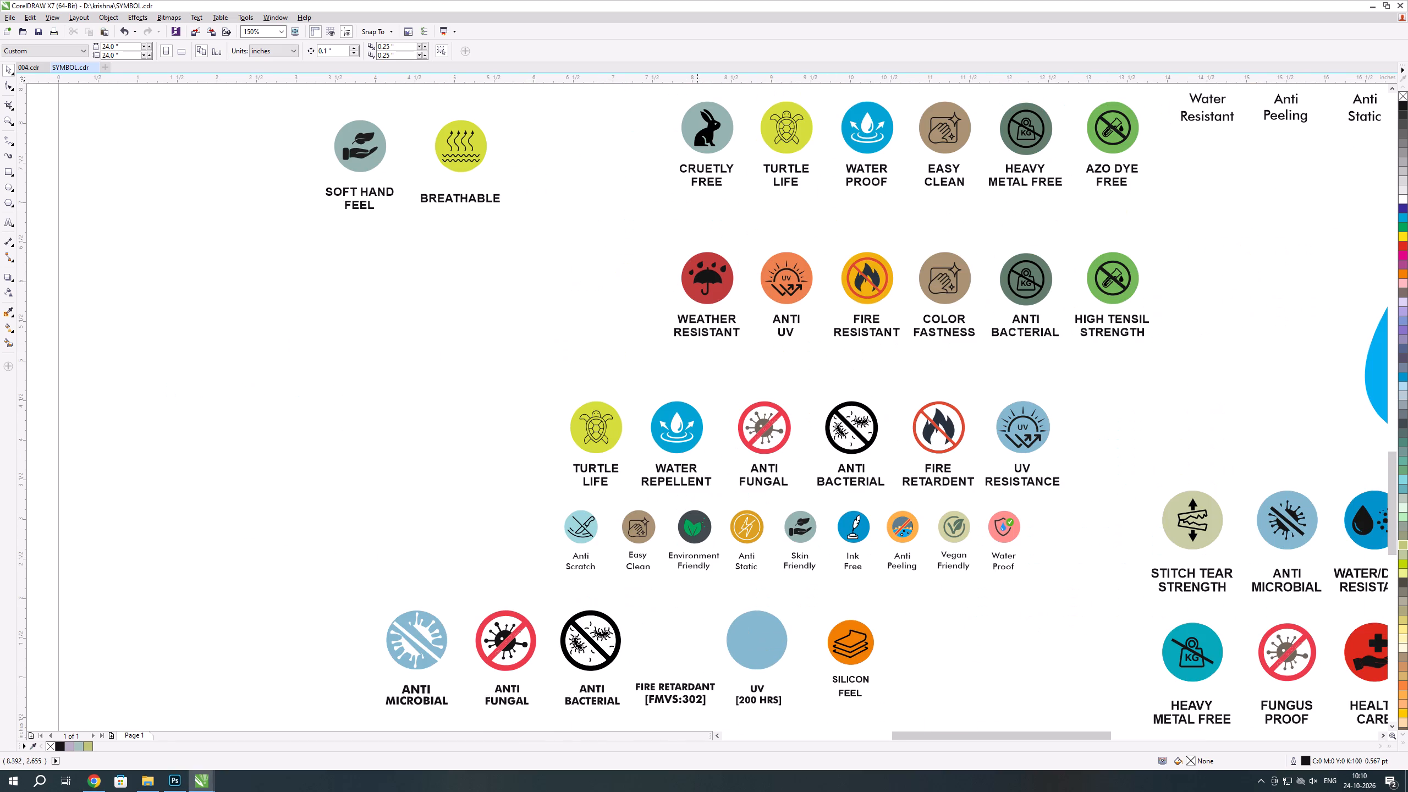
scroll(645, 531, down, 1)
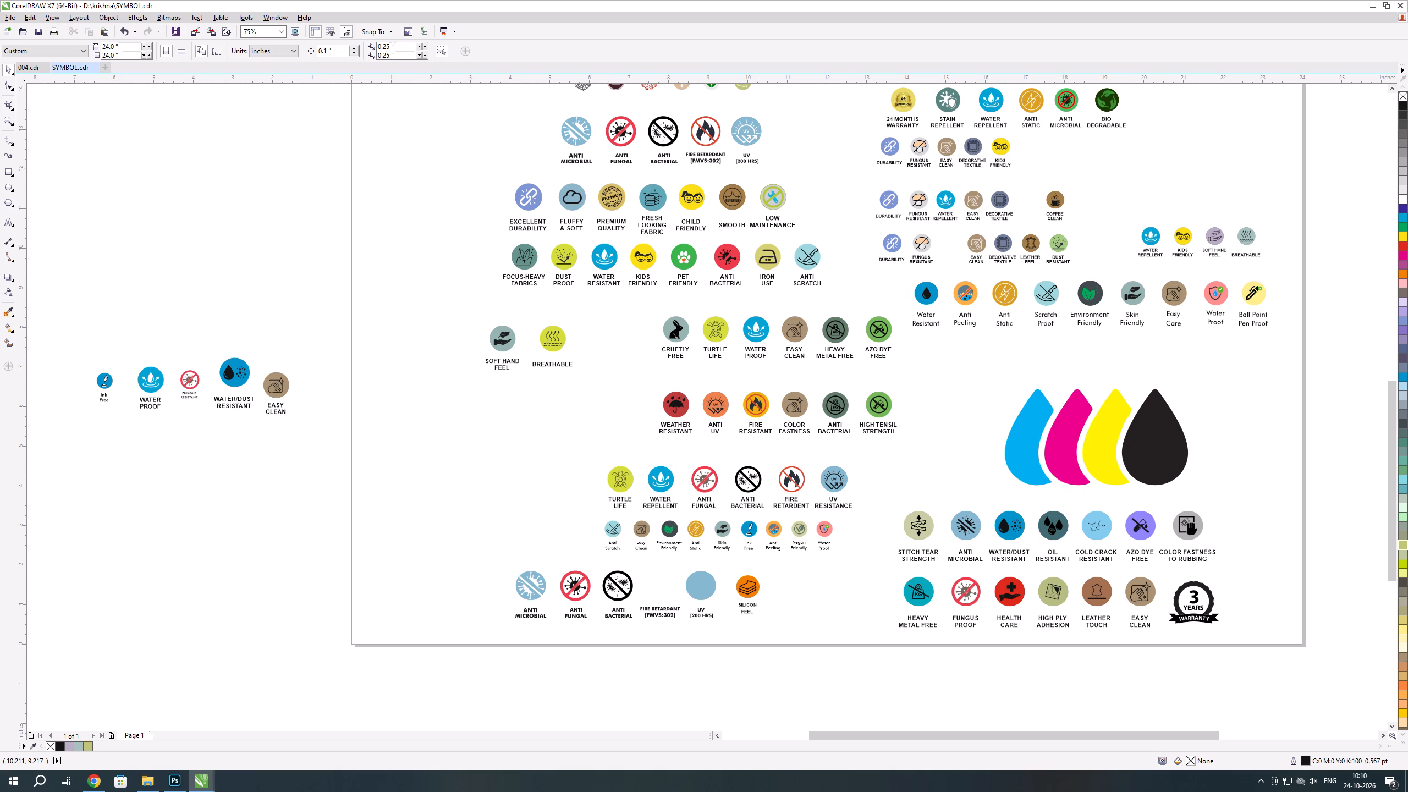
Copy SCRATCH PROOF from the order sheet's photo remarks and search Google in a new tab for "scratch proof icon".
key(alt+Tab)
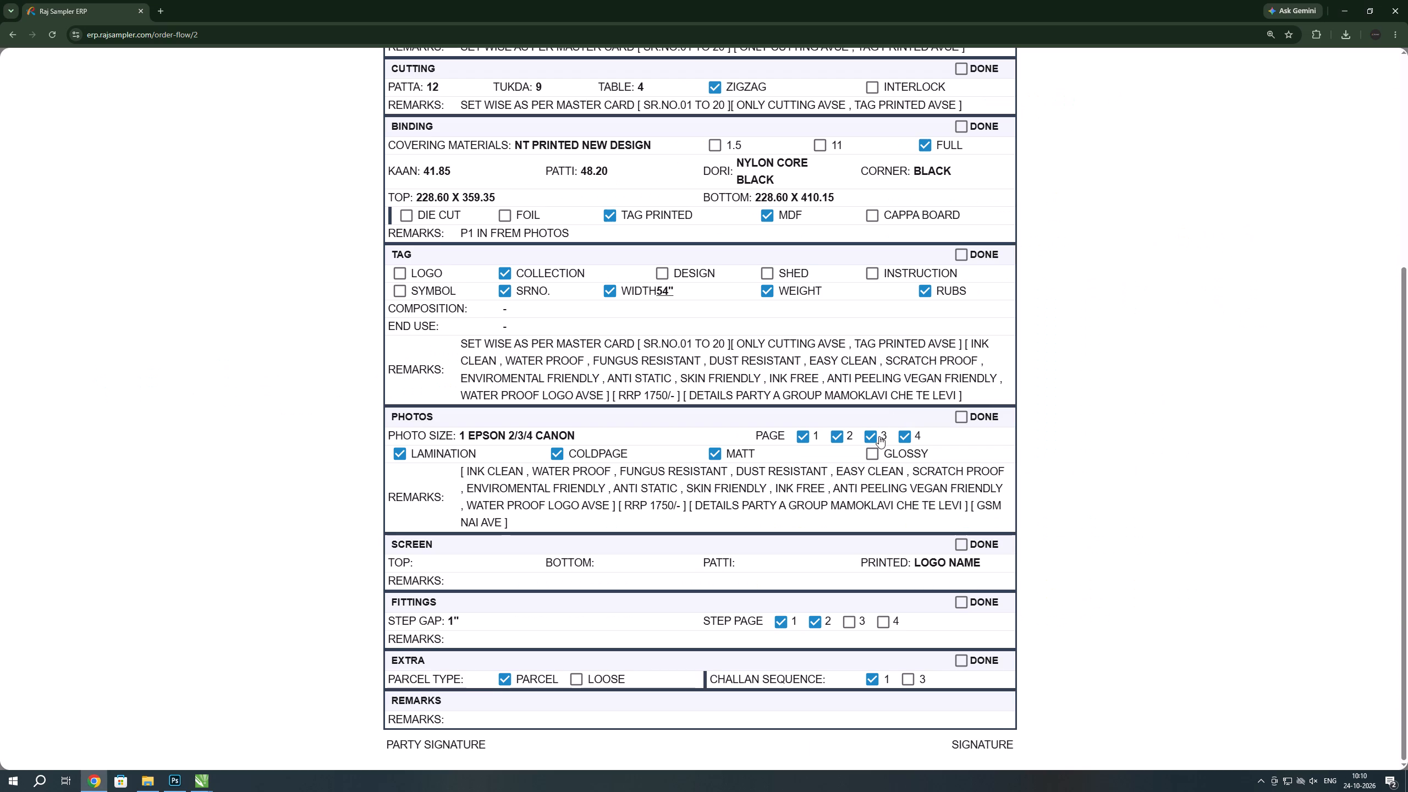
drag(914, 471, 1025, 477)
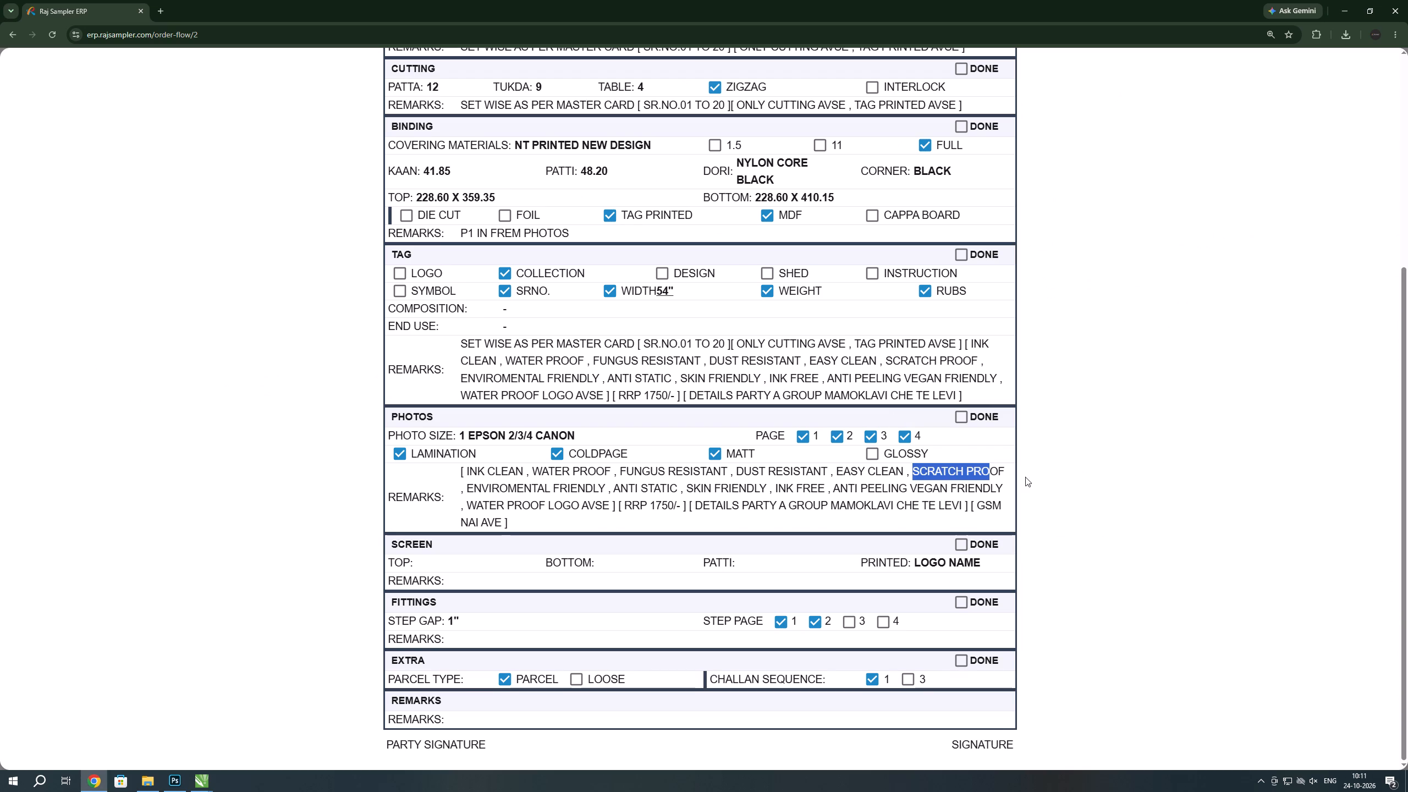
drag(1025, 477, 1027, 477)
key(ctrl+c)
key(ctrl+c)
key(ctrl+c)
click(162, 9)
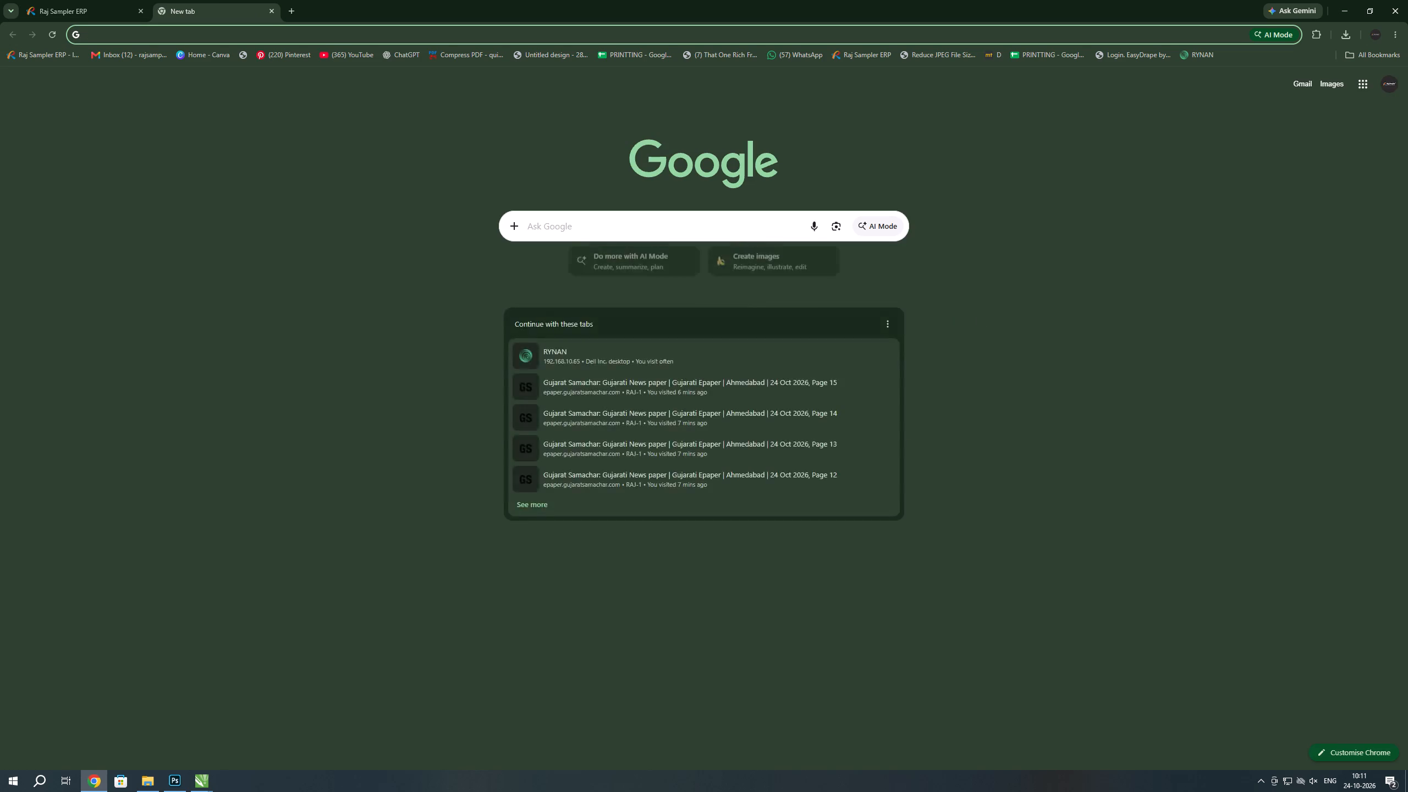
click(579, 226)
key(ctrl+v)
key(space)
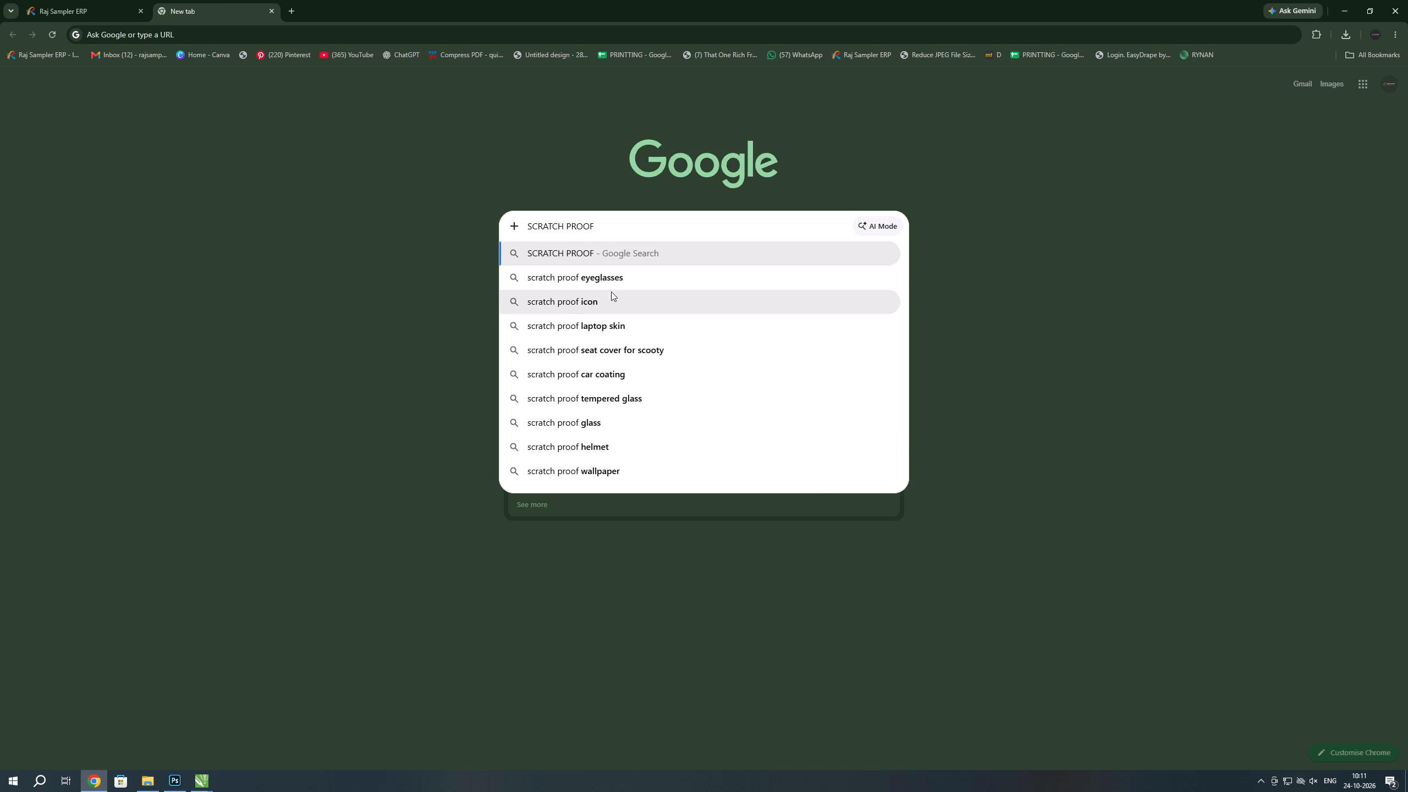
click(611, 292)
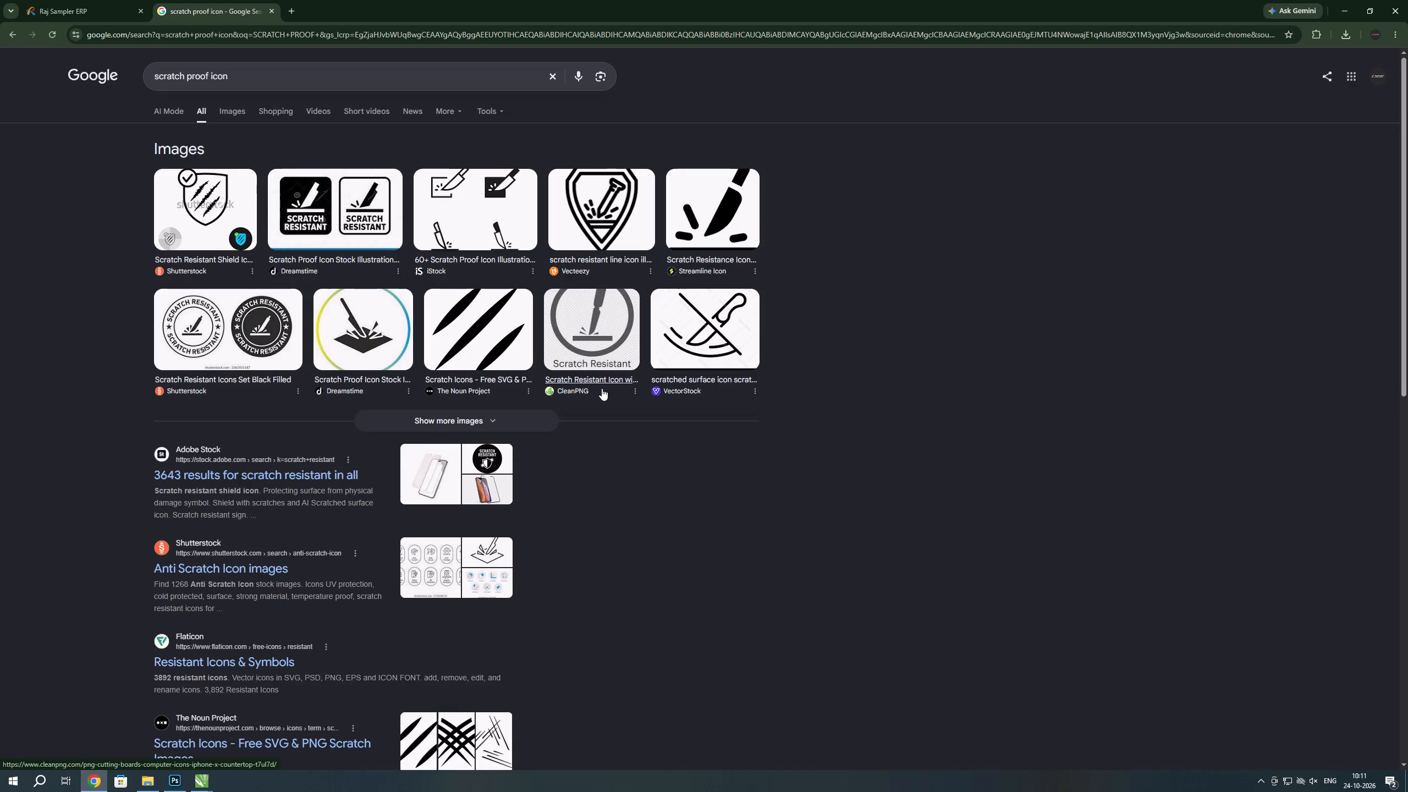
Recheck the order sheet remarks and examine the SYMBOL drawing for an icon that matches SCRATCH PROOF.
key(alt+Tab)
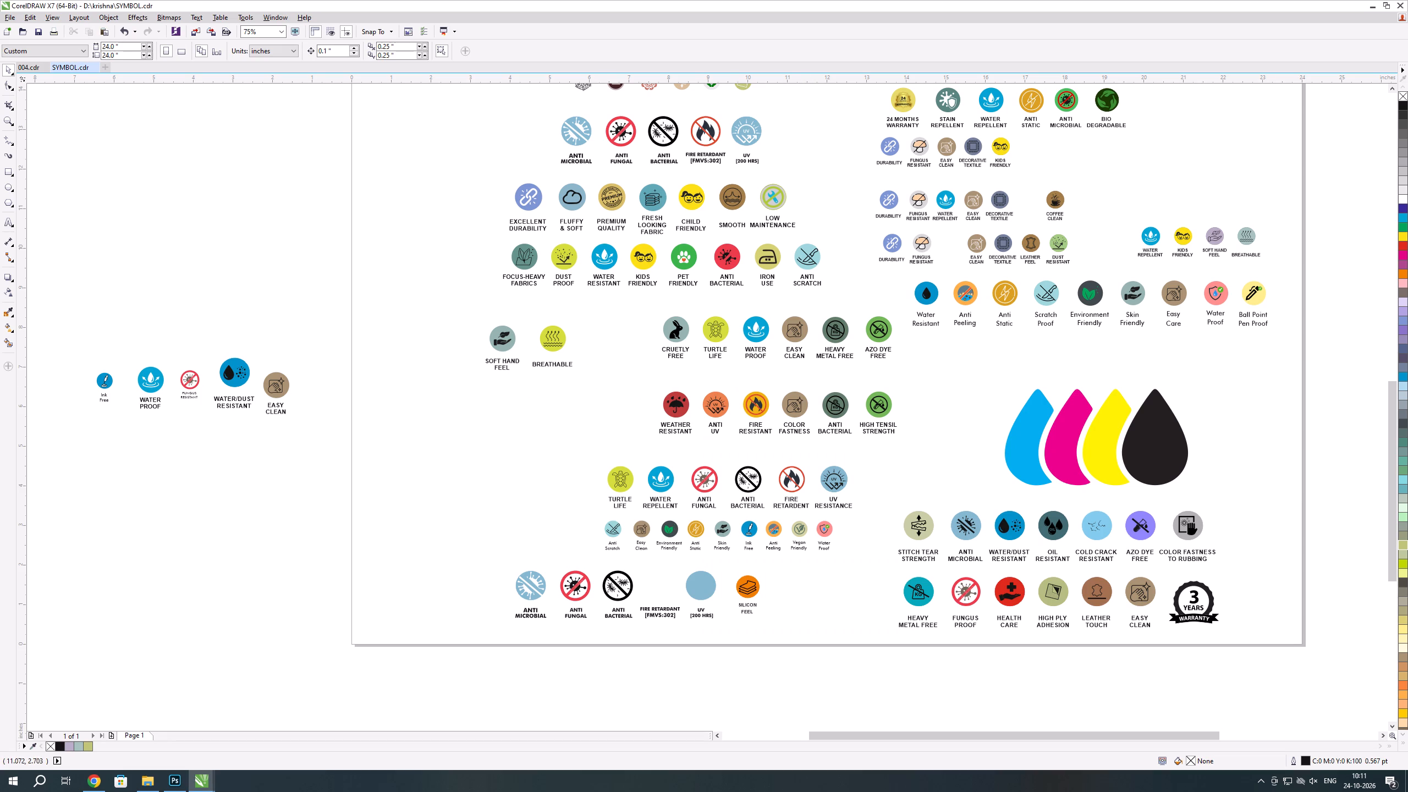
scroll(749, 562, up, 1)
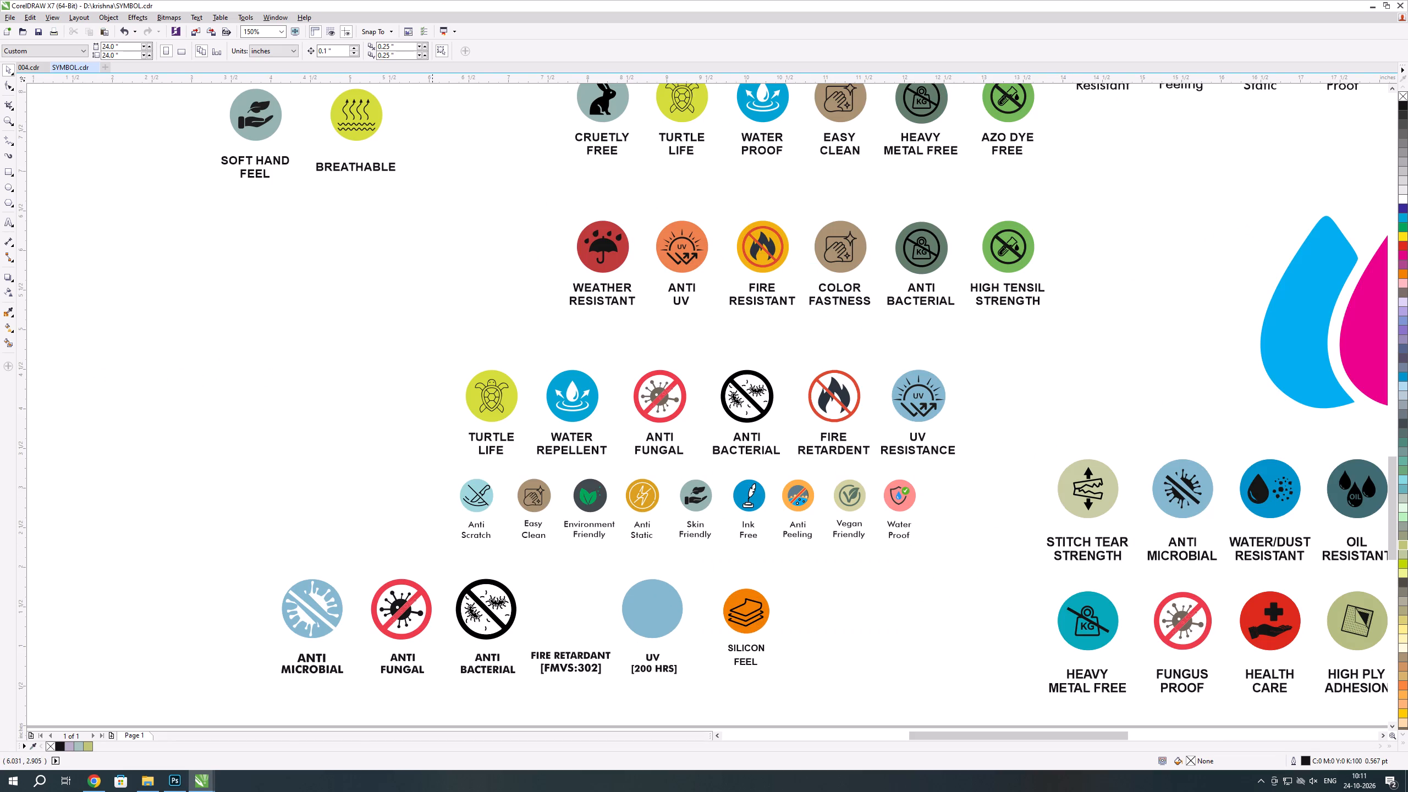
scroll(552, 485, down, 1)
key(alt+Tab)
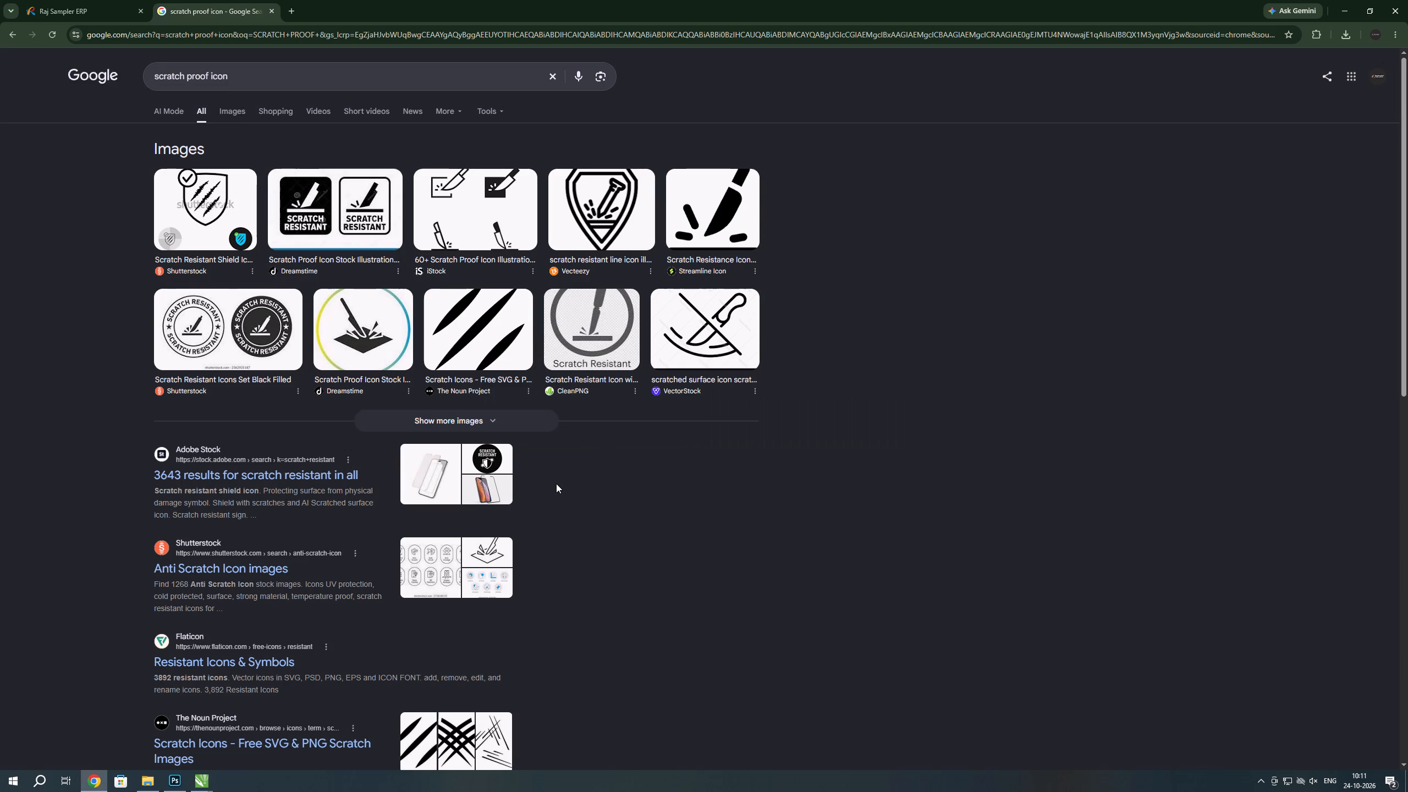
click(14, 0)
click(48, 0)
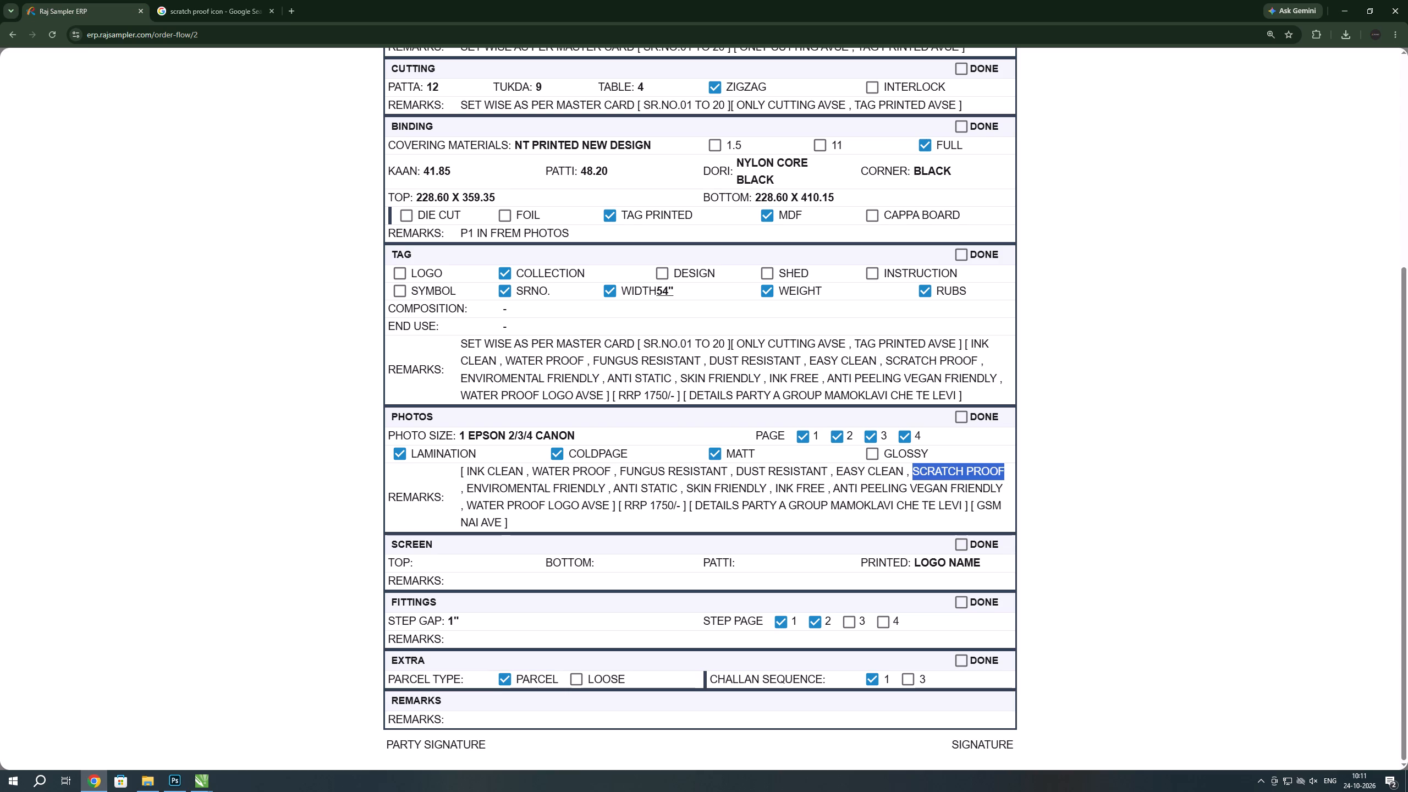
click(1044, 474)
key(alt+Tab)
scroll(551, 522, up, 1)
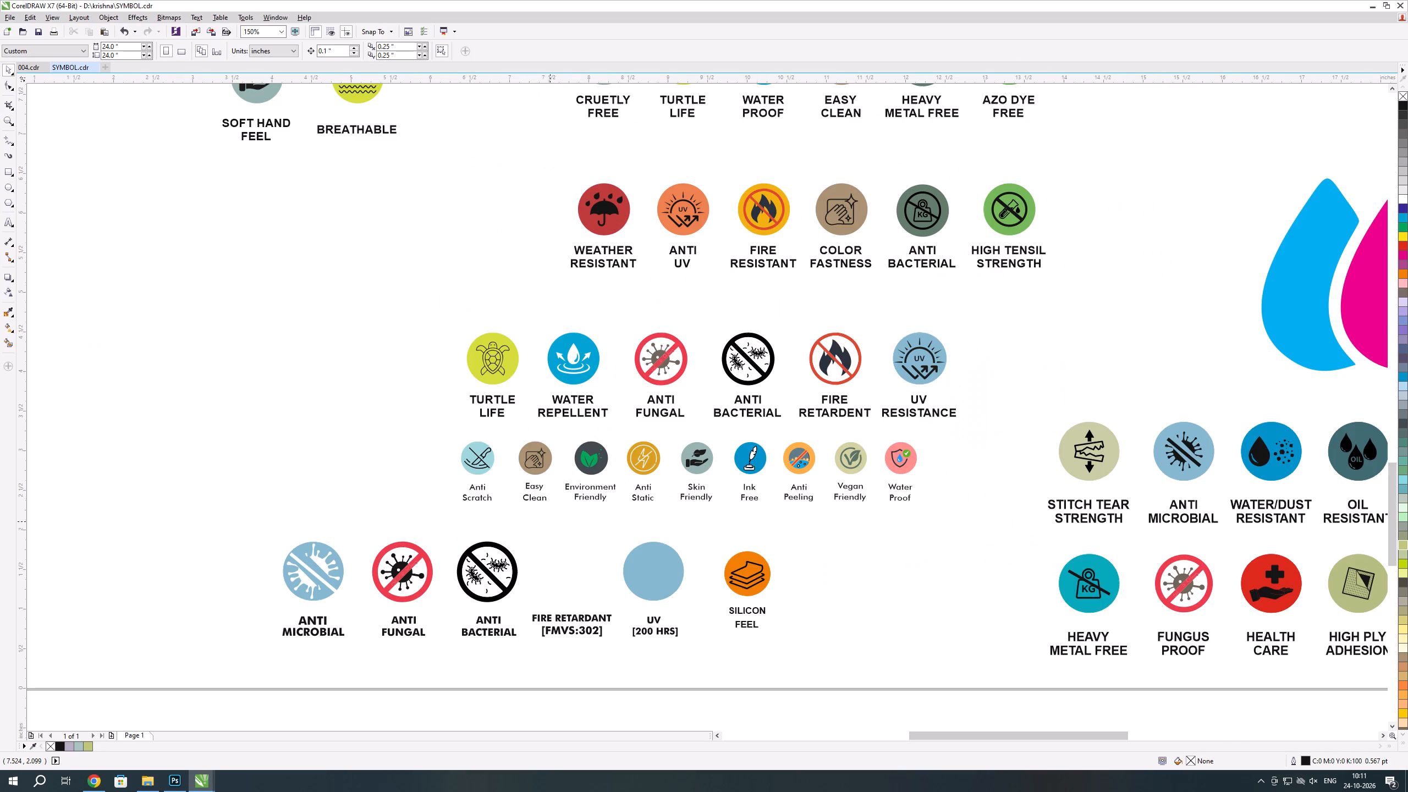
scroll(690, 521, down, 1)
scroll(579, 492, up, 1)
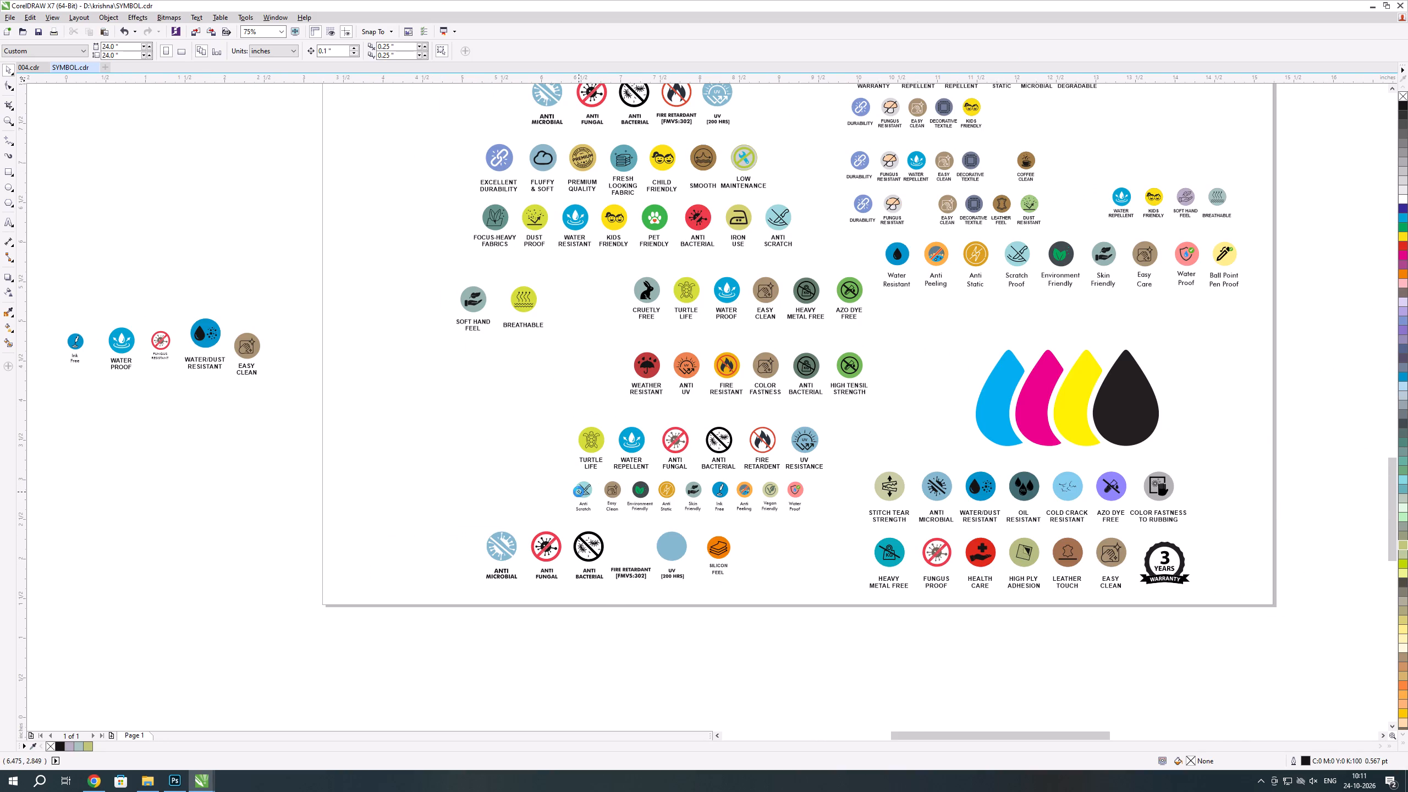
scroll(579, 492, down, 1)
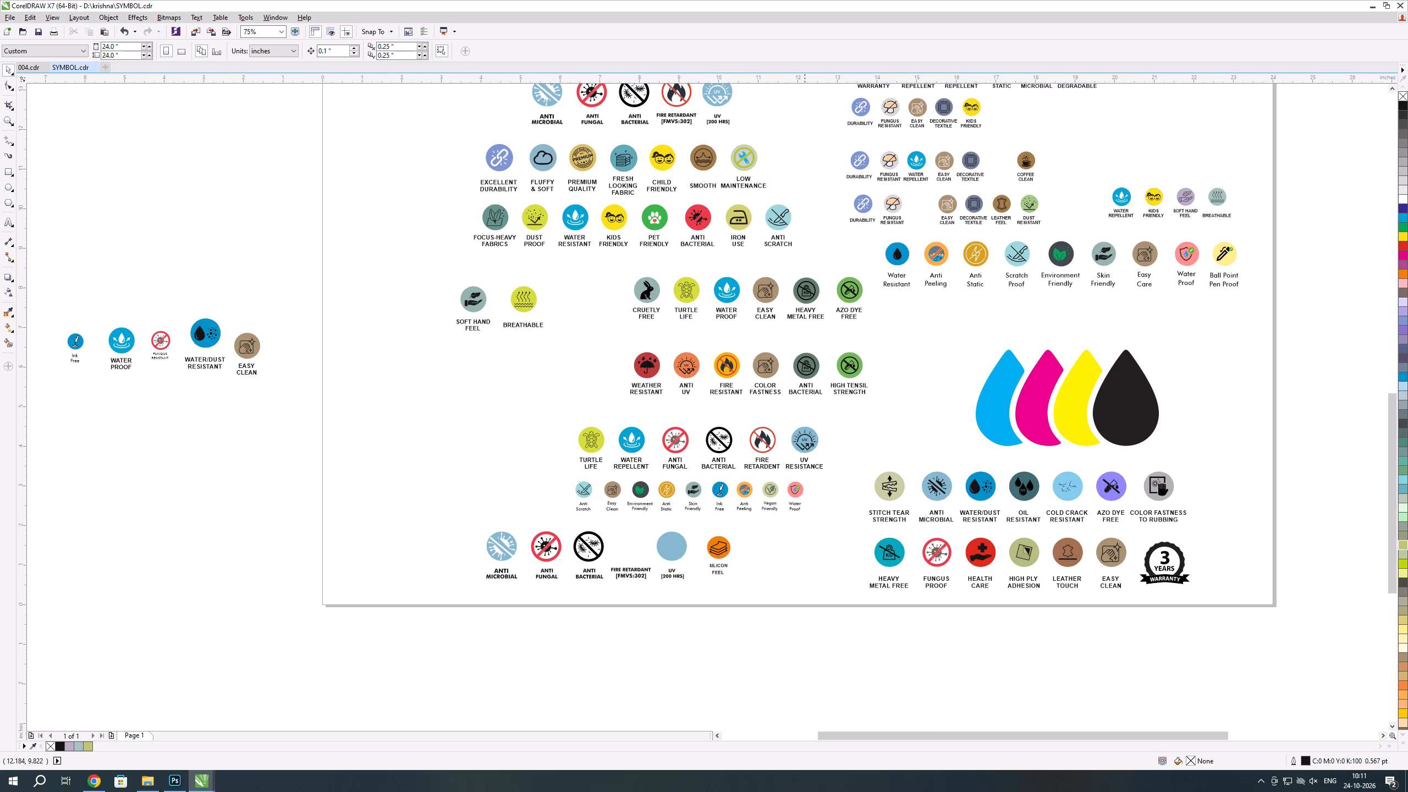
Duplicate the ANTI SCRATCH icon with its caption and place the copy below the WATER/DUST RESISTANT copy outside the page.
scroll(805, 215, up, 1)
drag(805, 184, 701, 309)
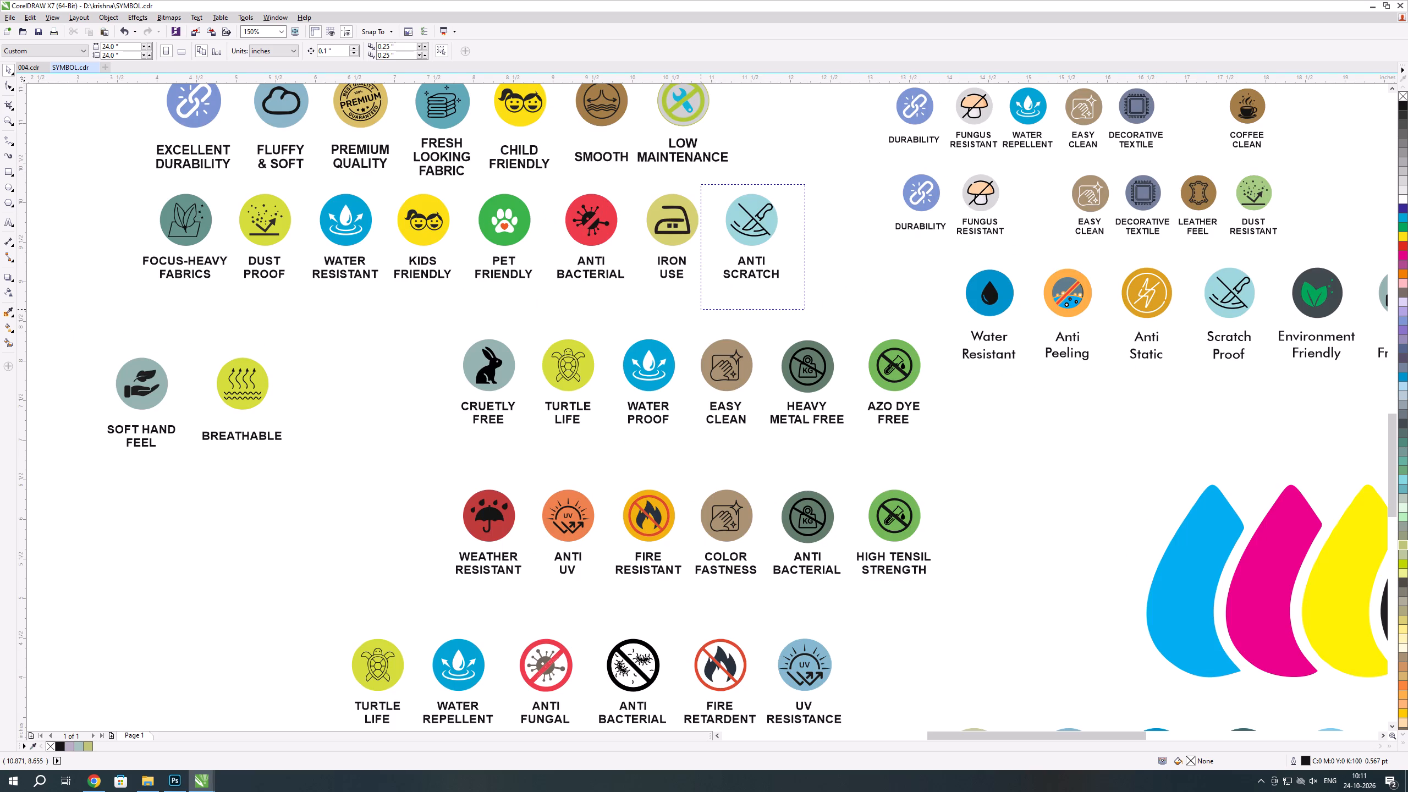
drag(701, 309, 702, 307)
scroll(727, 263, down, 1)
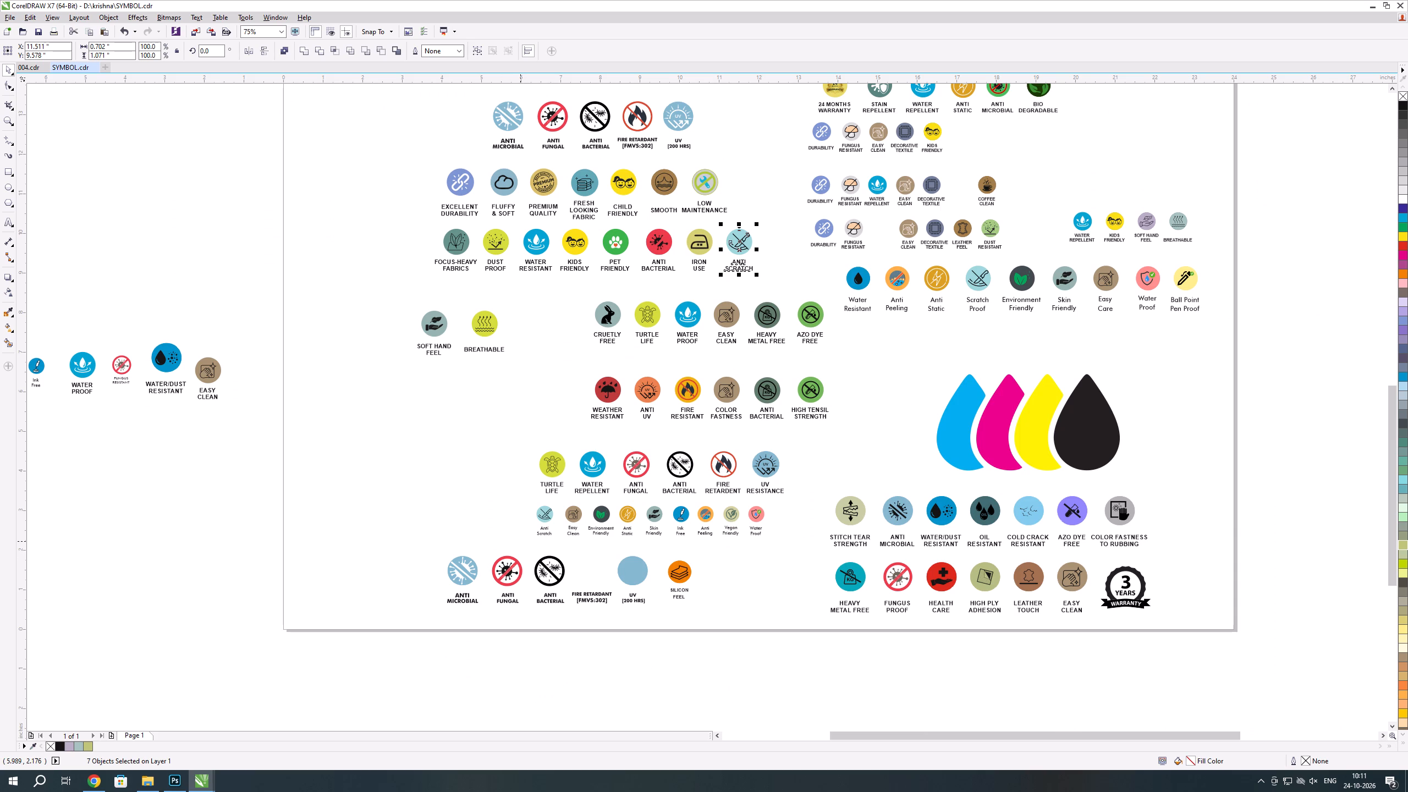
key(ctrl+c)
key(ctrl+v)
drag(739, 248, 177, 441)
click(234, 444)
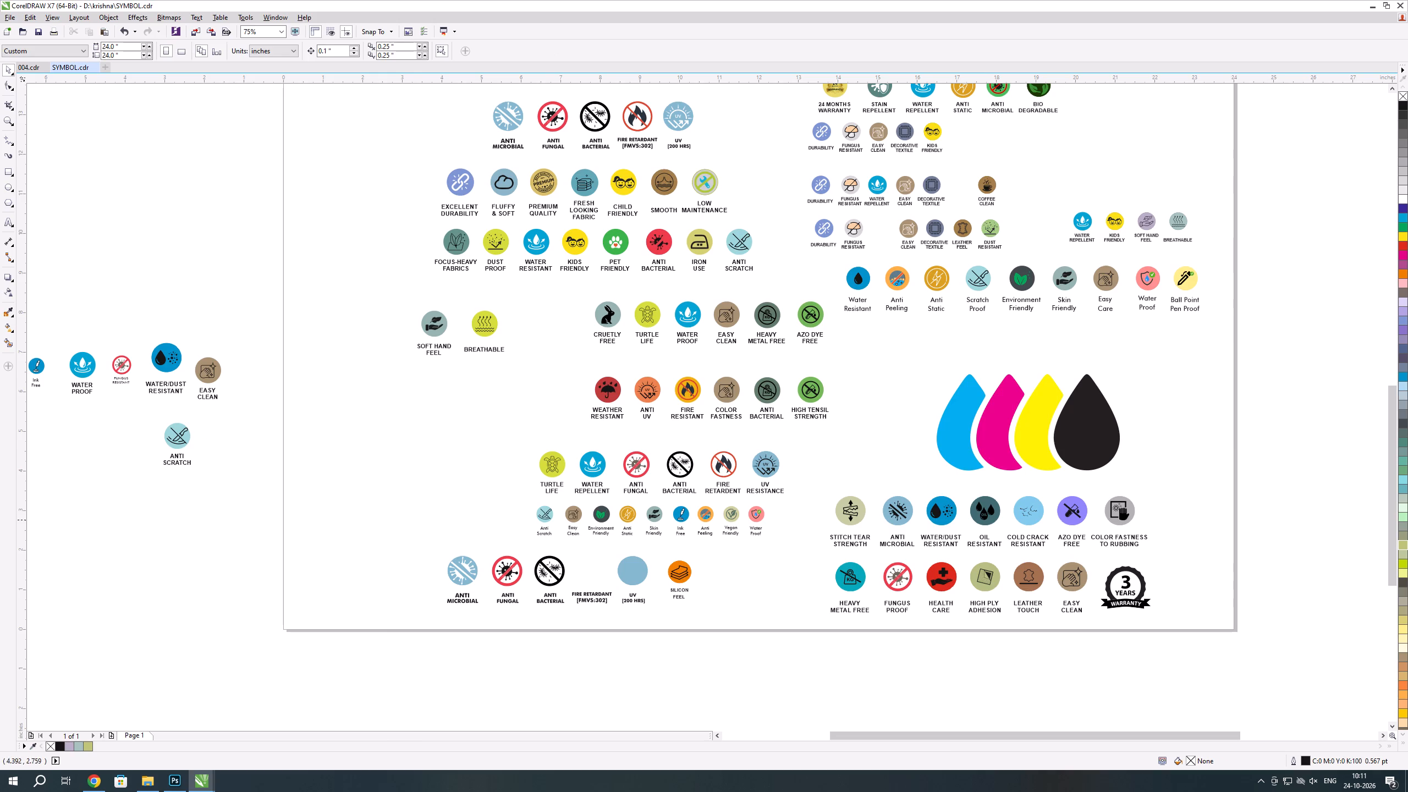
Check the order sheet for the feature after SCRATCH PROOF and duplicate the Environment Friendly icon with caption beside the ANTI SCRATCH copy outside the page.
key(alt+Tab)
click(204, 0)
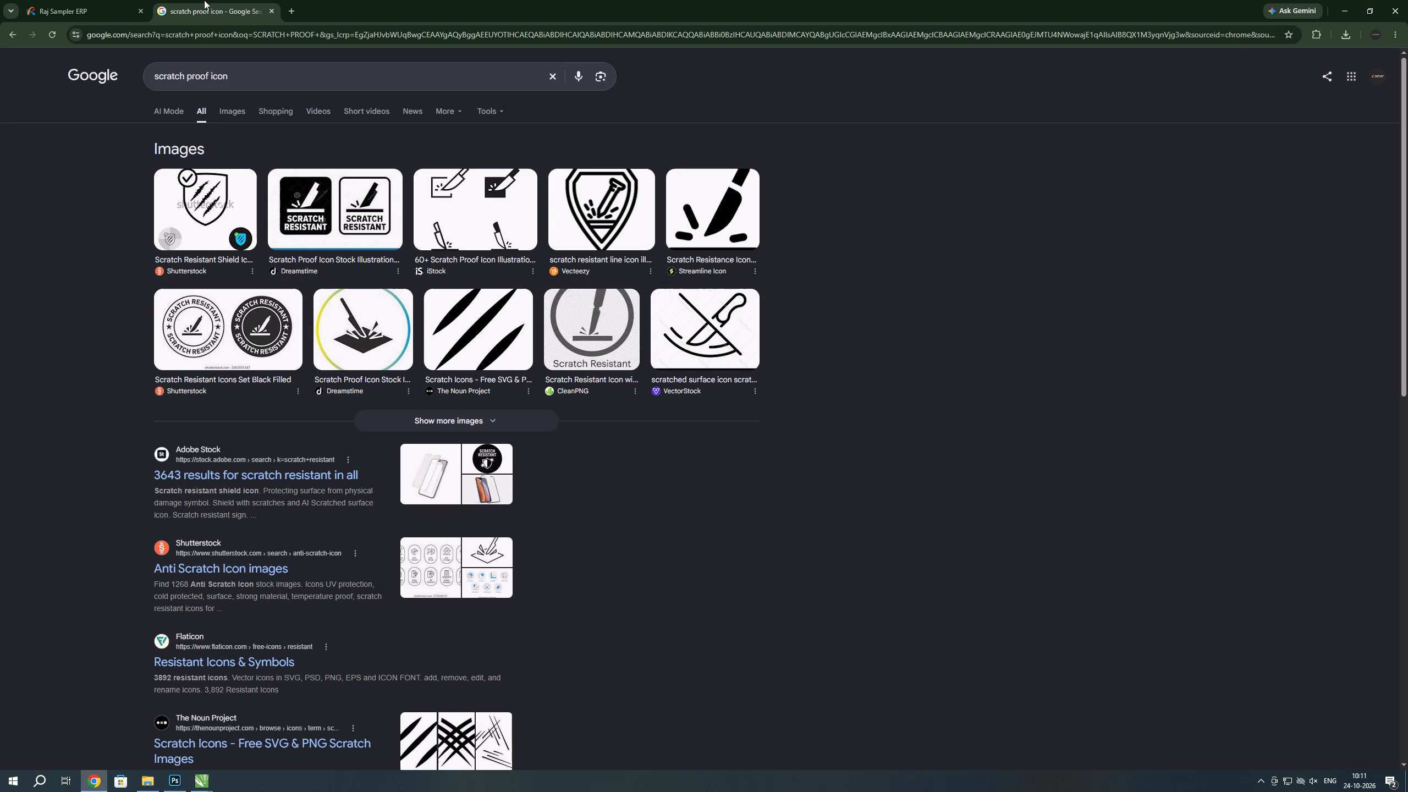
click(37, 0)
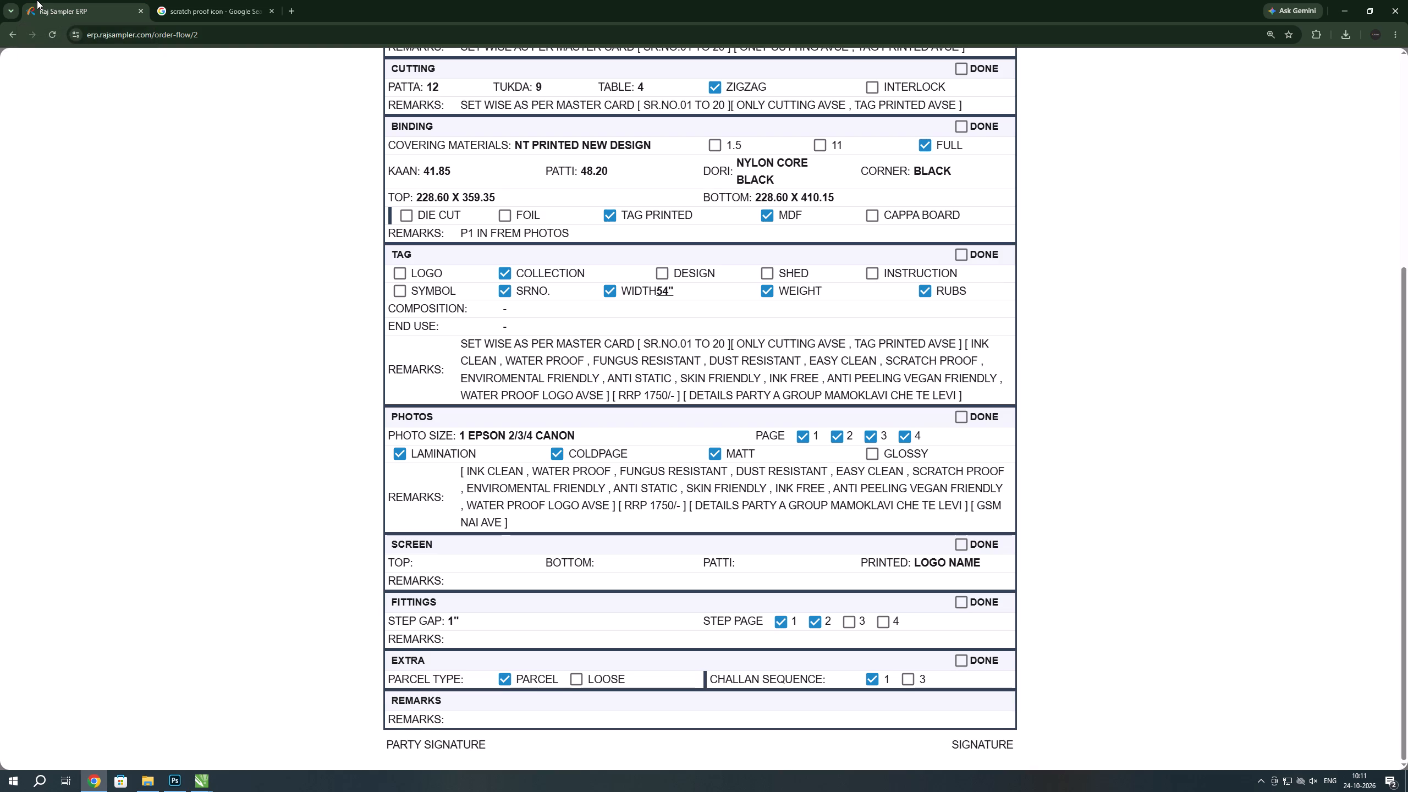
click(217, 0)
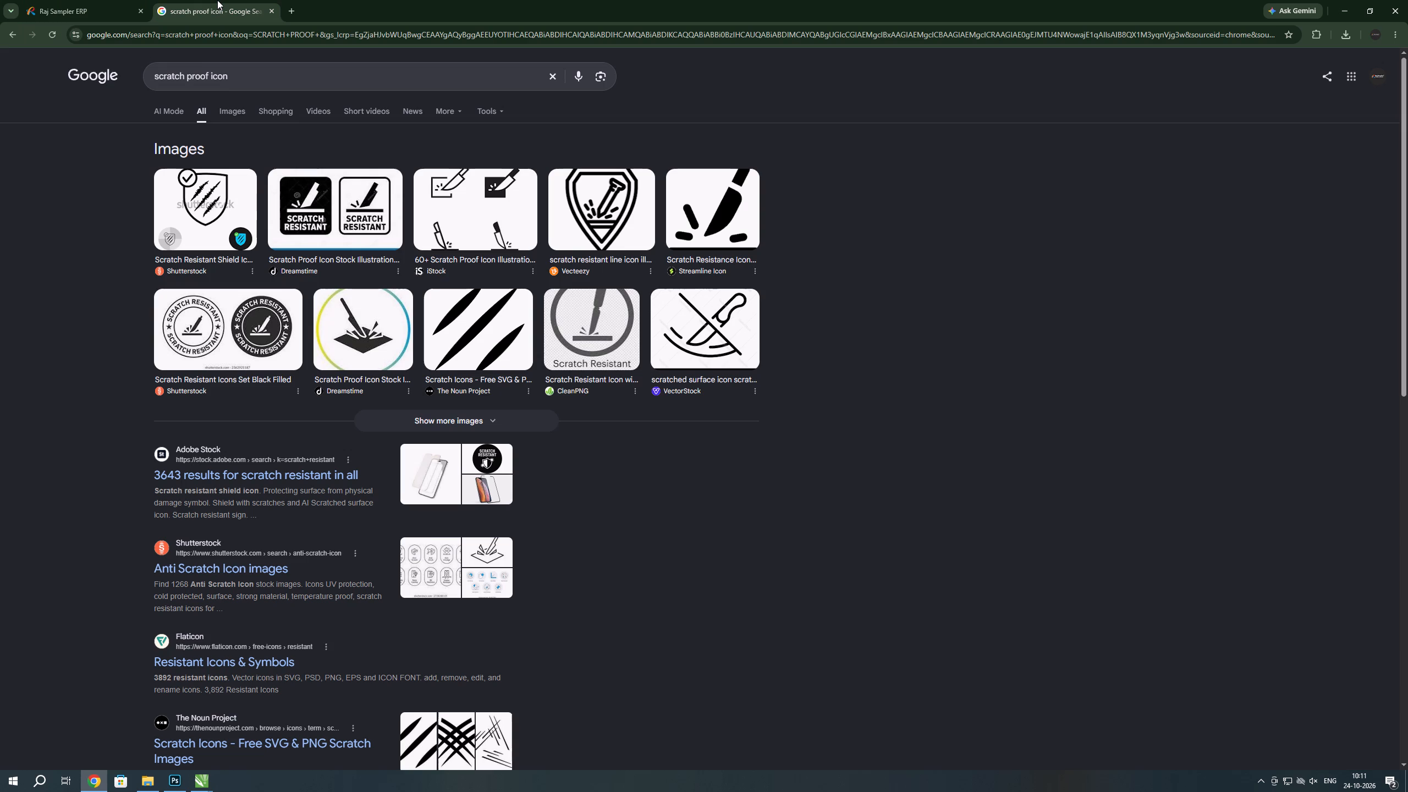
click(66, 17)
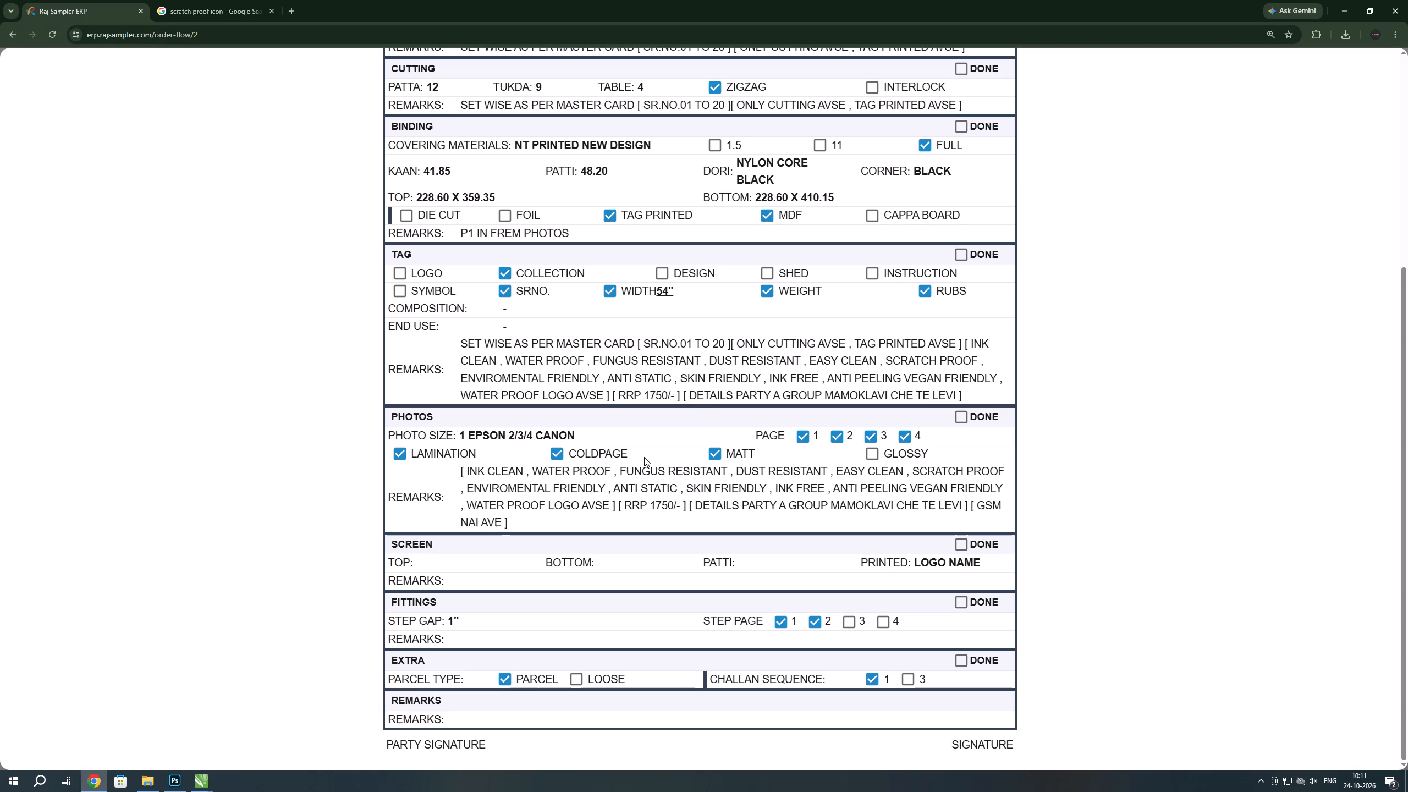
key(alt+Tab)
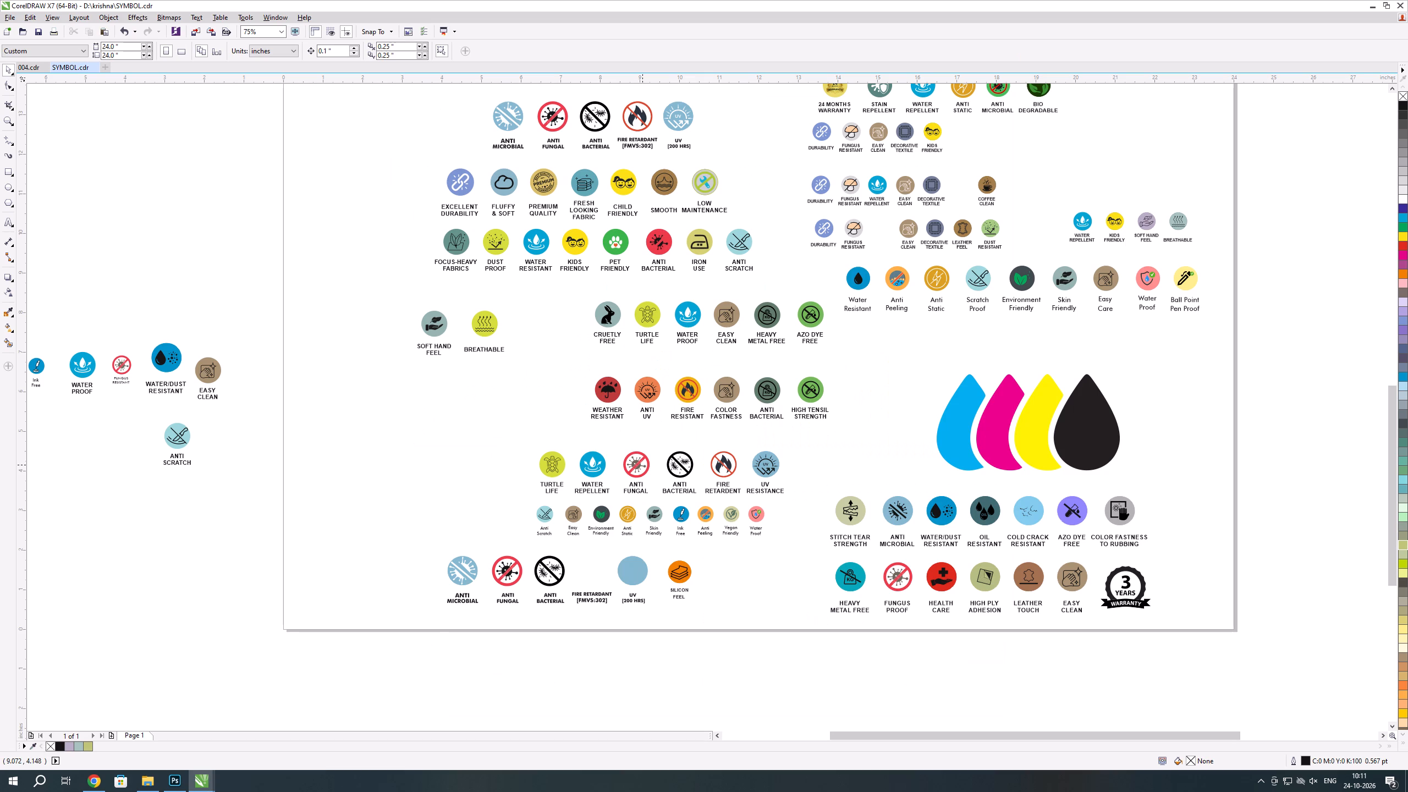
scroll(608, 542, up, 1)
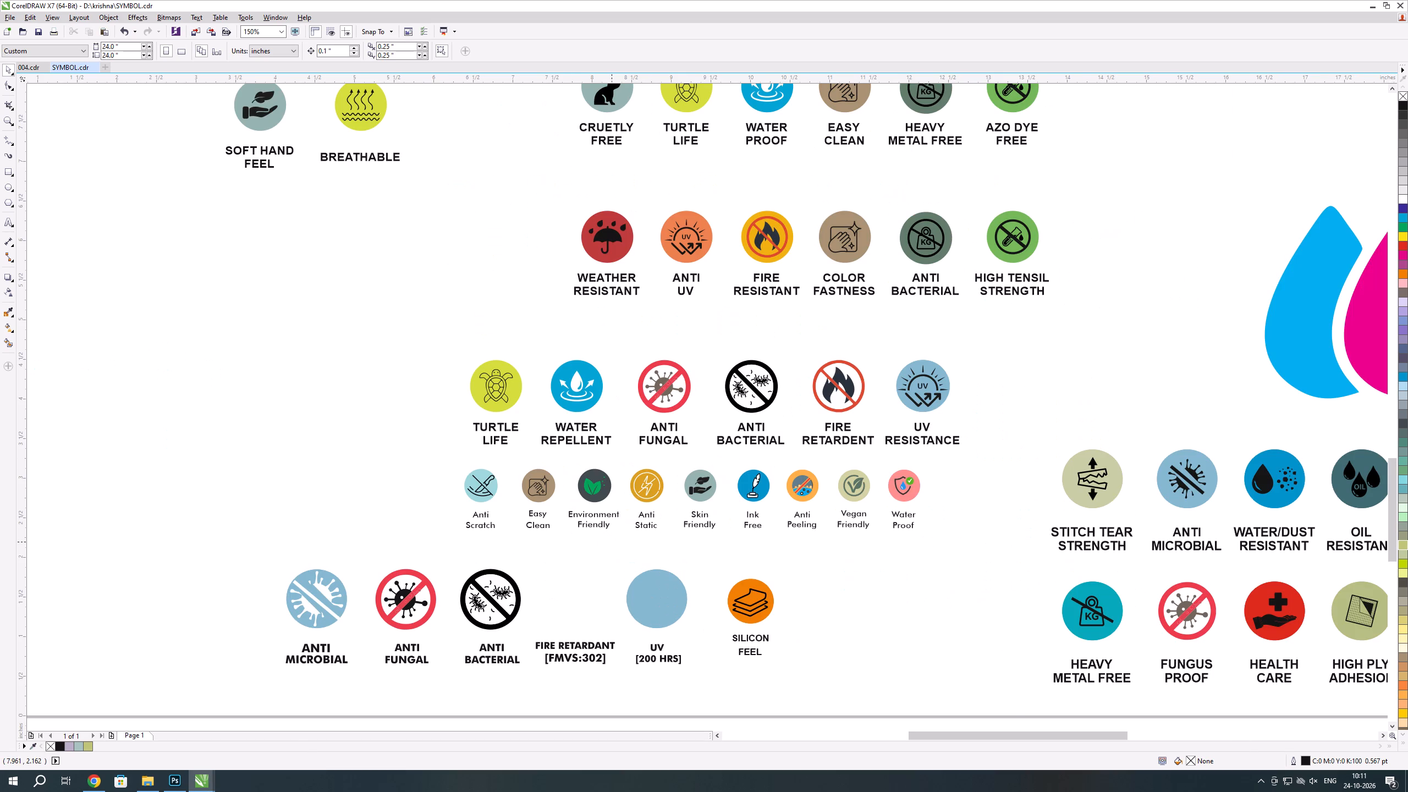
drag(564, 463, 630, 536)
scroll(685, 518, down, 1)
scroll(685, 518, up, 2)
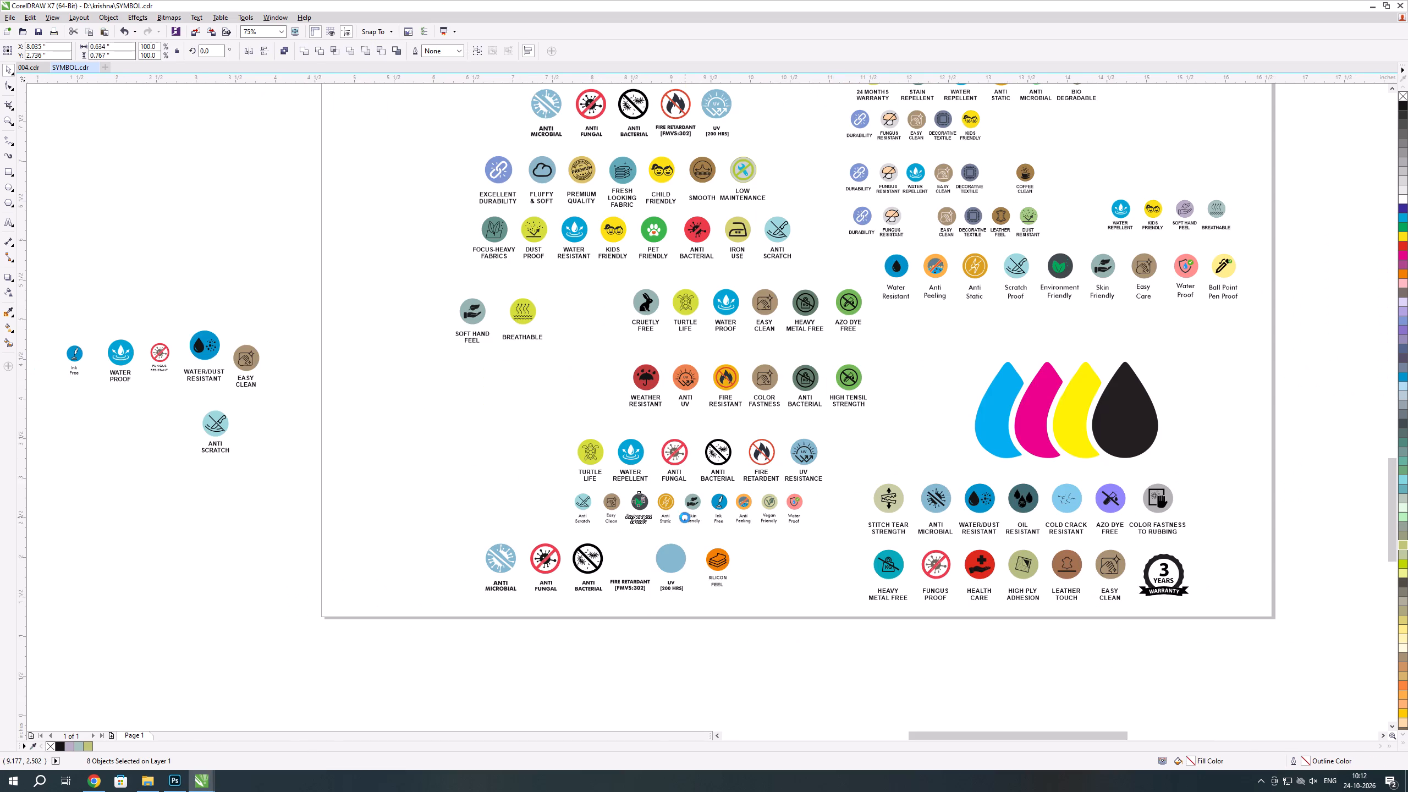
scroll(685, 518, down, 1)
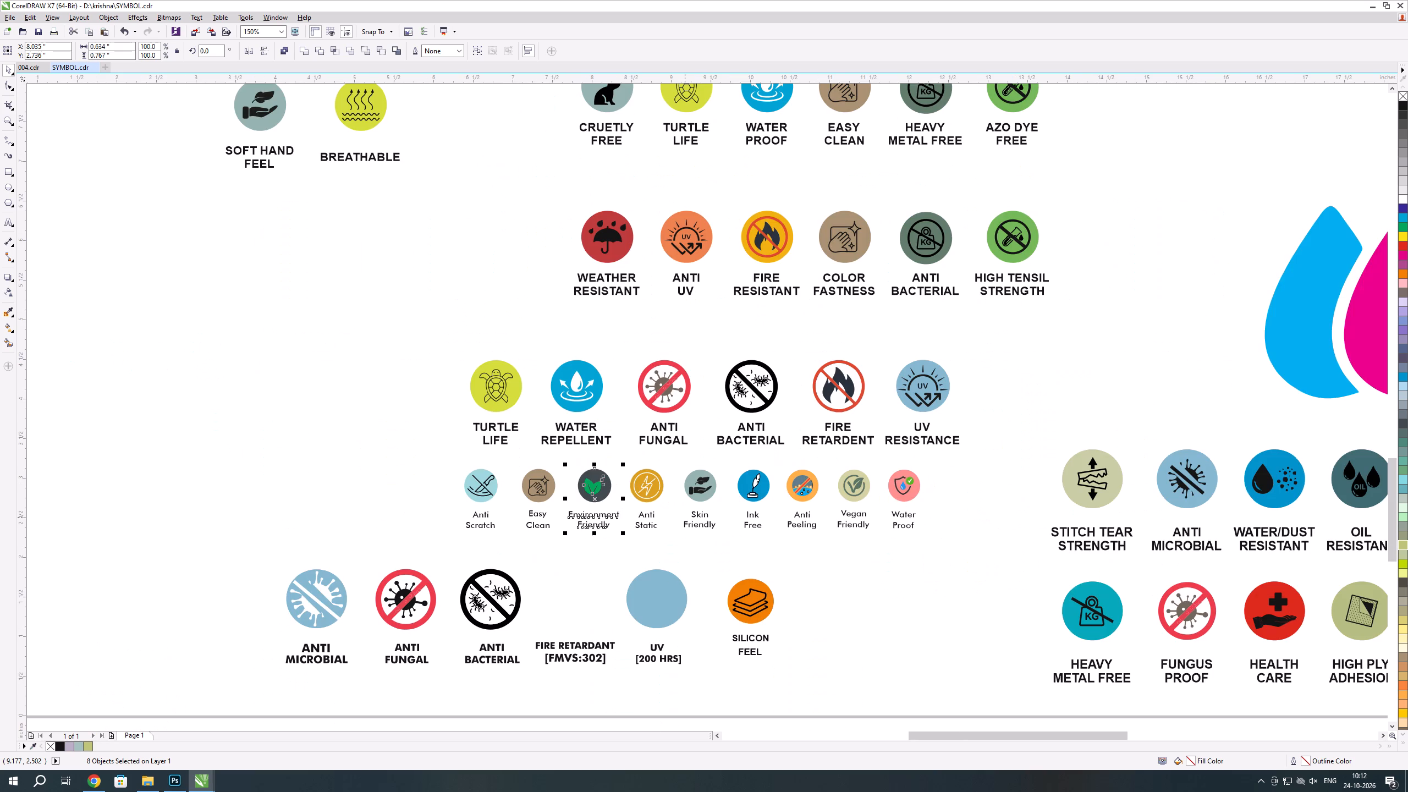
scroll(685, 518, down, 1)
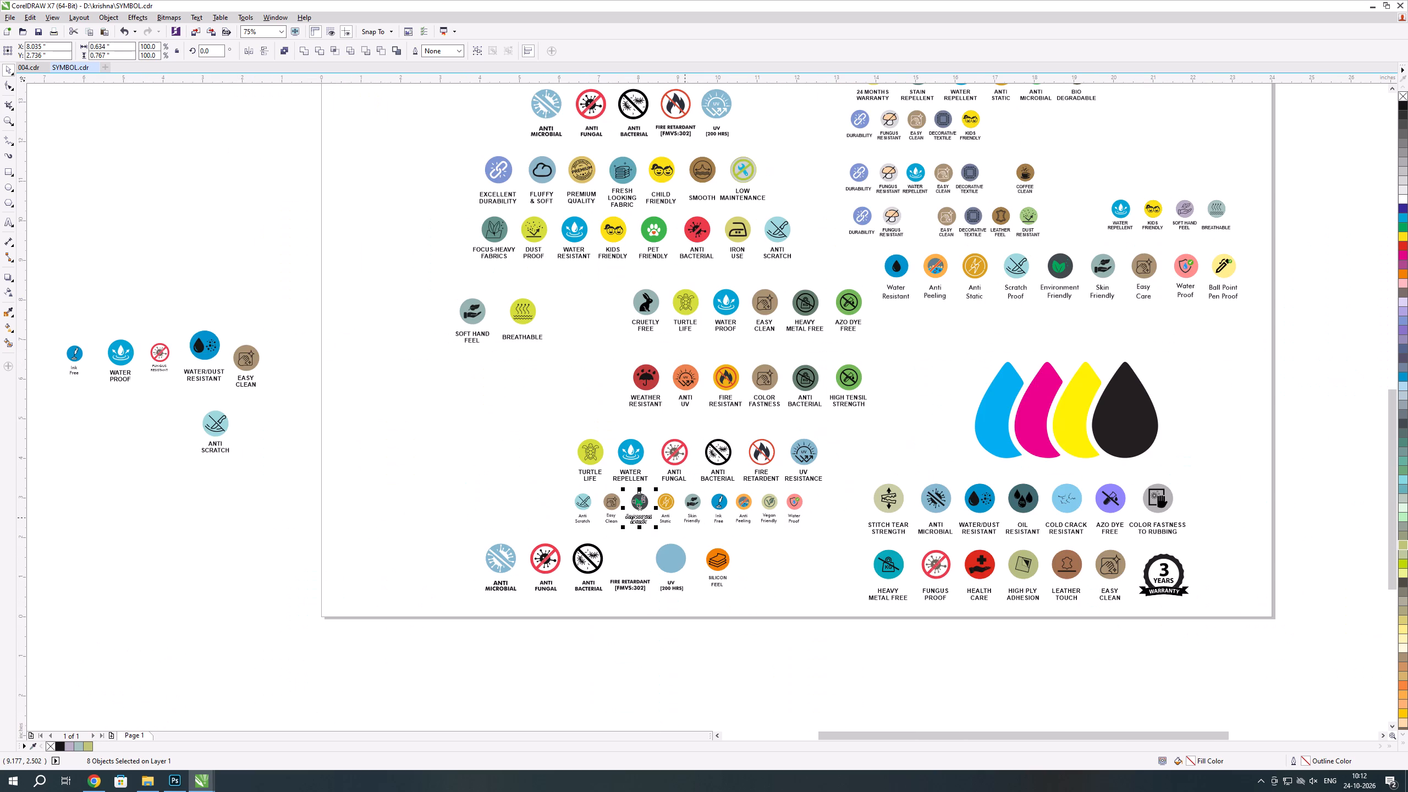
key(ctrl+c)
key(ctrl+v)
drag(641, 507, 641, 507)
drag(641, 507, 151, 424)
click(239, 496)
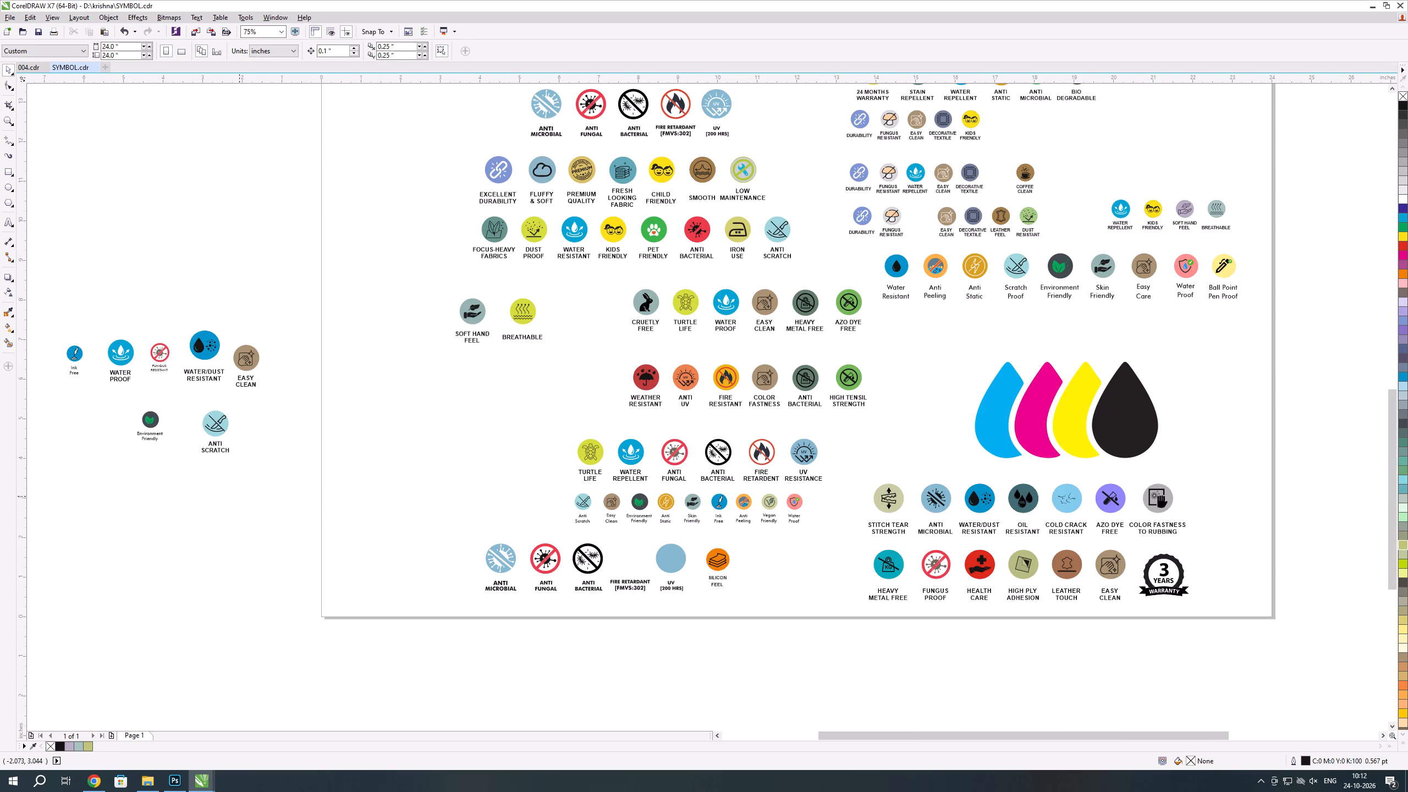
Recheck the order sheet remarks and duplicate the Anti Static icon with its caption, placing the copy below the EASY CLEAN copy outside the page.
key(alt+Tab)
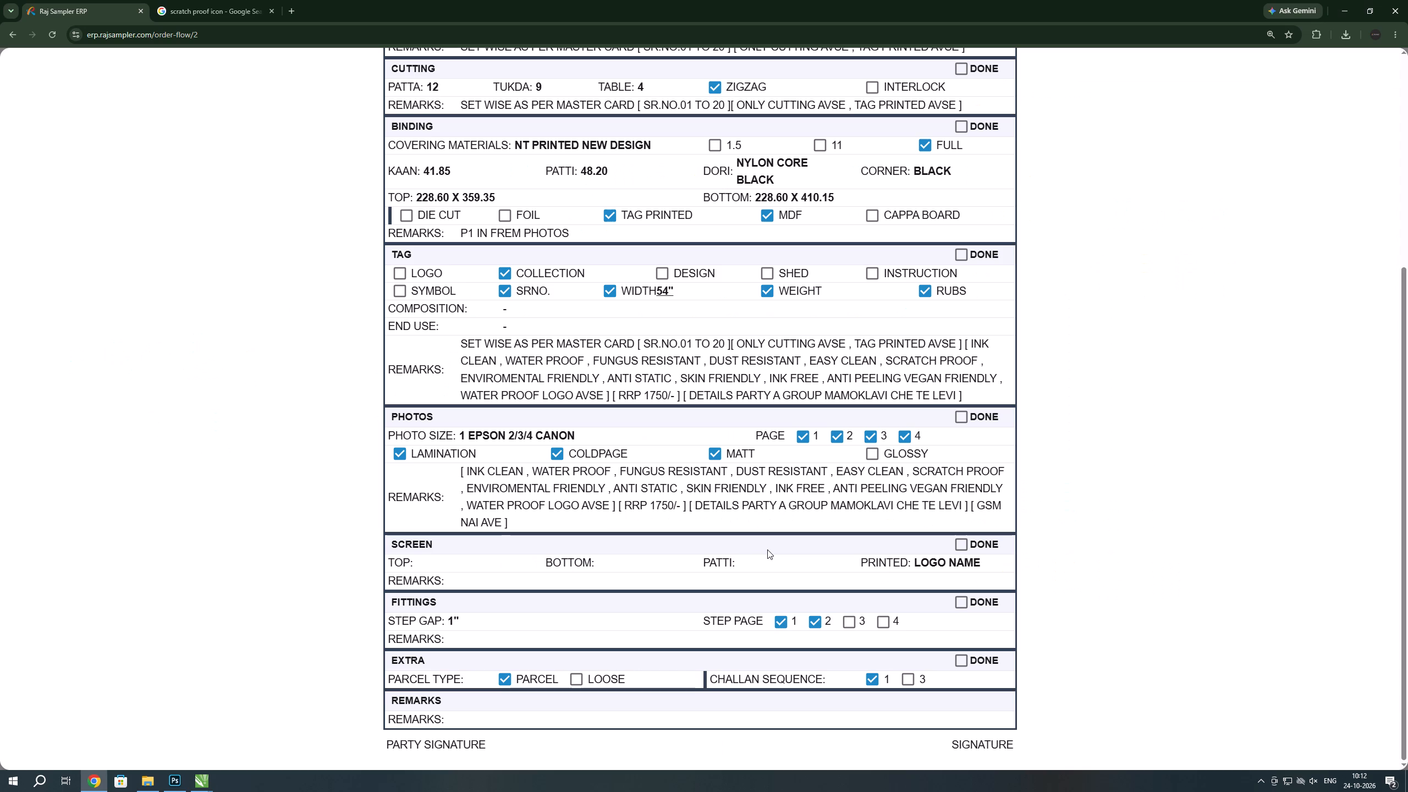
key(alt+Tab)
key(alt+Tab)
key(alt+Tab)
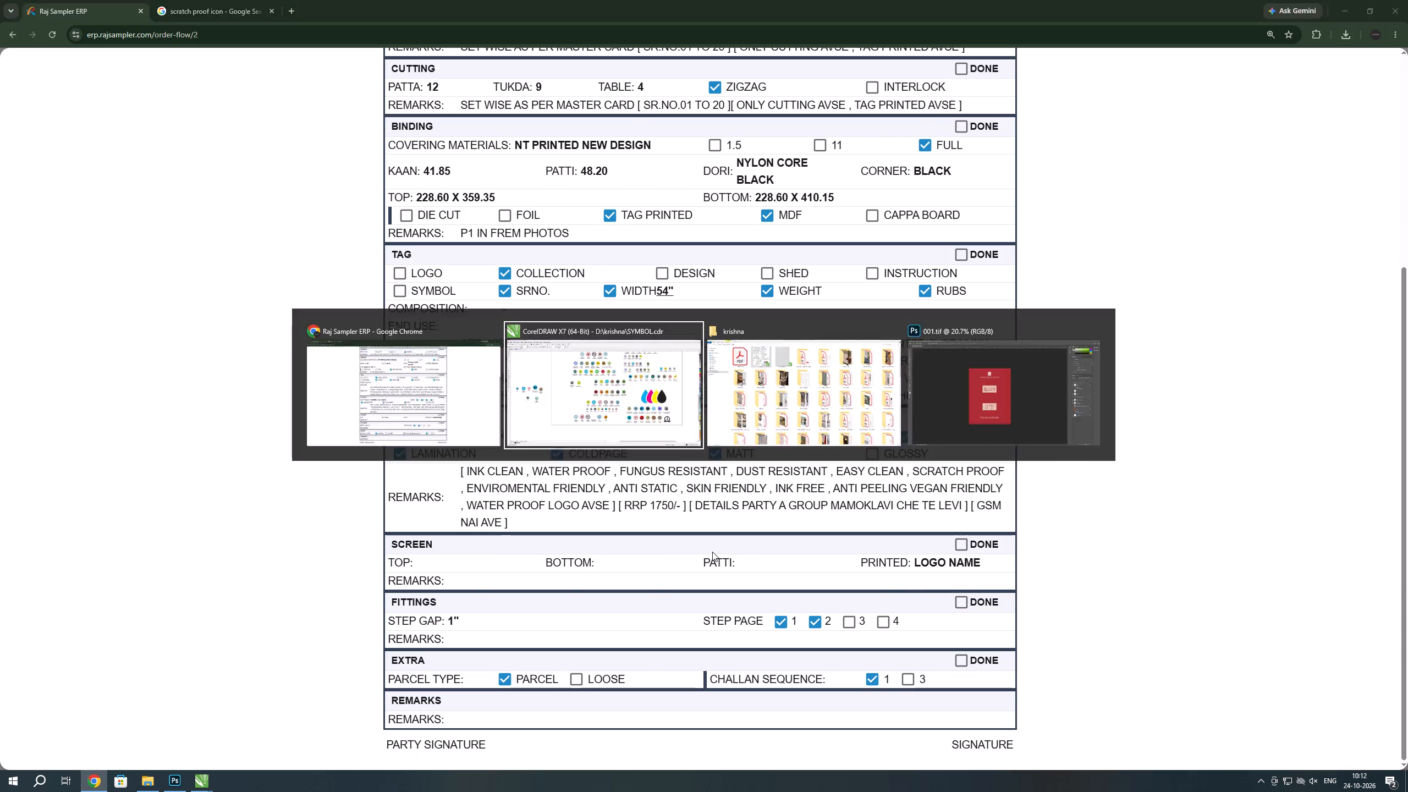
scroll(629, 551, up, 1)
key(alt+Tab)
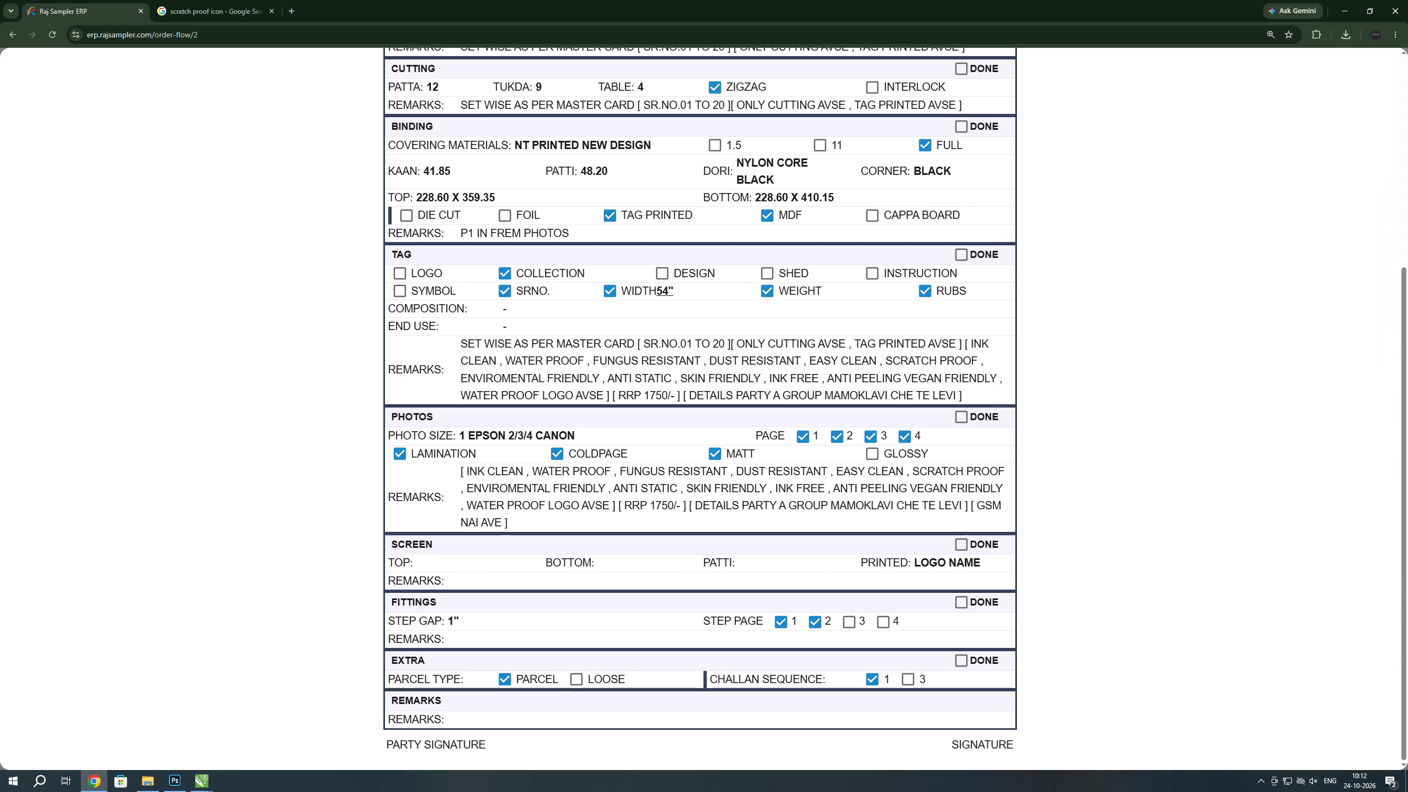
key(alt+Tab)
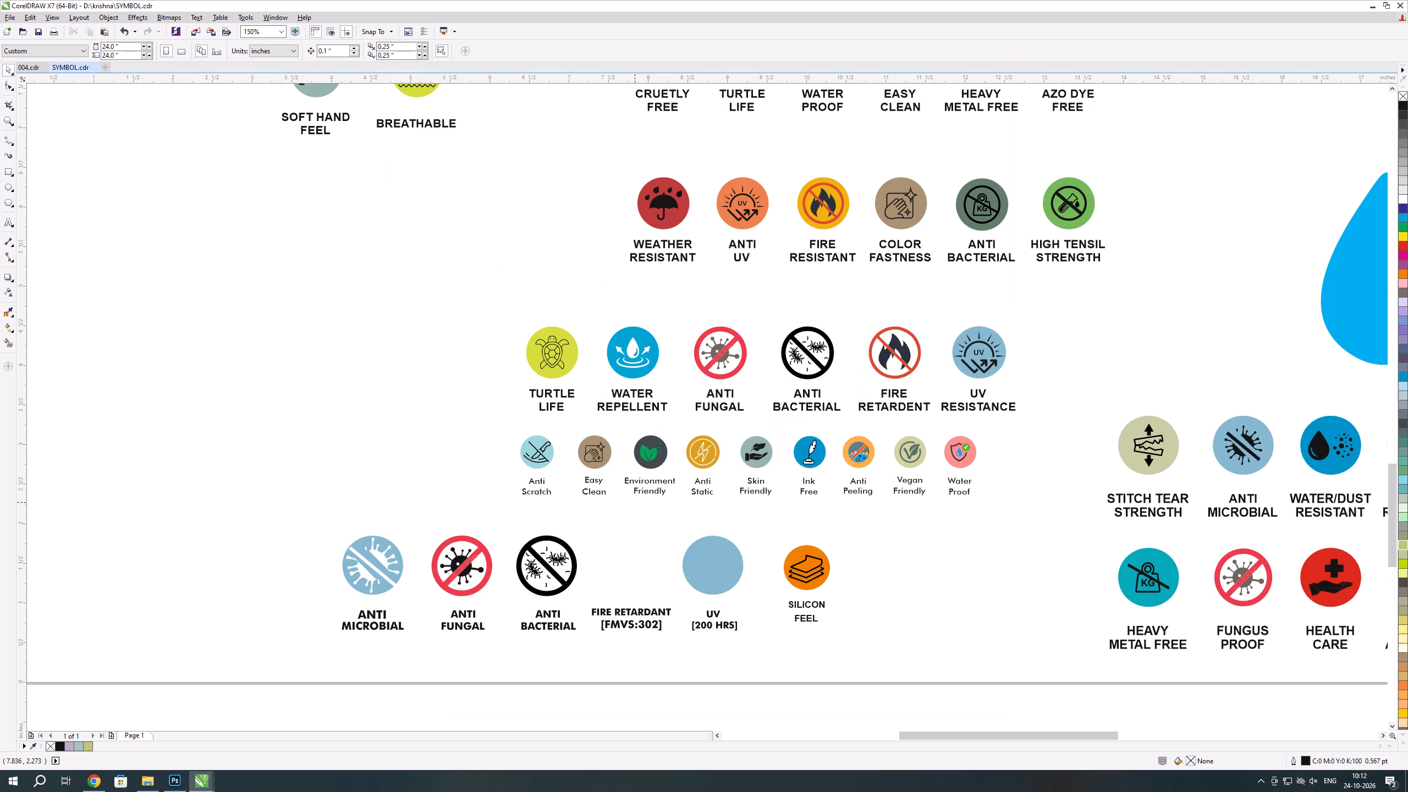
key(alt+Tab)
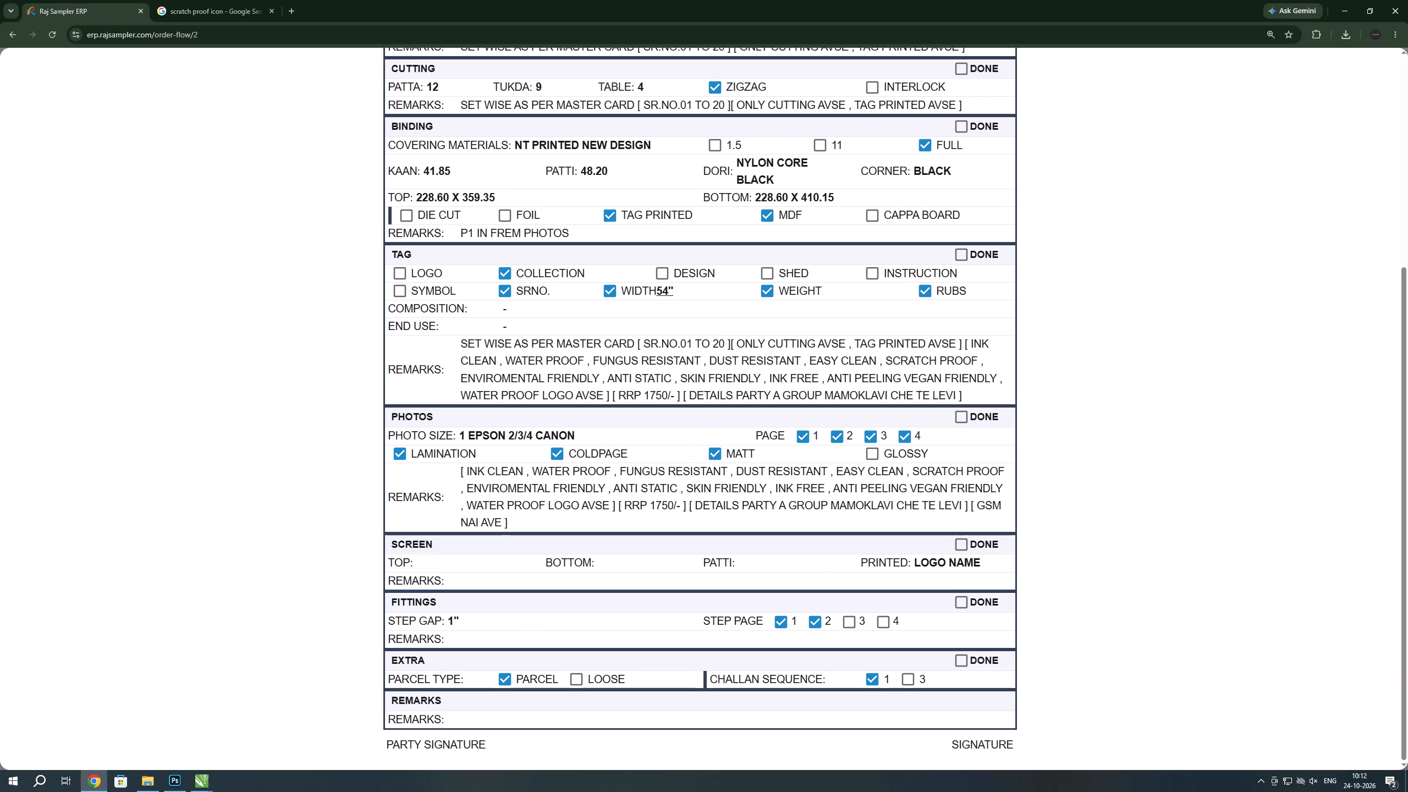
key(alt+Tab)
drag(667, 415, 724, 504)
scroll(724, 504, down, 1)
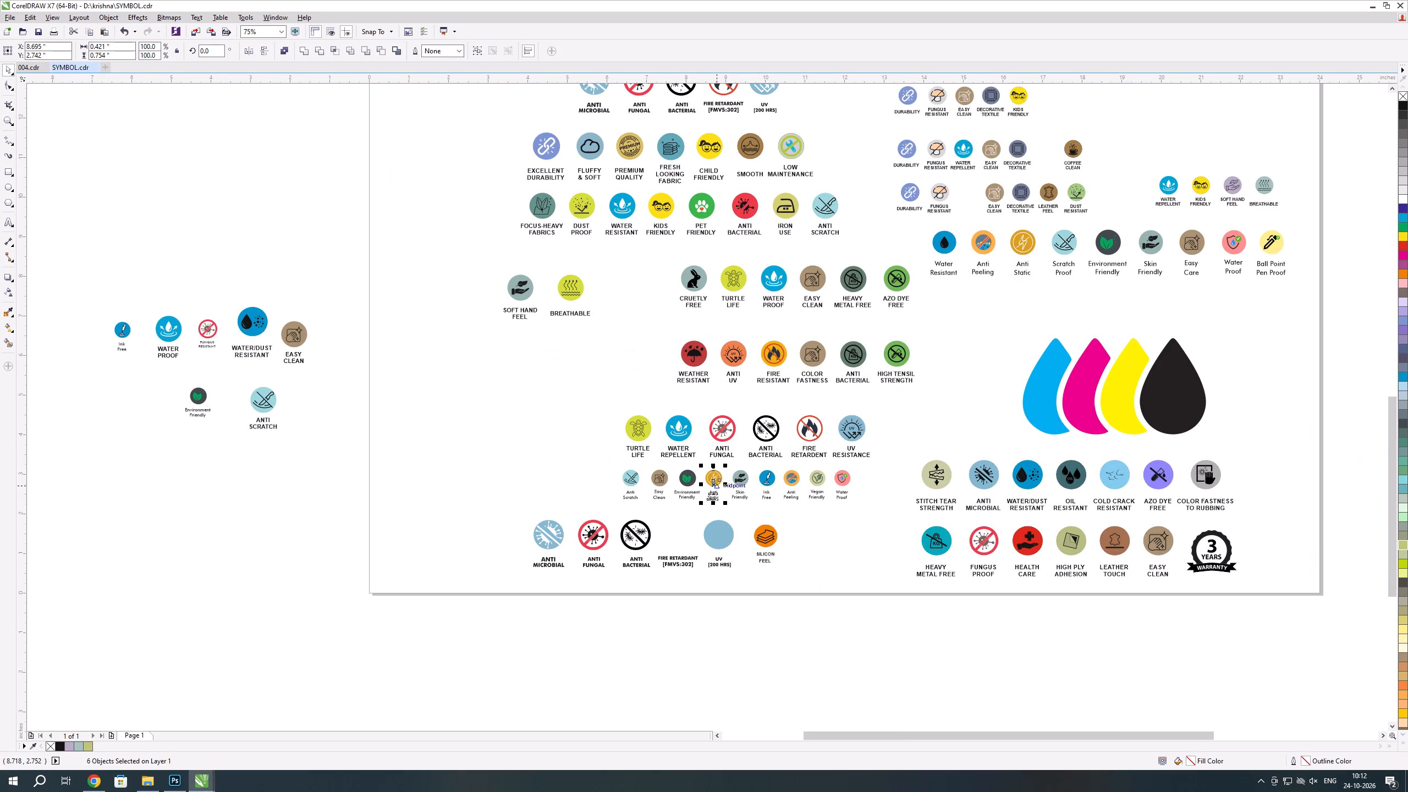
key(ctrl+c)
key(ctrl+v)
drag(717, 479, 262, 455)
drag(262, 455, 312, 392)
click(301, 503)
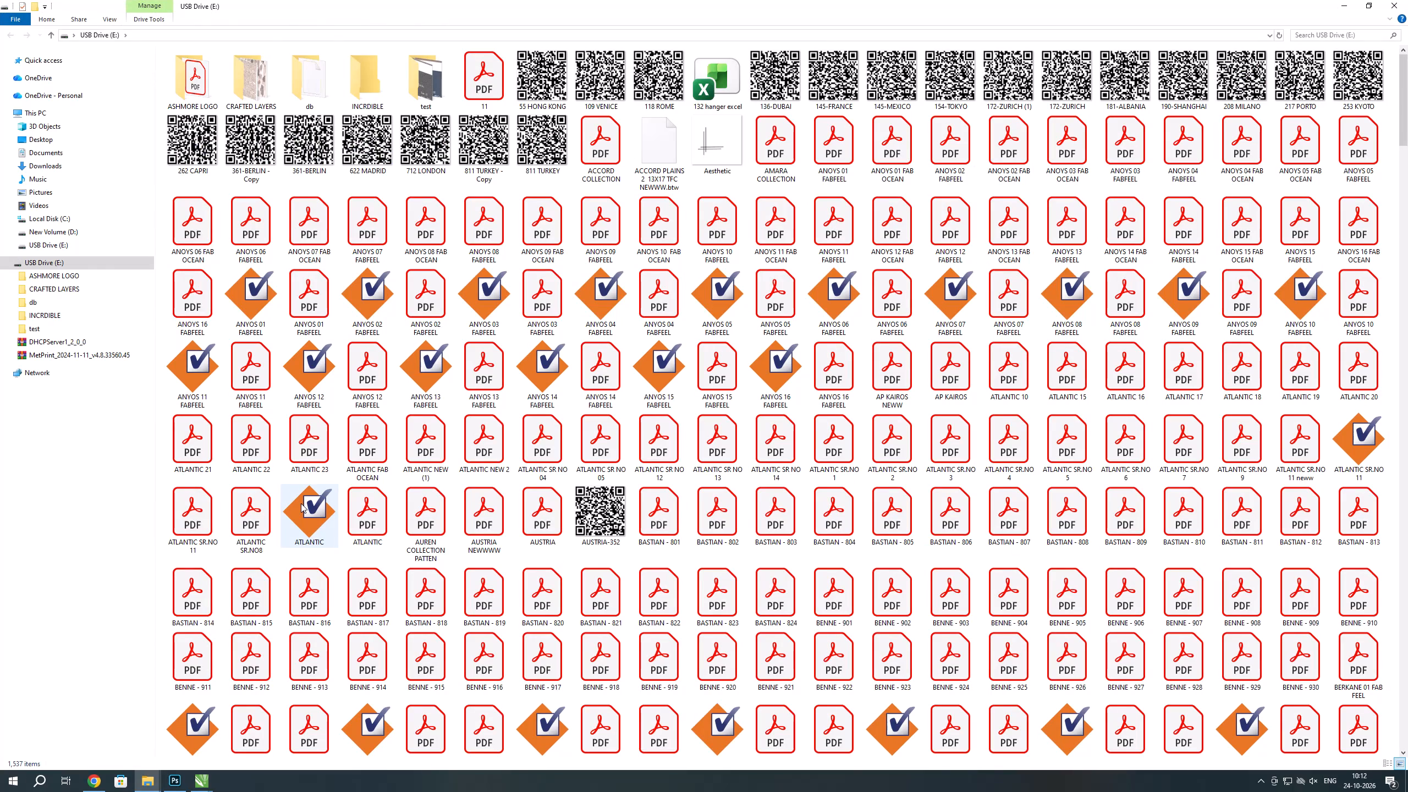
Open drawing 01 from the CAMILE (FRAMES) folder inside RUSHIKA on New Volume (D:).
click(65, 239)
click(69, 232)
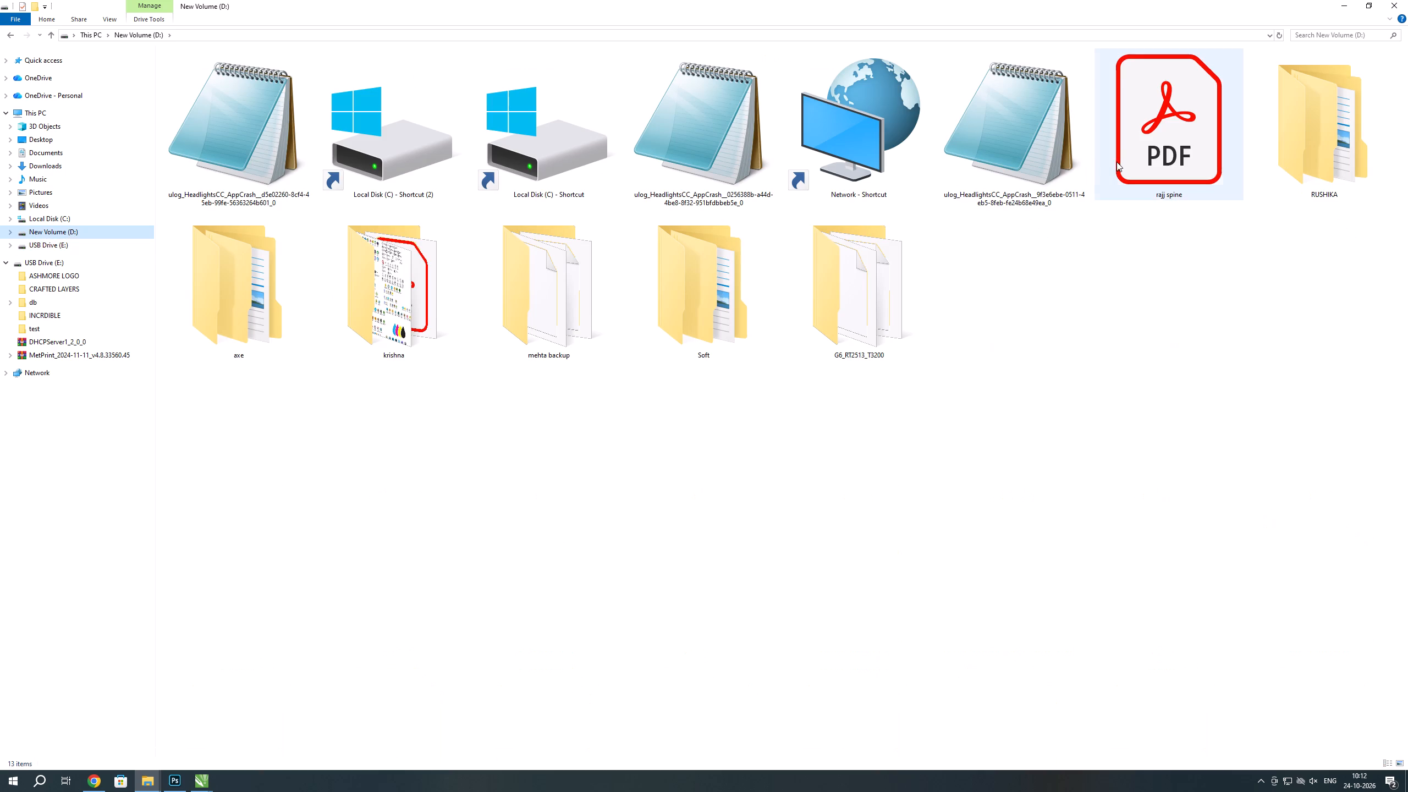
double_click(1316, 140)
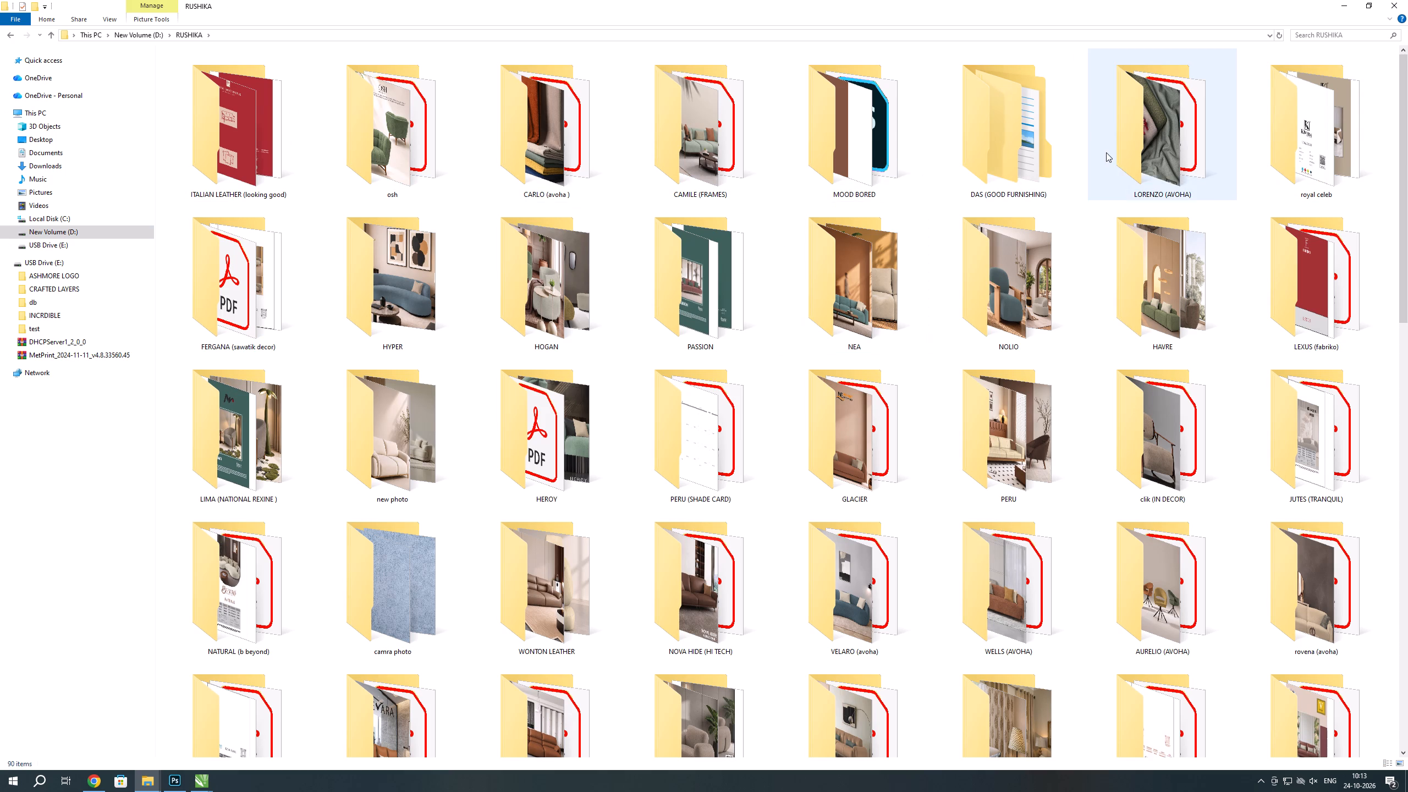
double_click(714, 139)
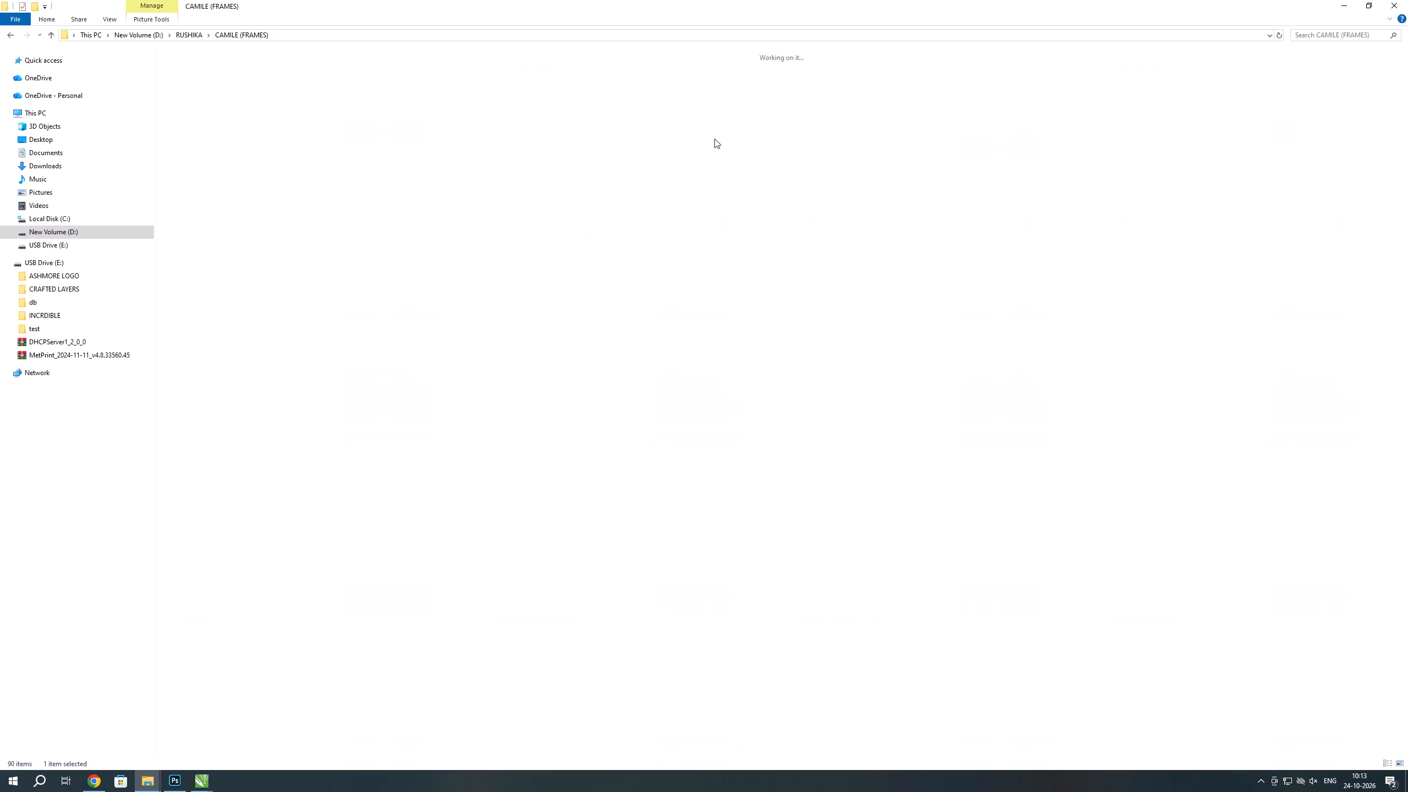
double_click(395, 113)
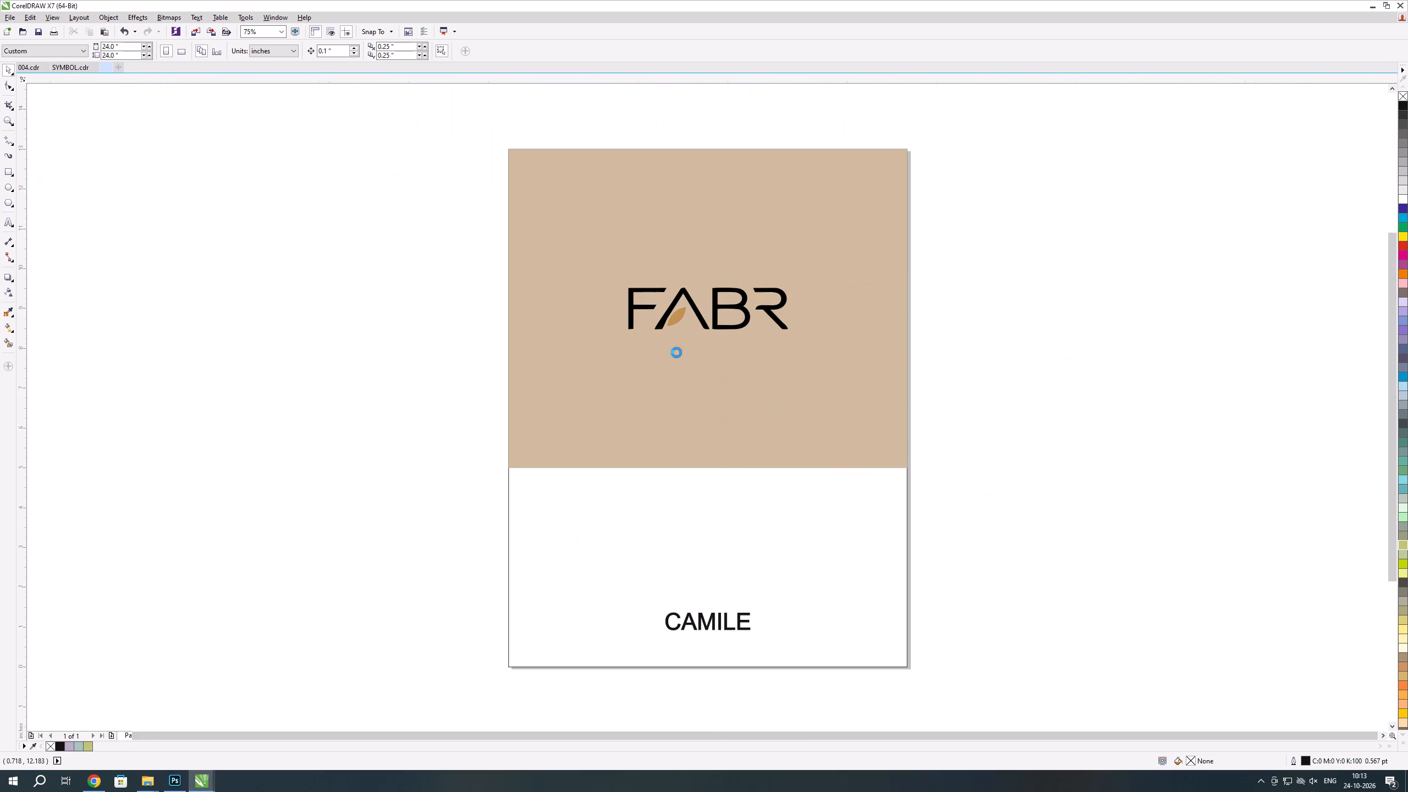
Copy the FABR logo from the CAMILE drawing into a new blank document and centre it on the page.
drag(345, 234, 1155, 401)
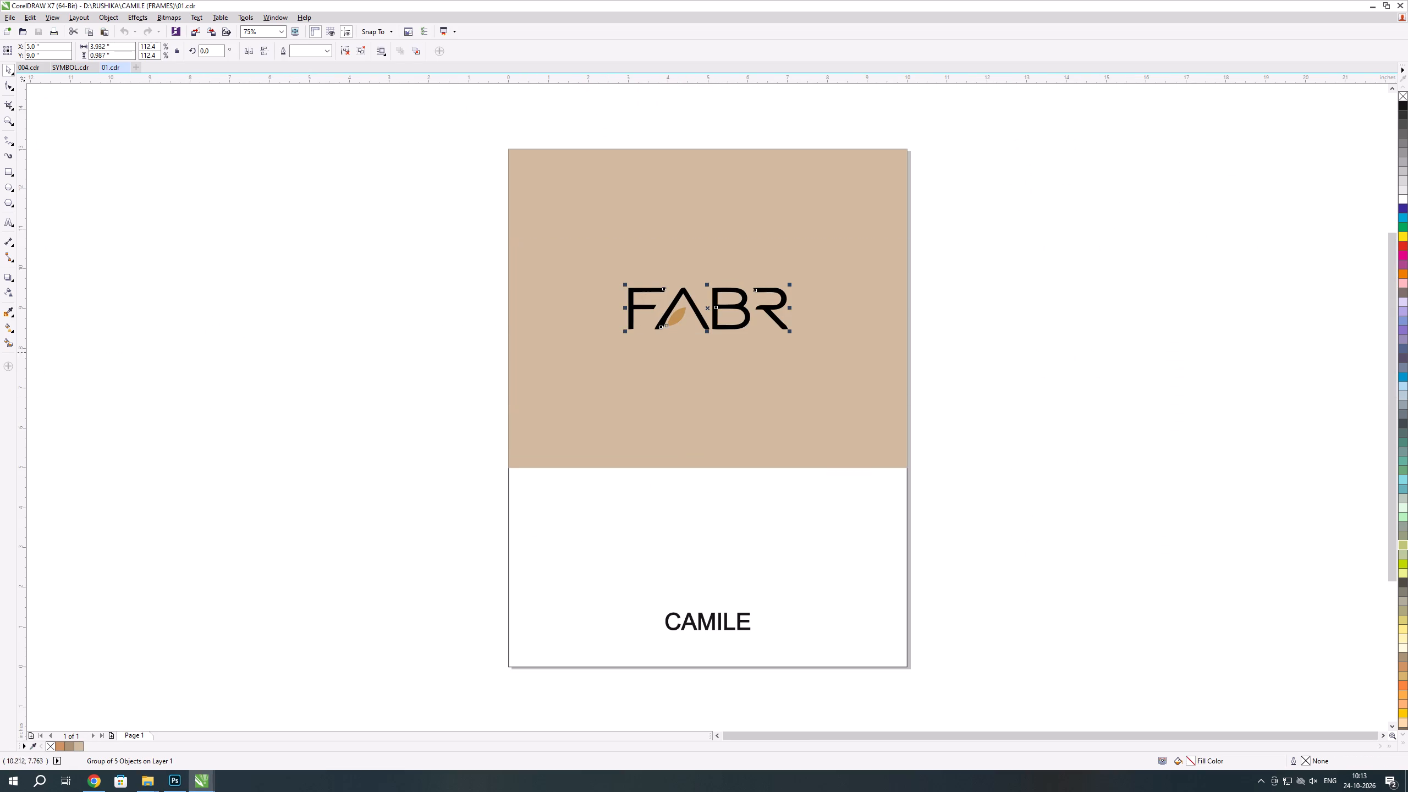
key(ctrl+c)
key(ctrl+c)
key(ctrl+c)
key(ctrl+c)
click(139, 68)
key(ctrl+v)
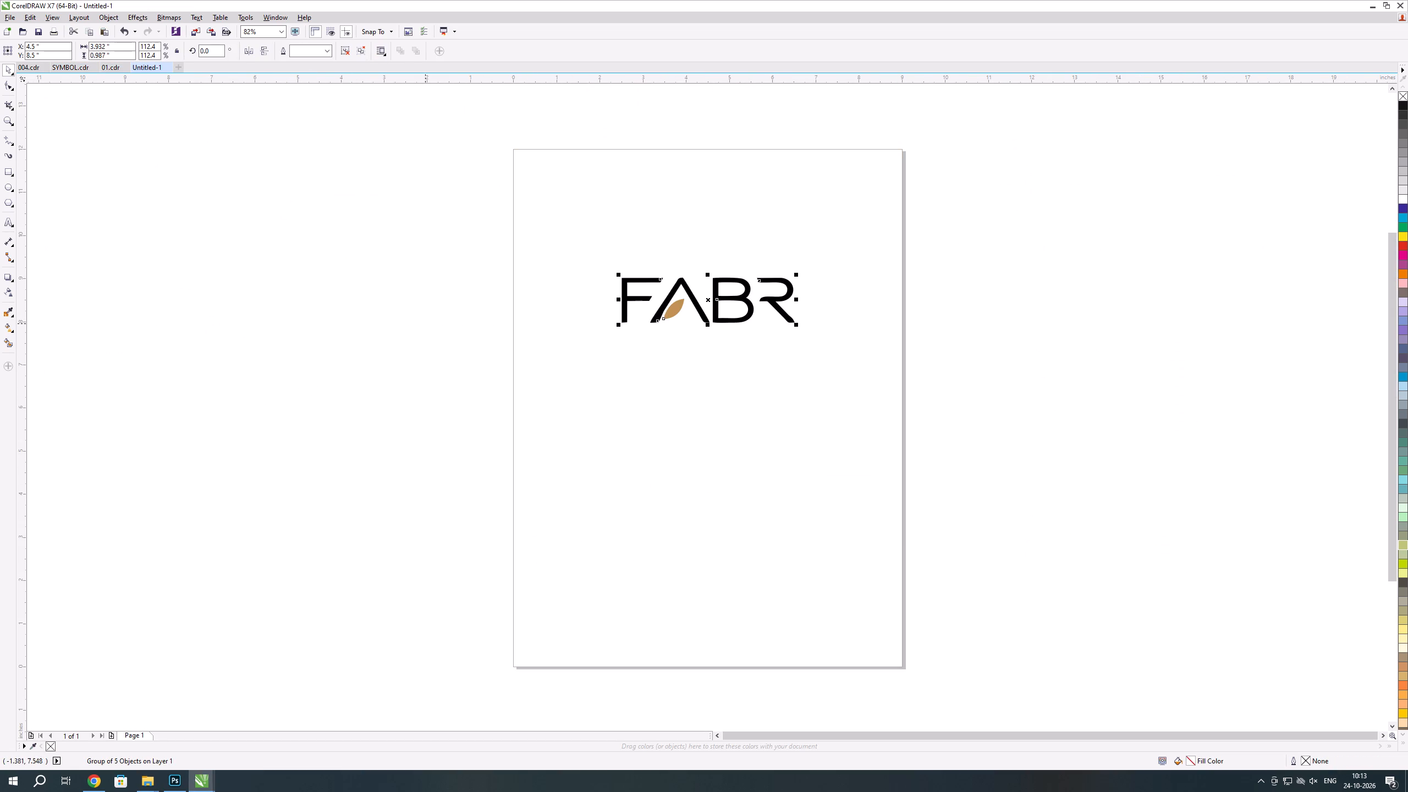
key(p)
click(438, 395)
Sample the black of the FABR lettering and fill the logo's tan leaf with it.
scroll(686, 433, up, 1)
scroll(637, 405, up, 1)
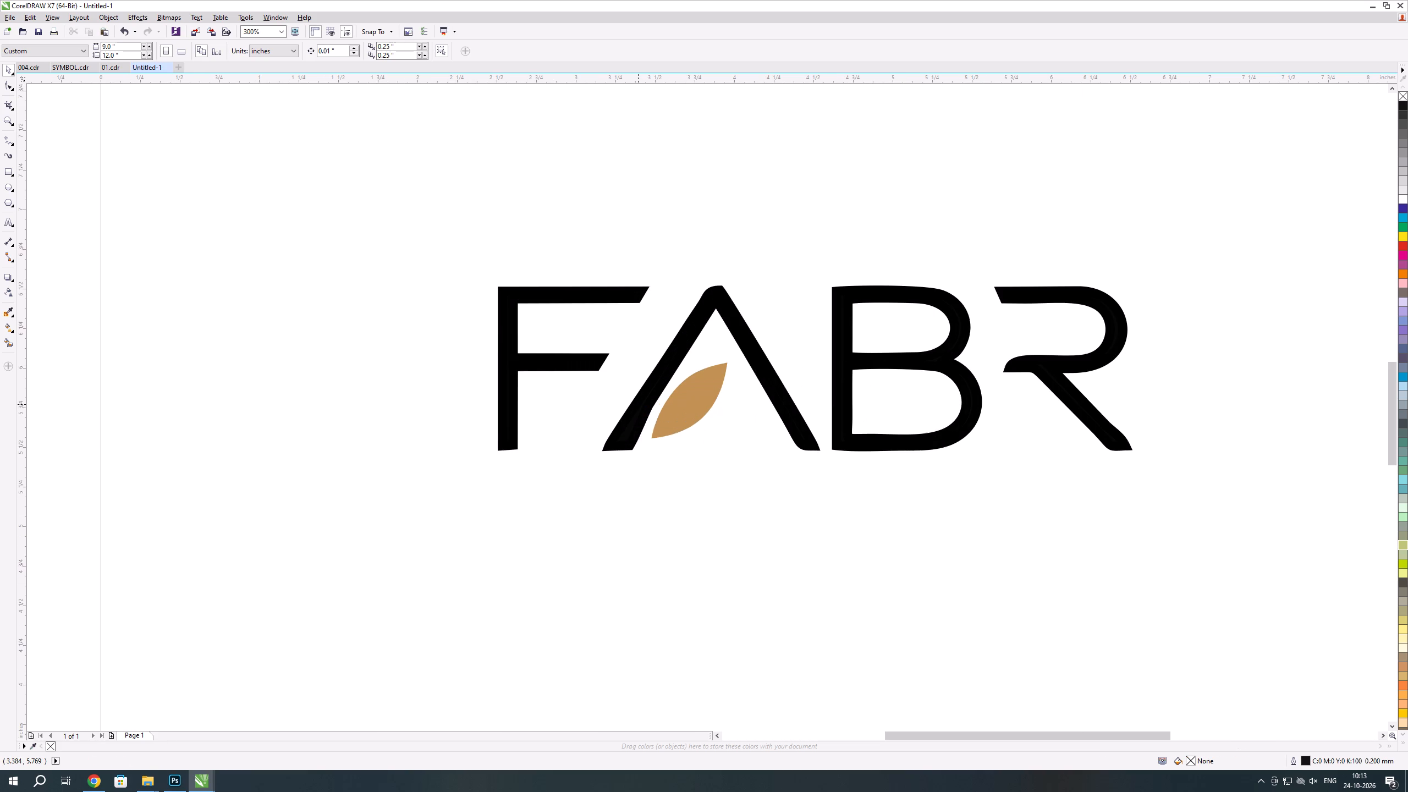
click(8, 309)
scroll(635, 396, up, 1)
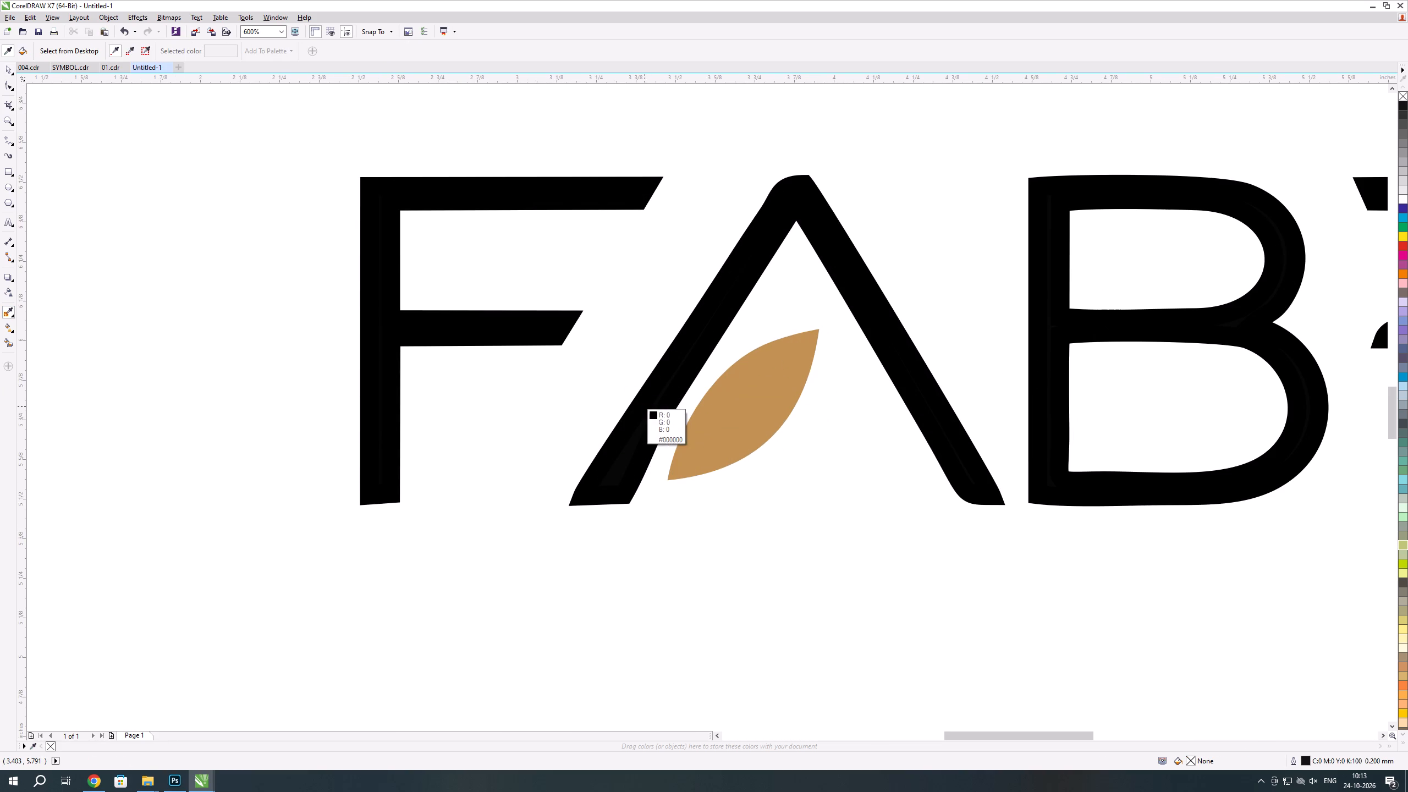
click(645, 406)
click(735, 404)
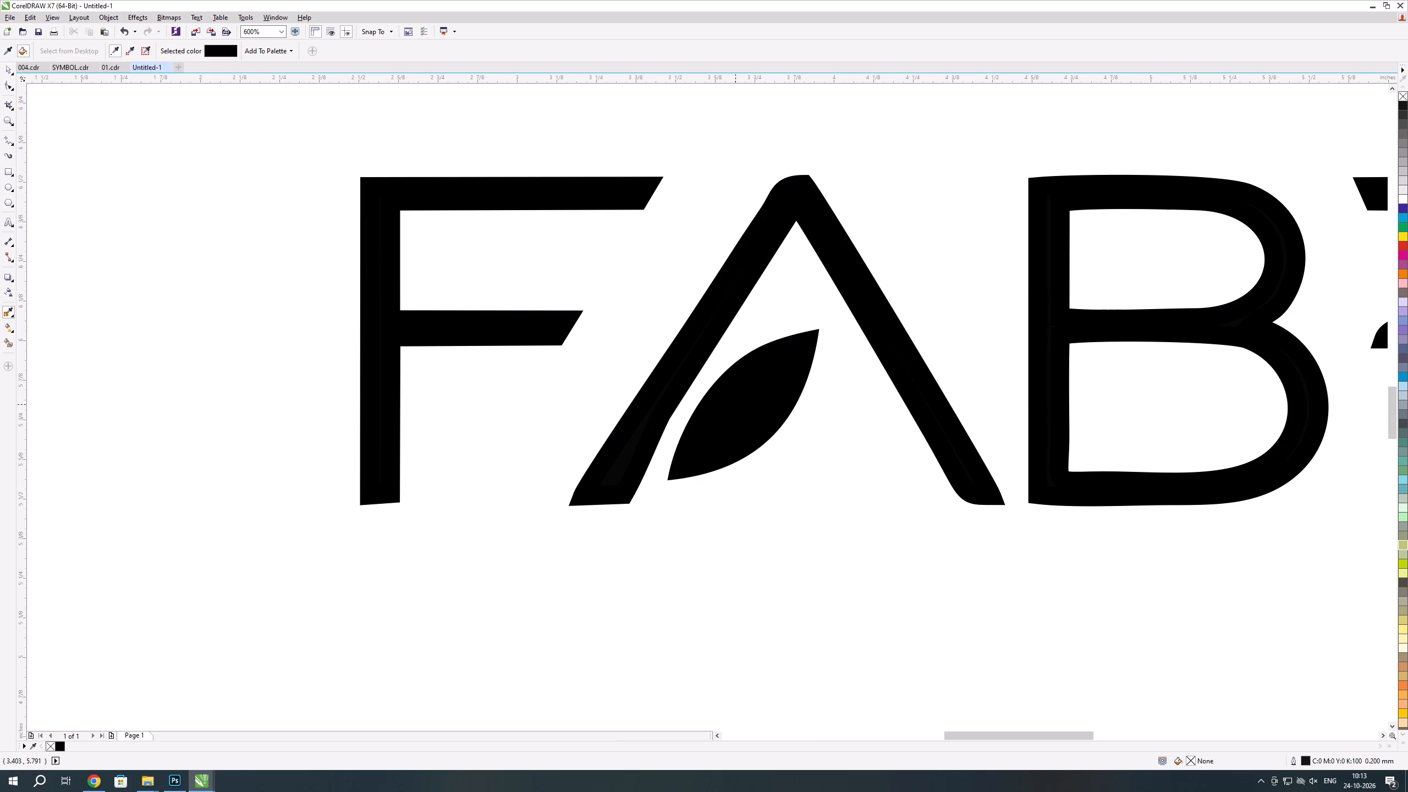
scroll(735, 404, down, 1)
key(ctrl+z)
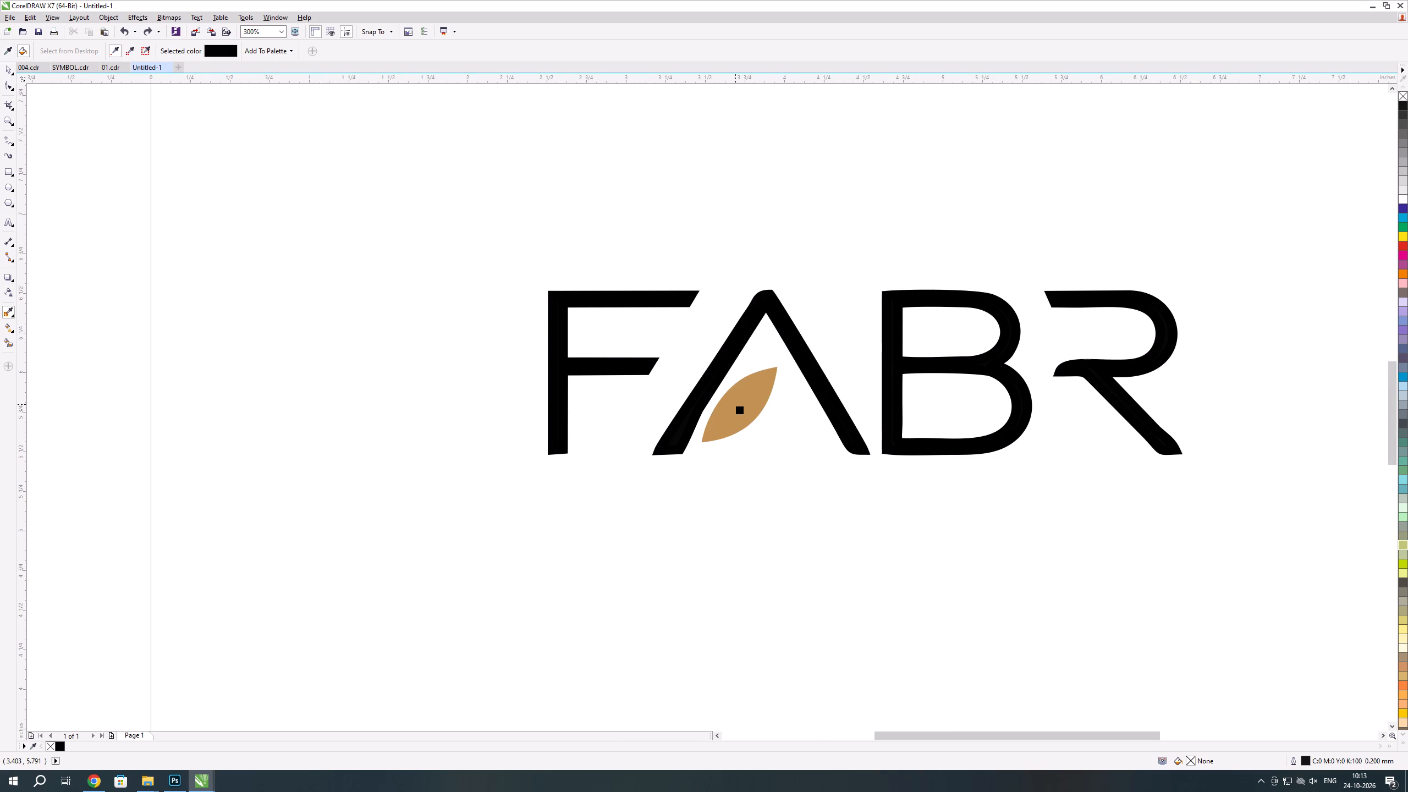
scroll(753, 416, up, 1)
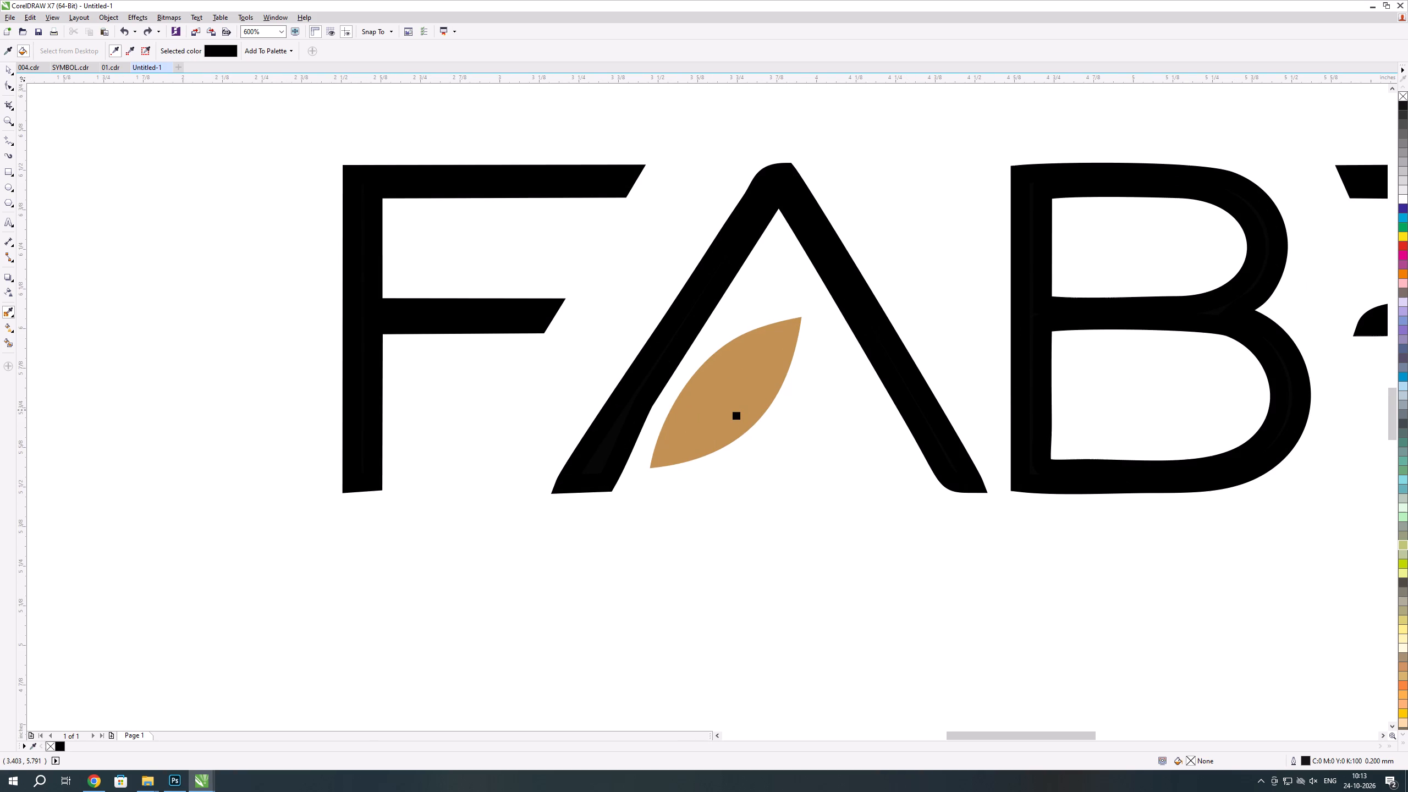
click(732, 409)
scroll(716, 411, down, 2)
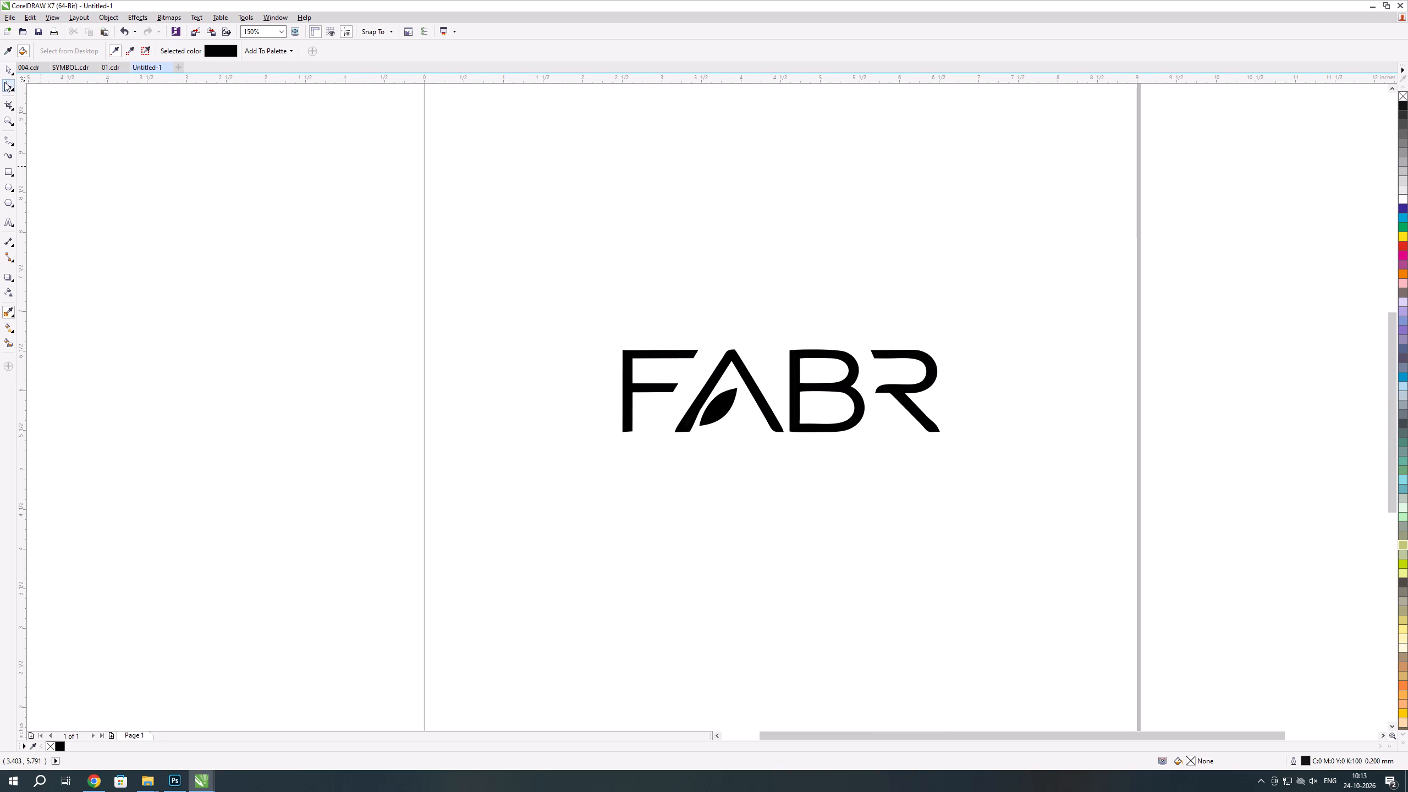
Select the whole FABR logo and align it to the centre of the page.
click(4, 67)
click(65, 130)
drag(177, 270, 1166, 520)
scroll(917, 515, down, 1)
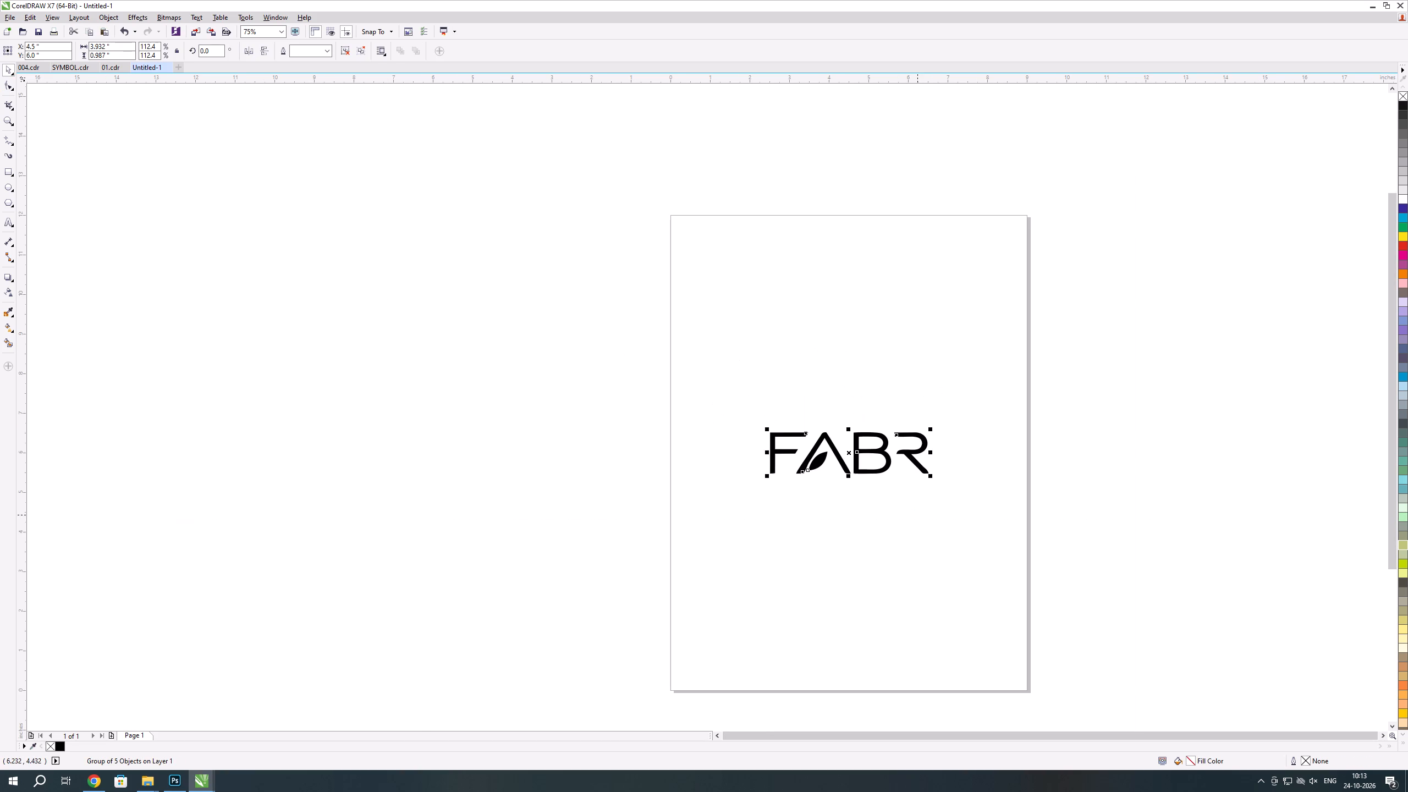
key(p)
key(e)
click(1168, 415)
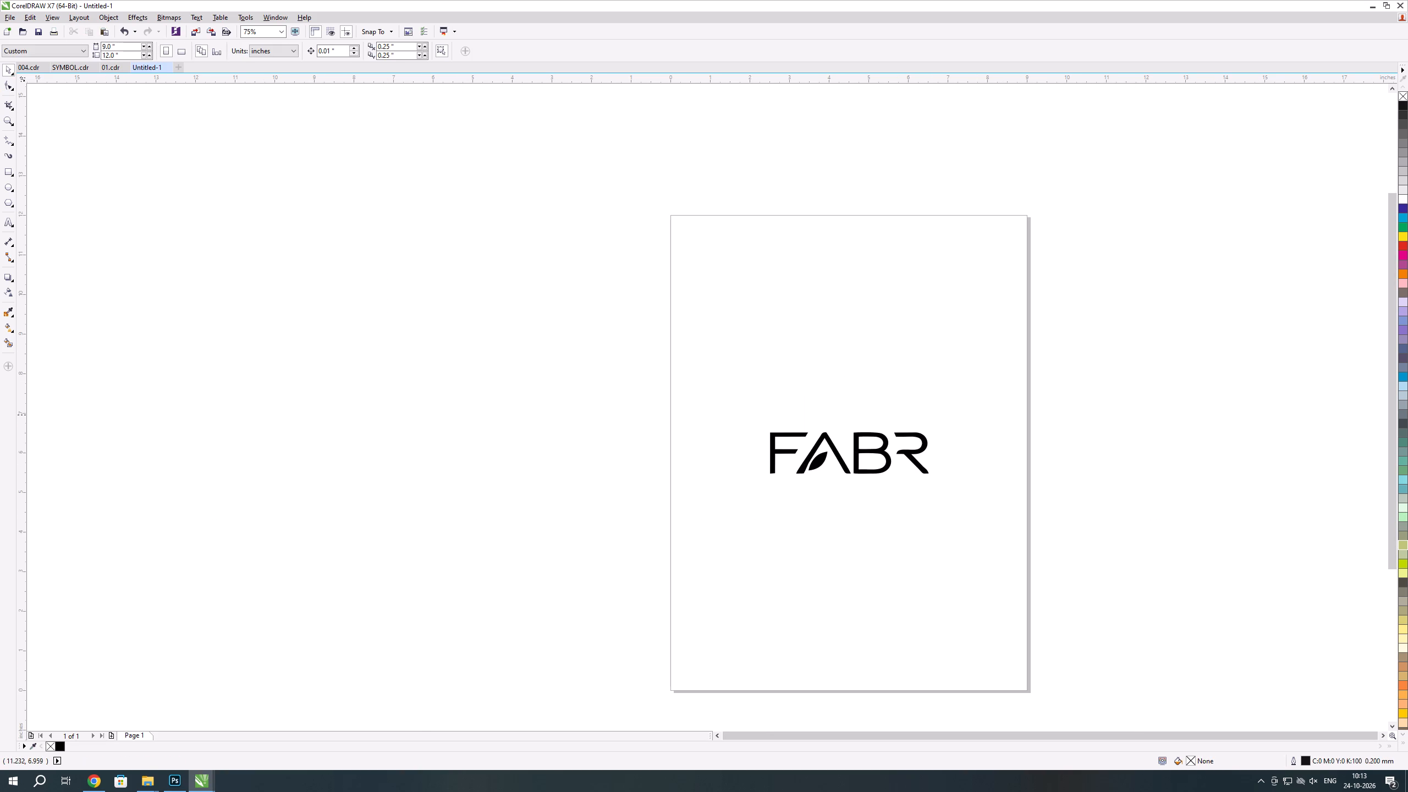
Start saving the FABR logo document as a PDF (Adobe Portable Document Format) in the Downloads folder.
key(ctrl+shift+s)
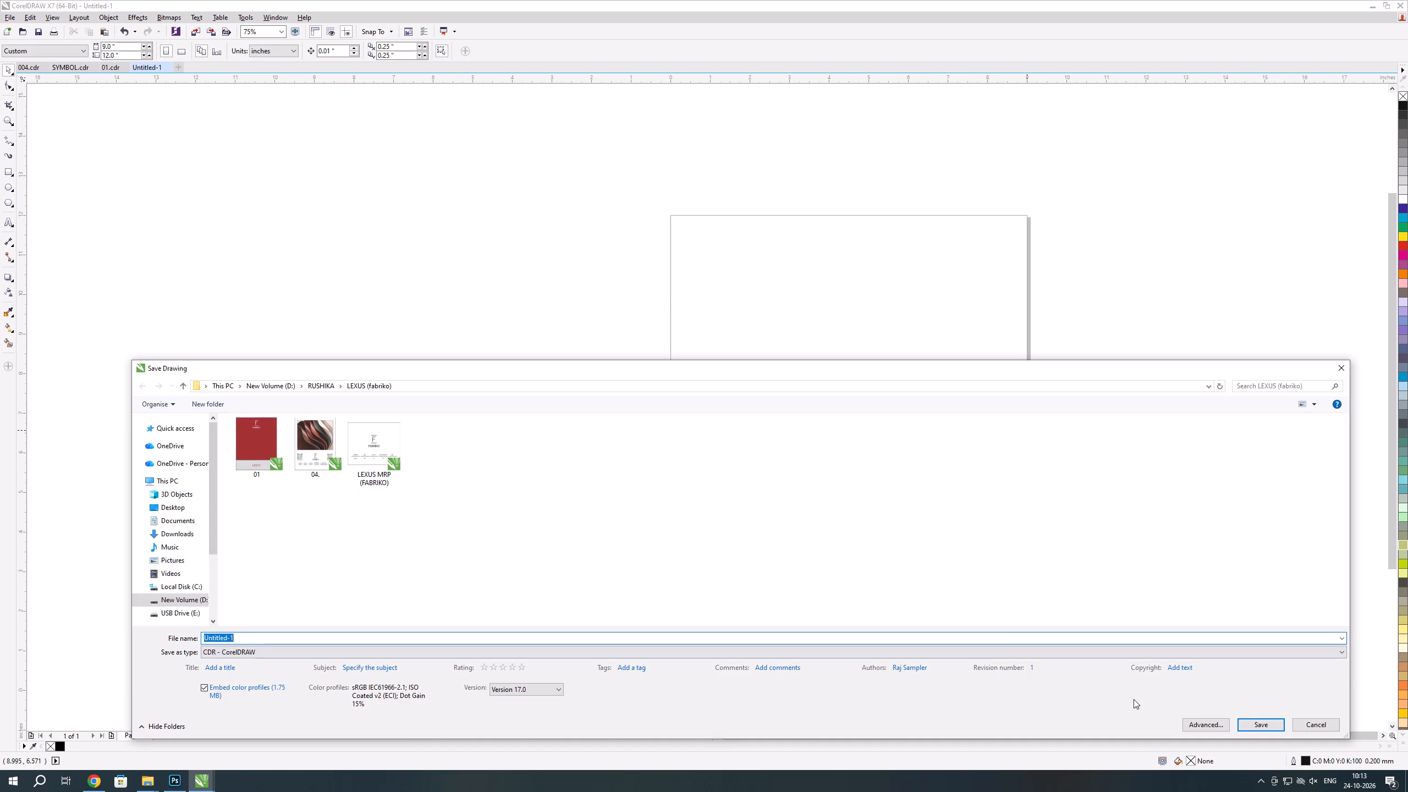
click(1325, 729)
key(ctrl+shift+s)
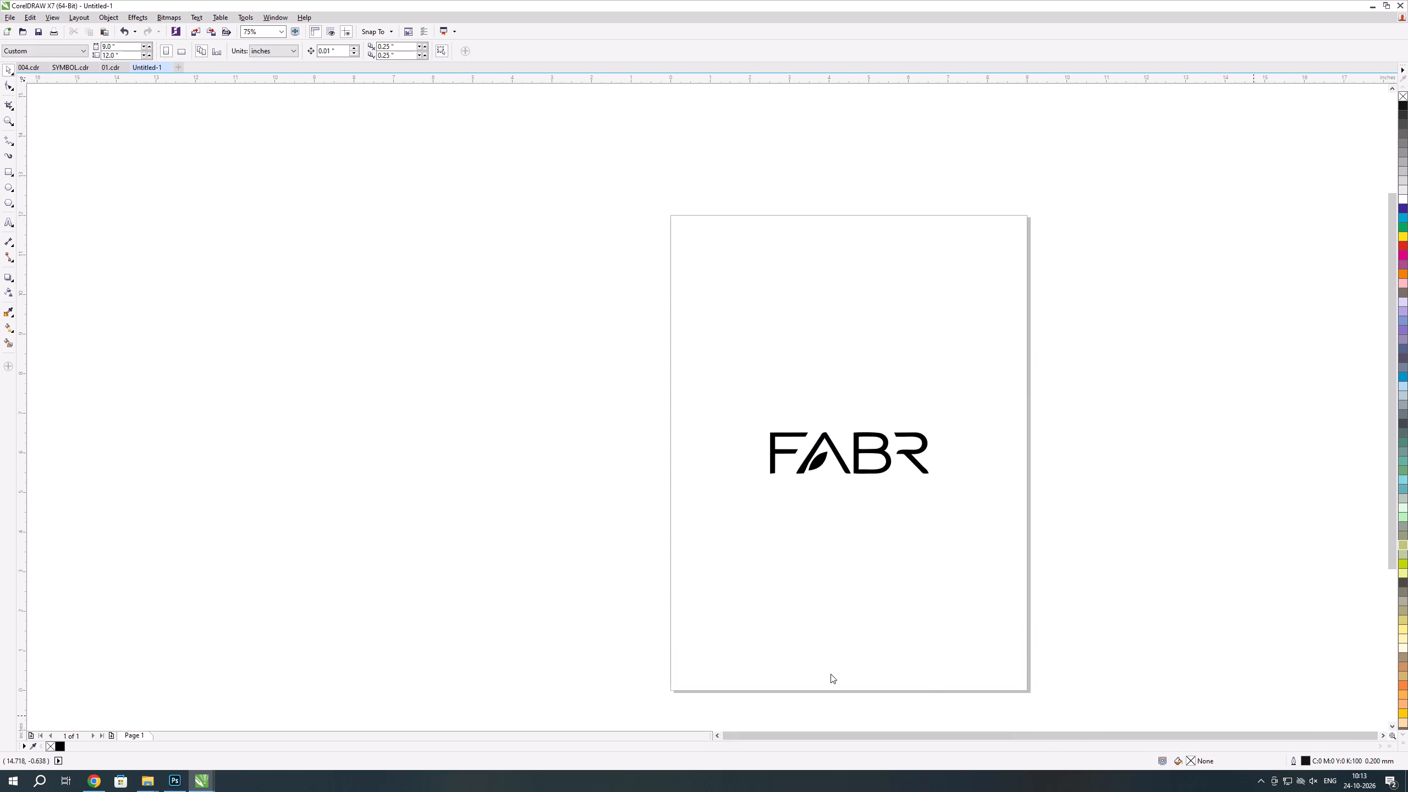
click(305, 659)
click(303, 652)
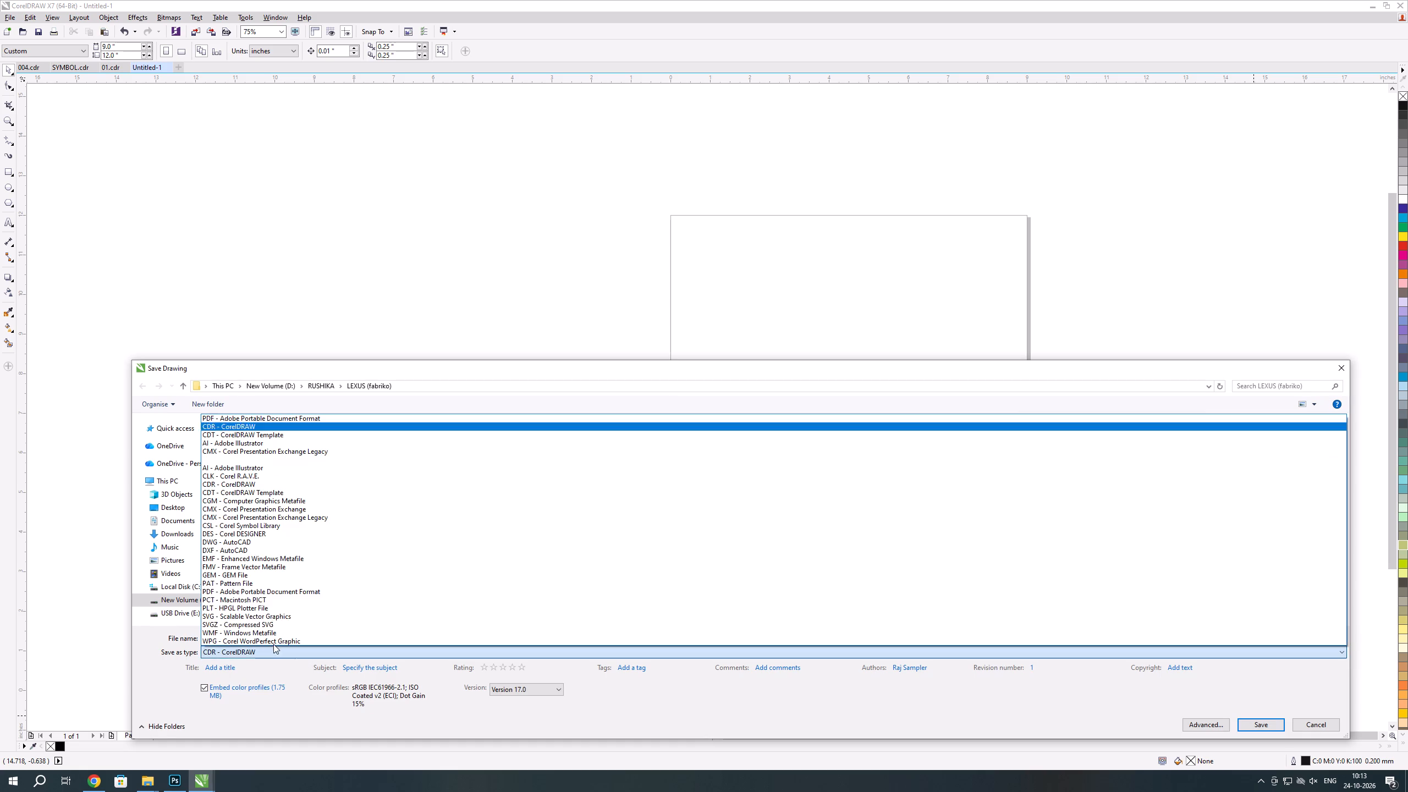
click(233, 589)
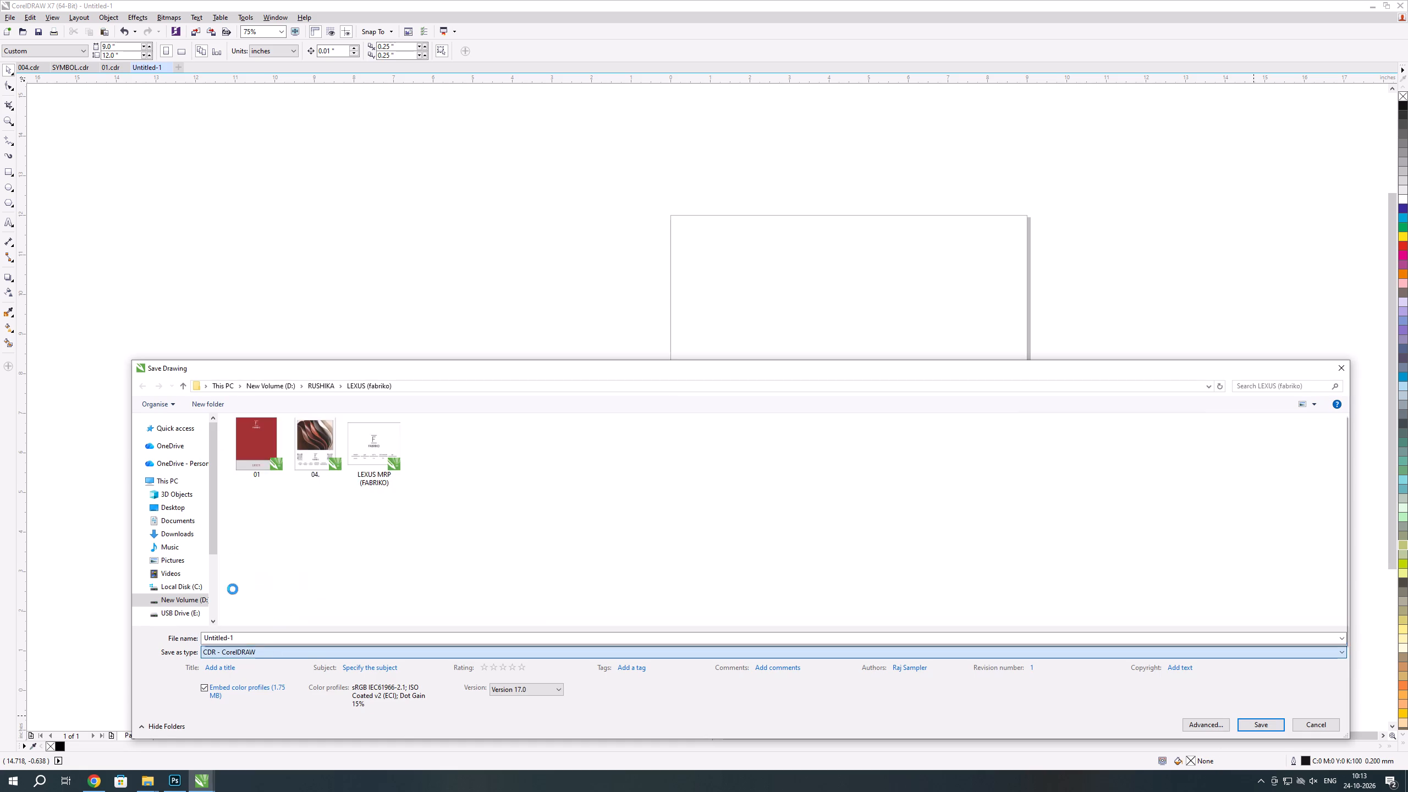
click(180, 526)
click(180, 533)
Name the PDF FABR LOGO and save it with the offered PDF settings.
drag(263, 642, 119, 593)
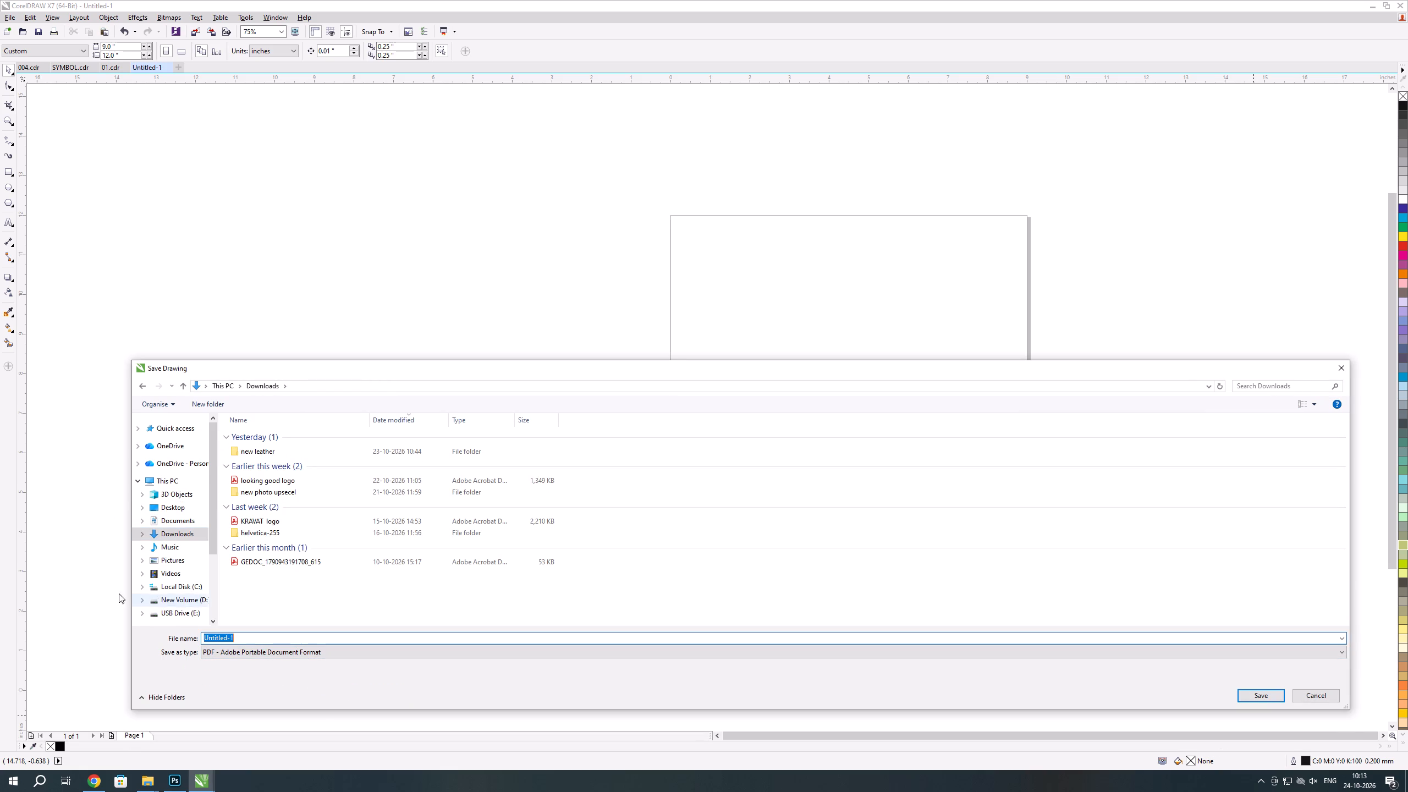
drag(119, 593, 112, 593)
key(BackSpace)
key(f)
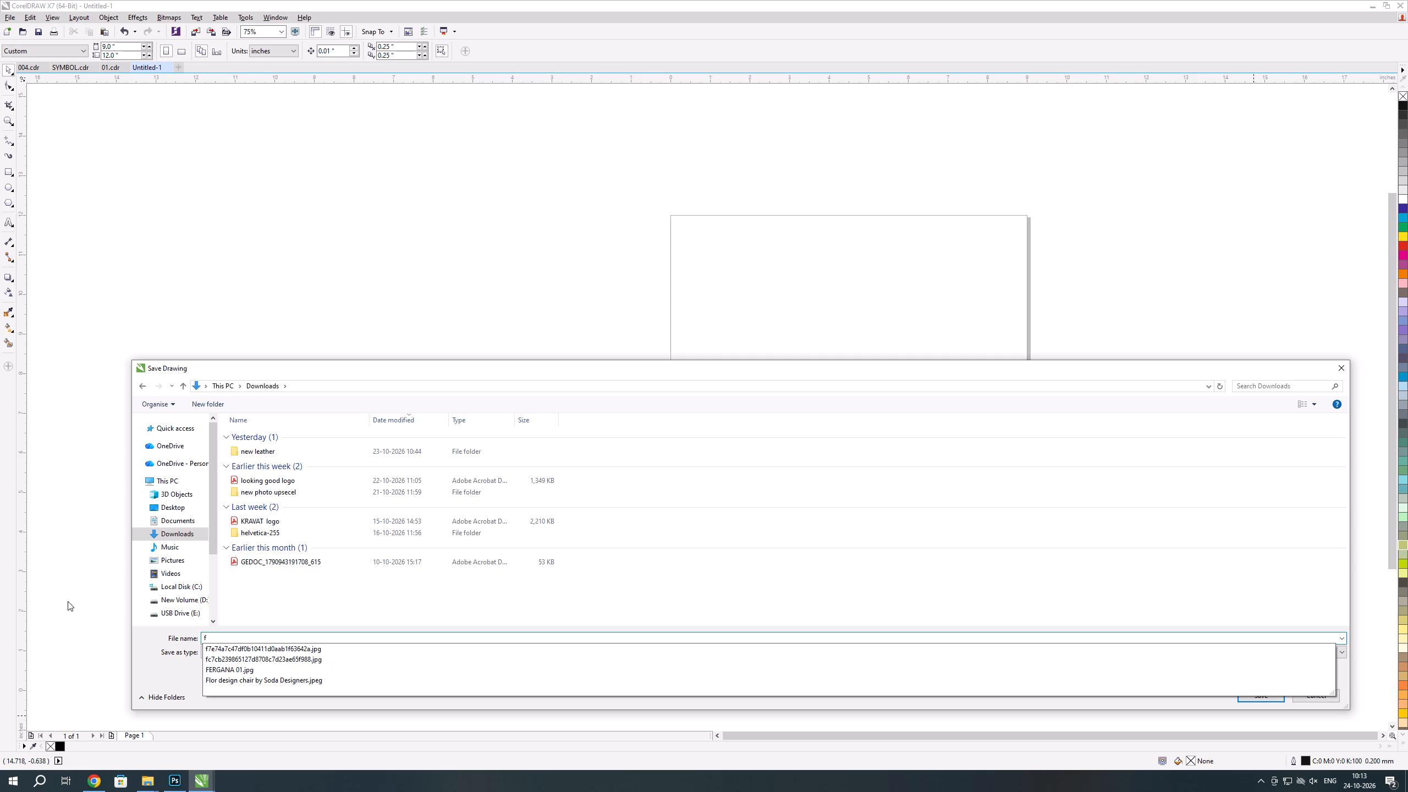
key(a)
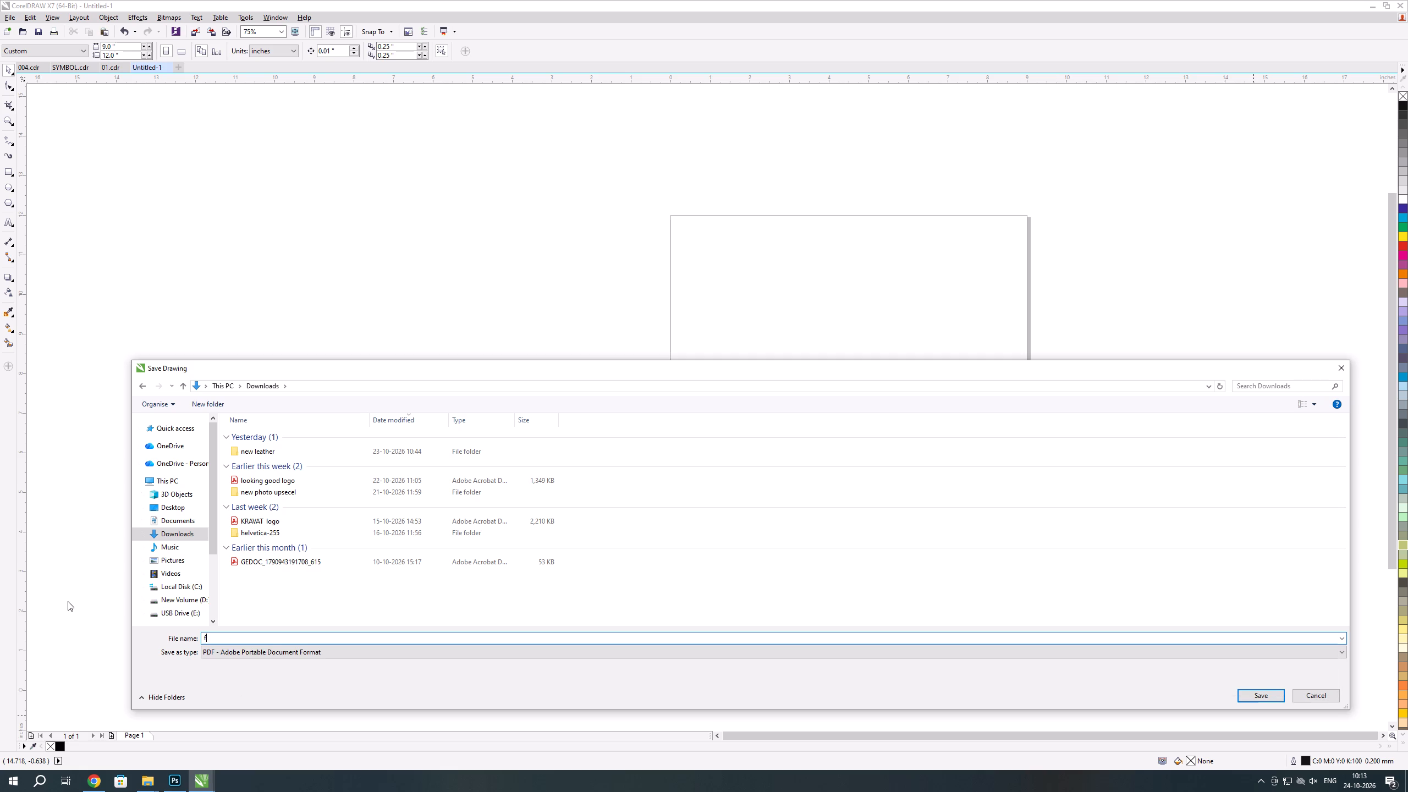
text(br)
key(space)
key(BackSpace)
key(BackSpace)
key(BackSpace)
key(BackSpace)
key(BackSpace)
key(BackSpace)
key(BackSpace)
key(BackSpace)
key(BackSpace)
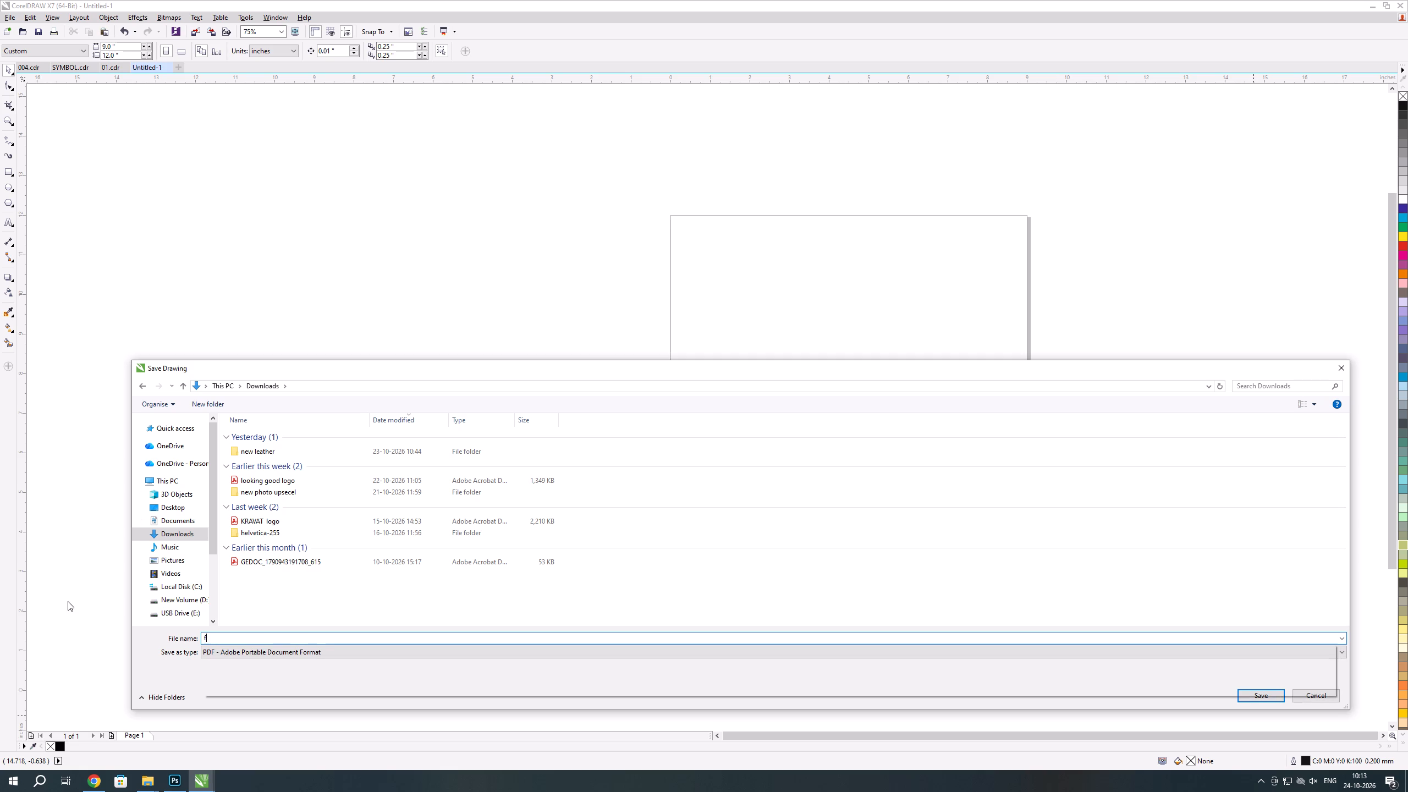
text(FABR ()
text(LO)
key(BackSpace)
key(BackSpace)
key(BackSpace)
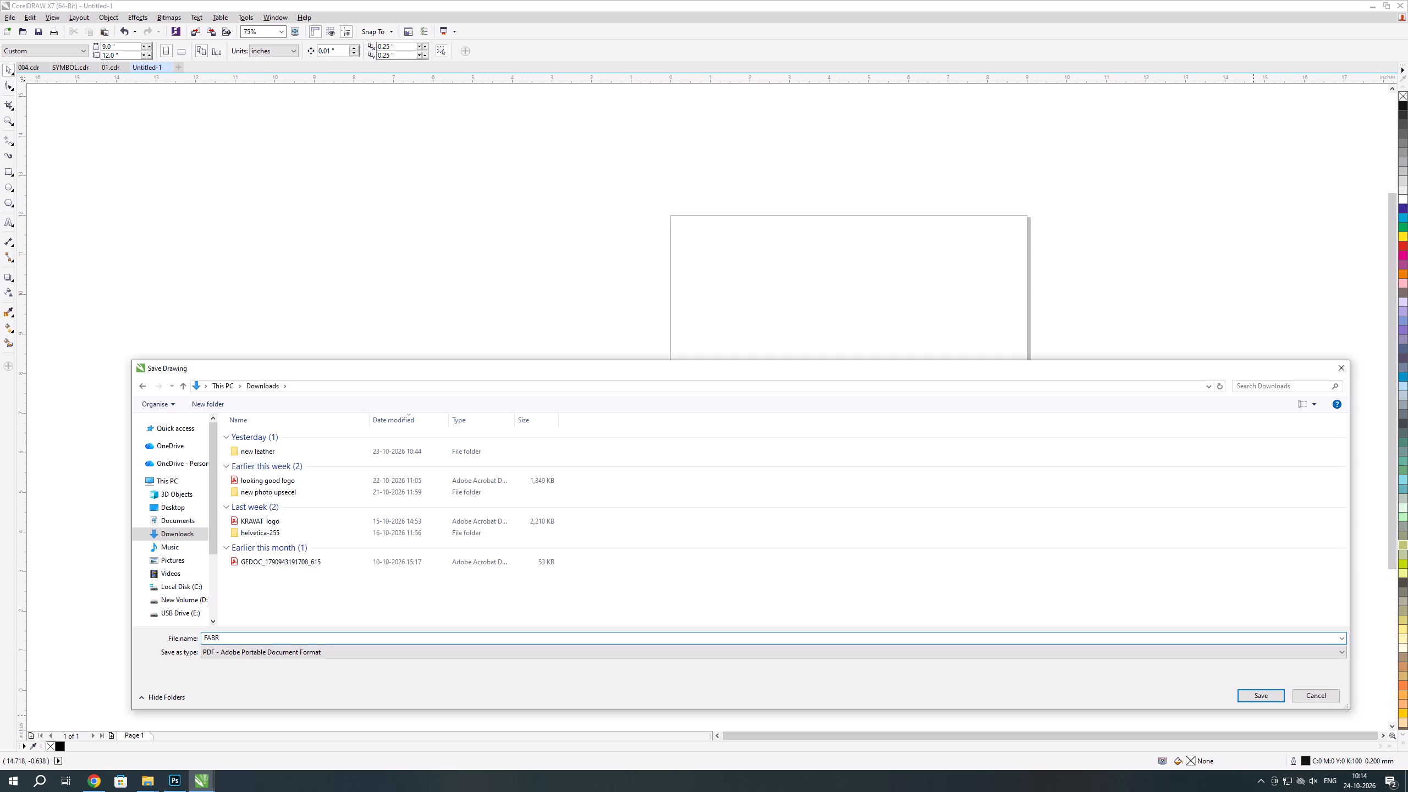
text(LOGO)
key(Return)
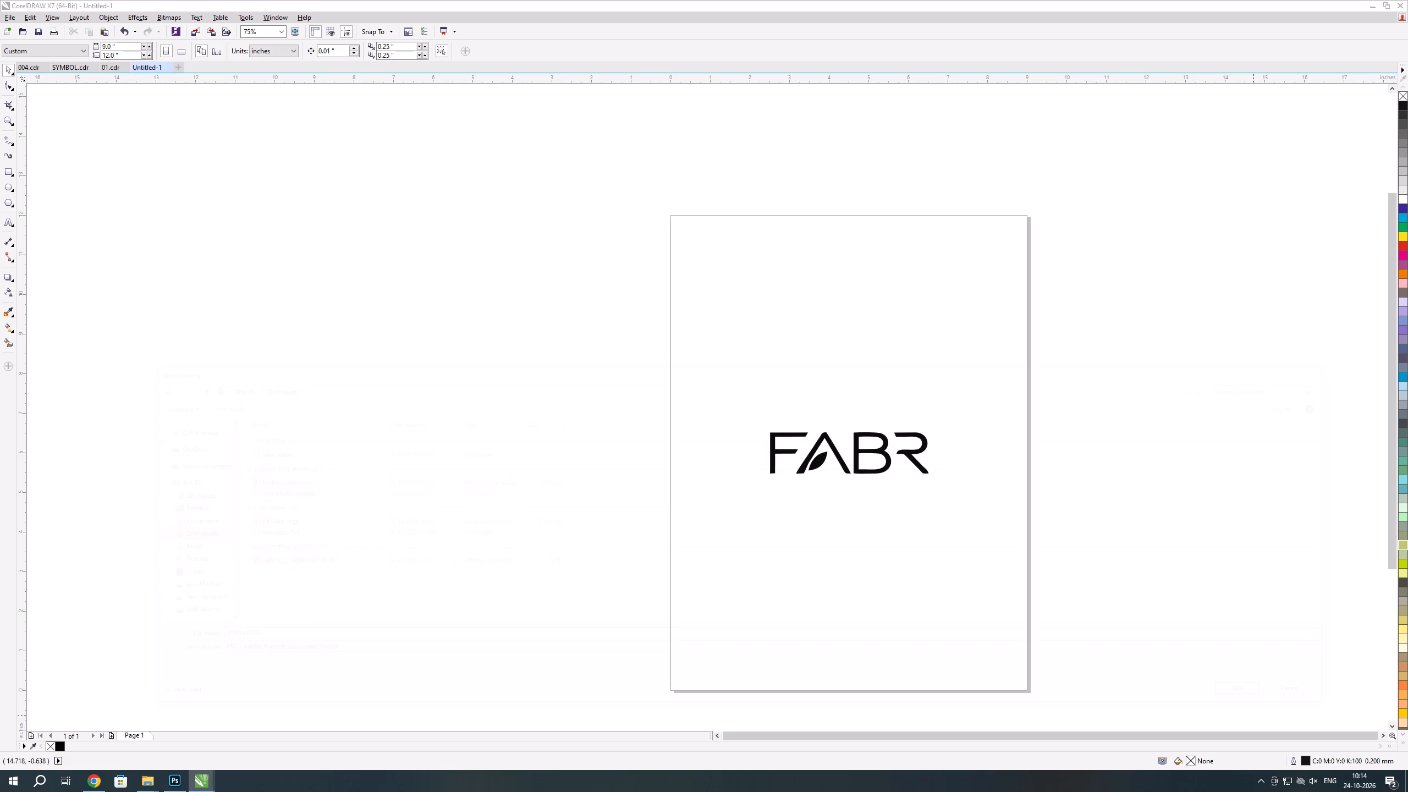
key(Return)
Open the FABR LOGO PDF from Downloads in Adobe Acrobat, check the page, and close it.
key(alt+Tab)
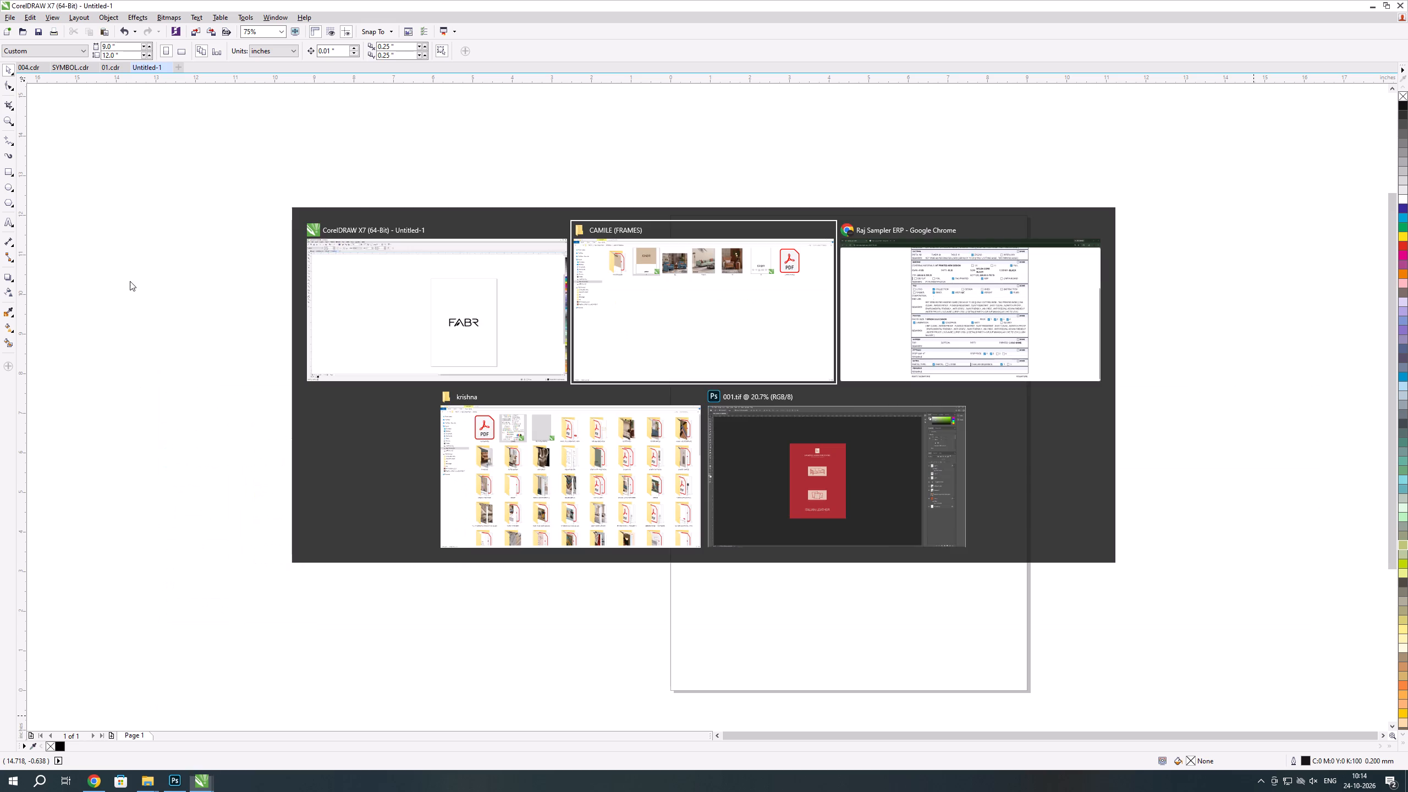
click(64, 170)
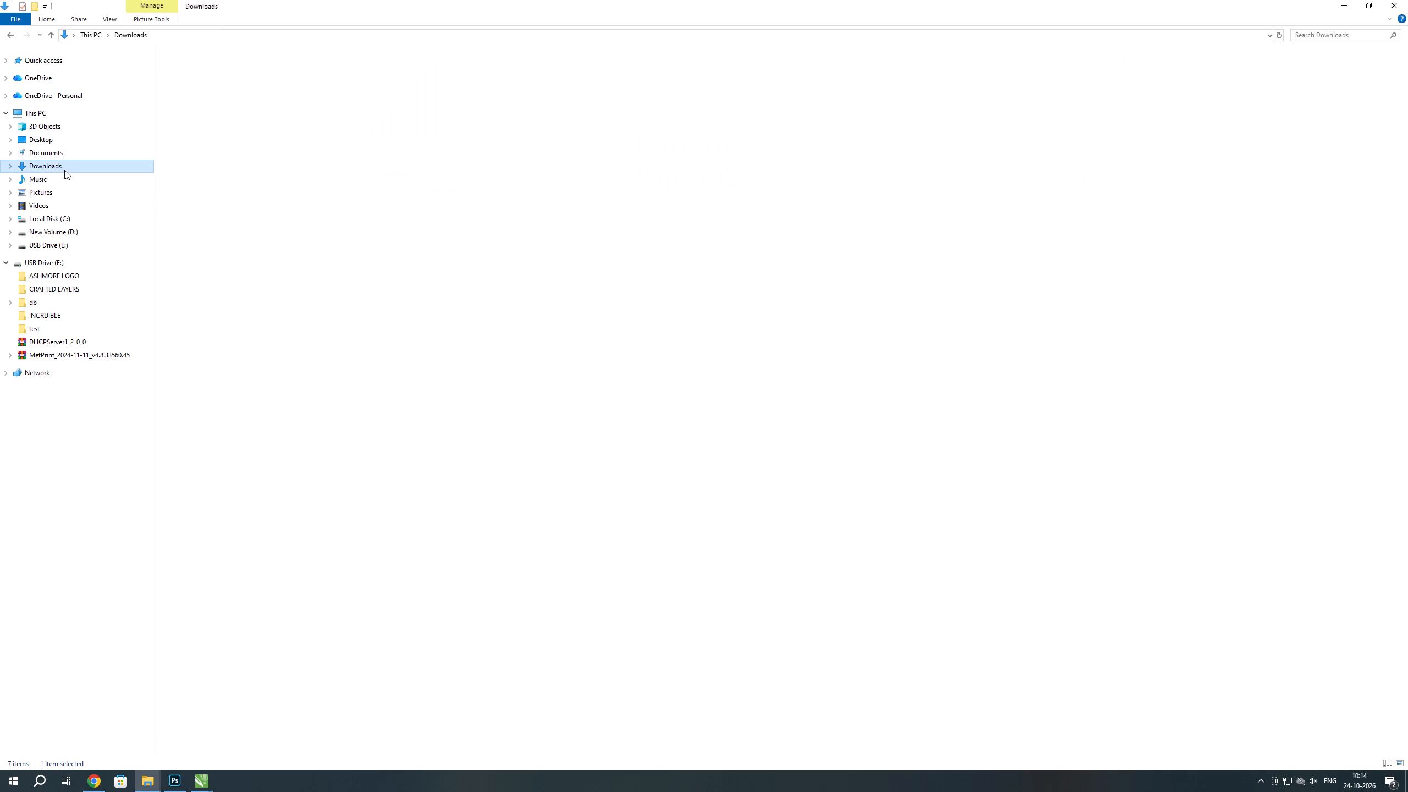
right_click(261, 184)
double_click(235, 138)
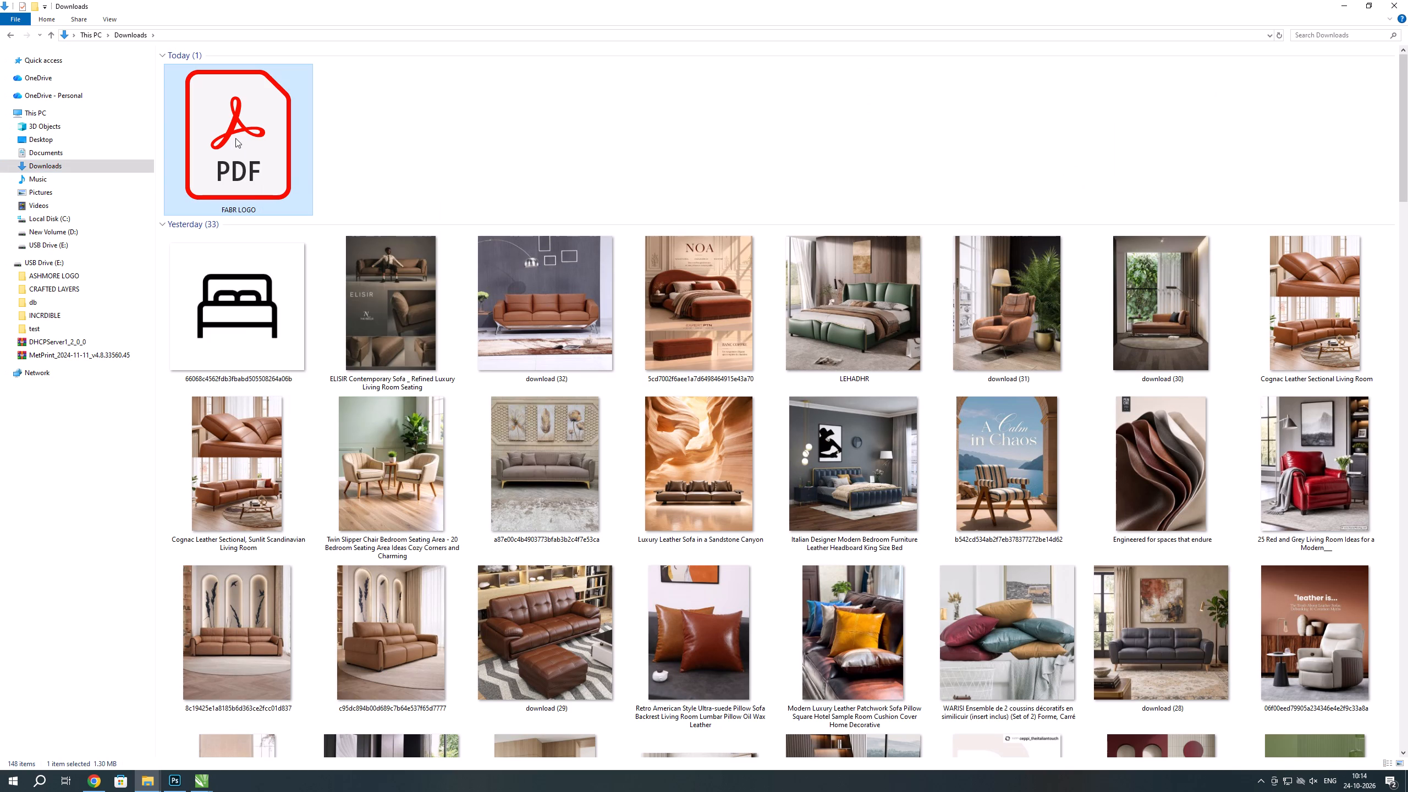
scroll(835, 336, down, 5)
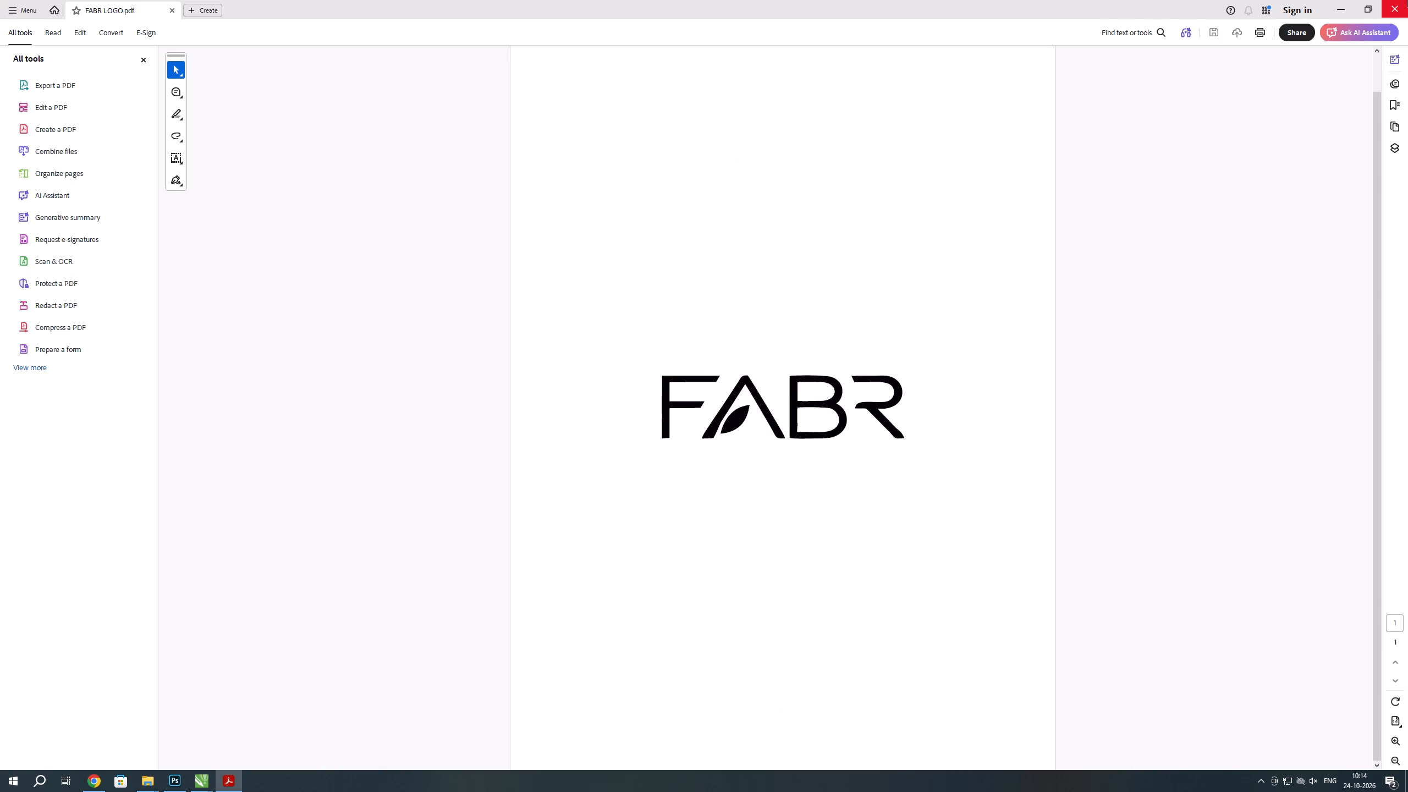
click(1407, 0)
Copy the FABR LOGO PDF from Downloads to the root of USB Drive (E:).
right_click(217, 142)
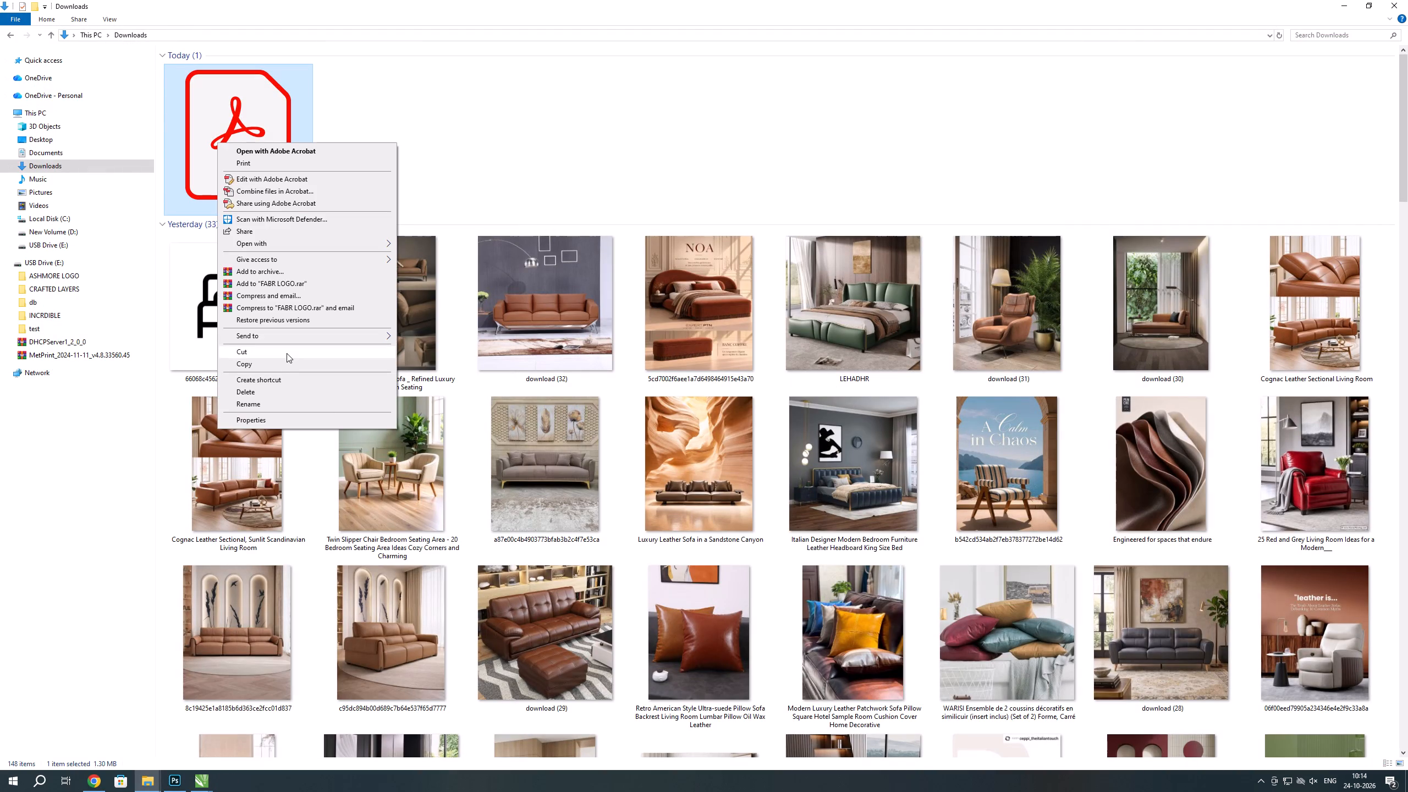
click(284, 361)
click(71, 255)
click(68, 263)
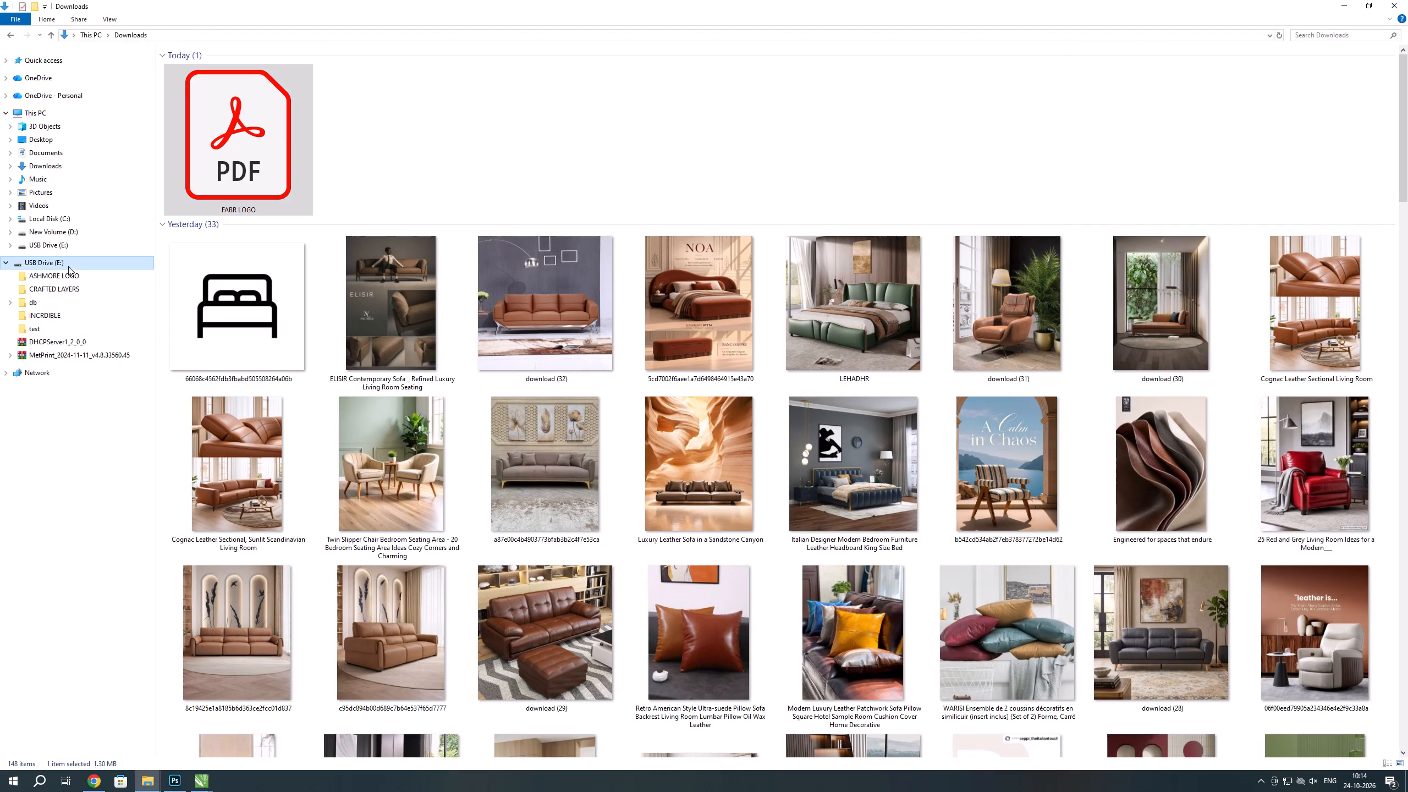
scroll(441, 381, down, 13)
scroll(712, 590, down, 6)
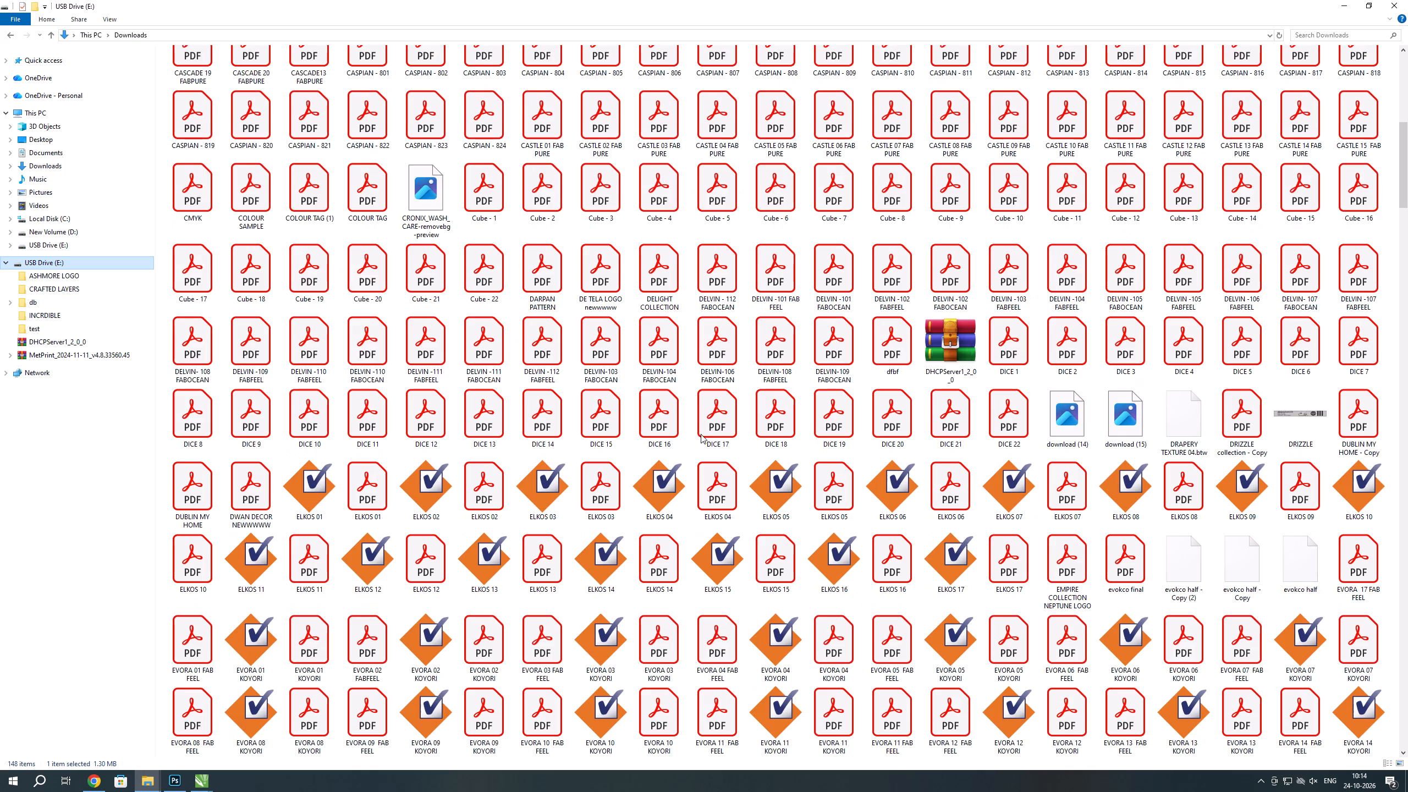
scroll(1378, 573, down, 7)
scroll(1269, 618, down, 14)
scroll(1209, 632, down, 7)
scroll(1202, 634, up, 2)
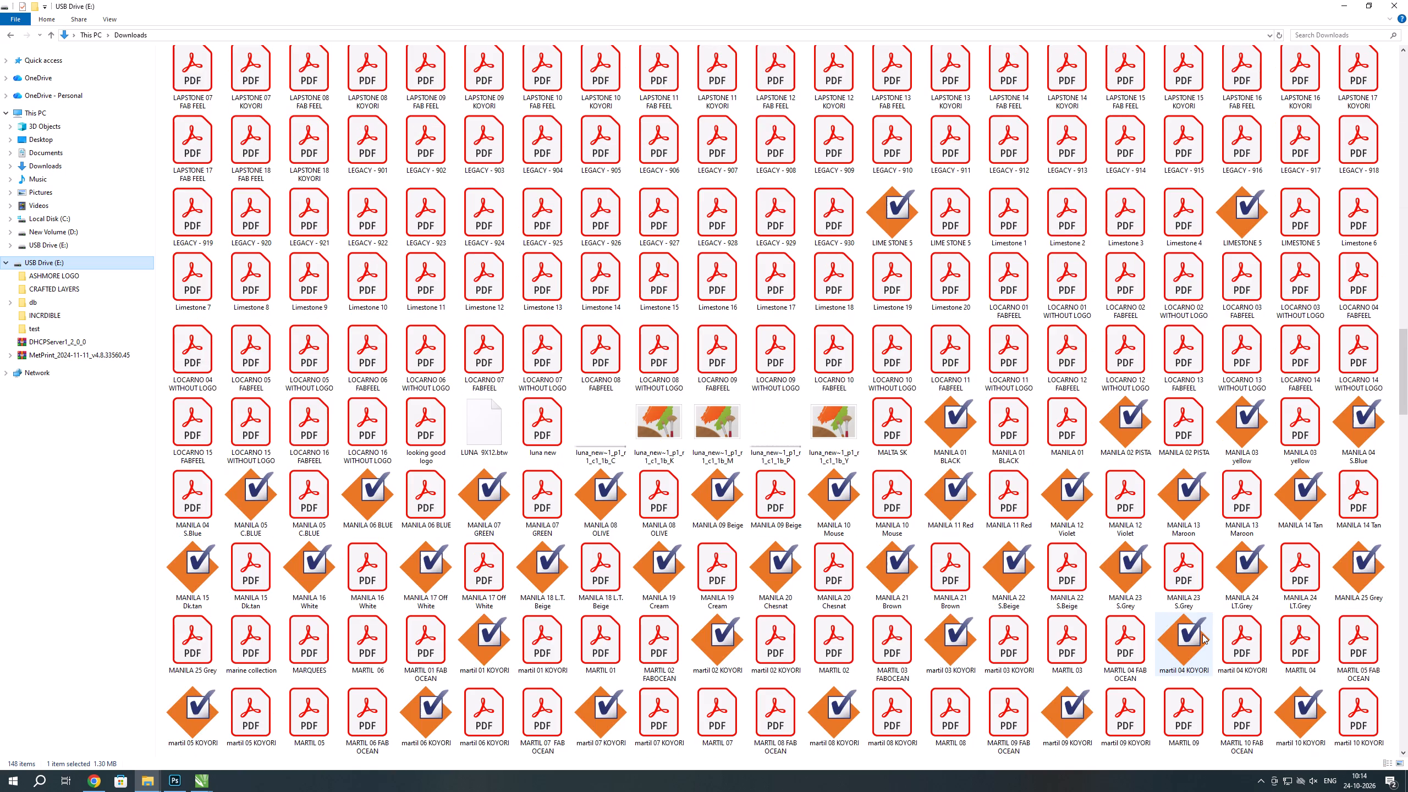
scroll(1202, 634, up, 20)
scroll(1202, 634, up, 13)
scroll(931, 399, up, 5)
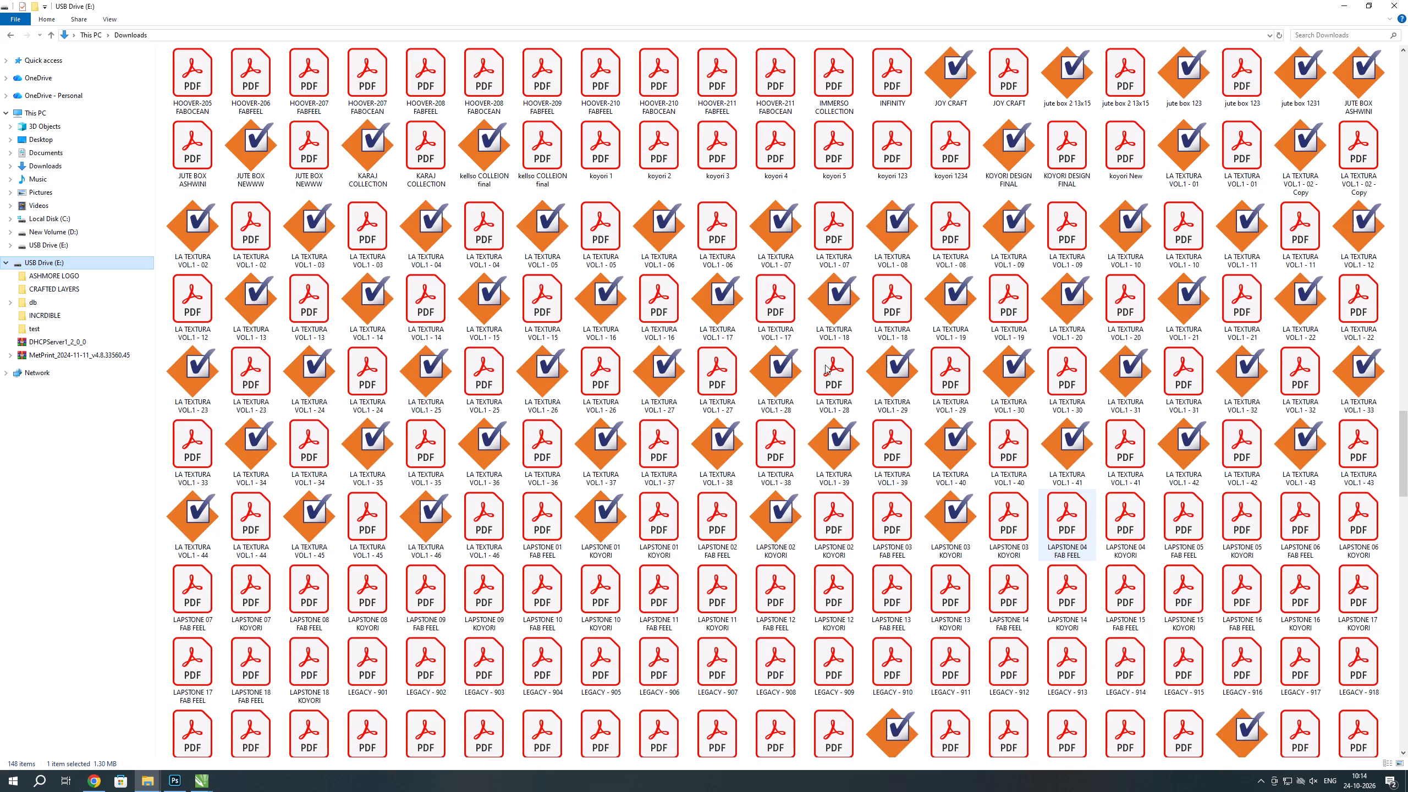
scroll(825, 365, up, 13)
scroll(882, 402, up, 6)
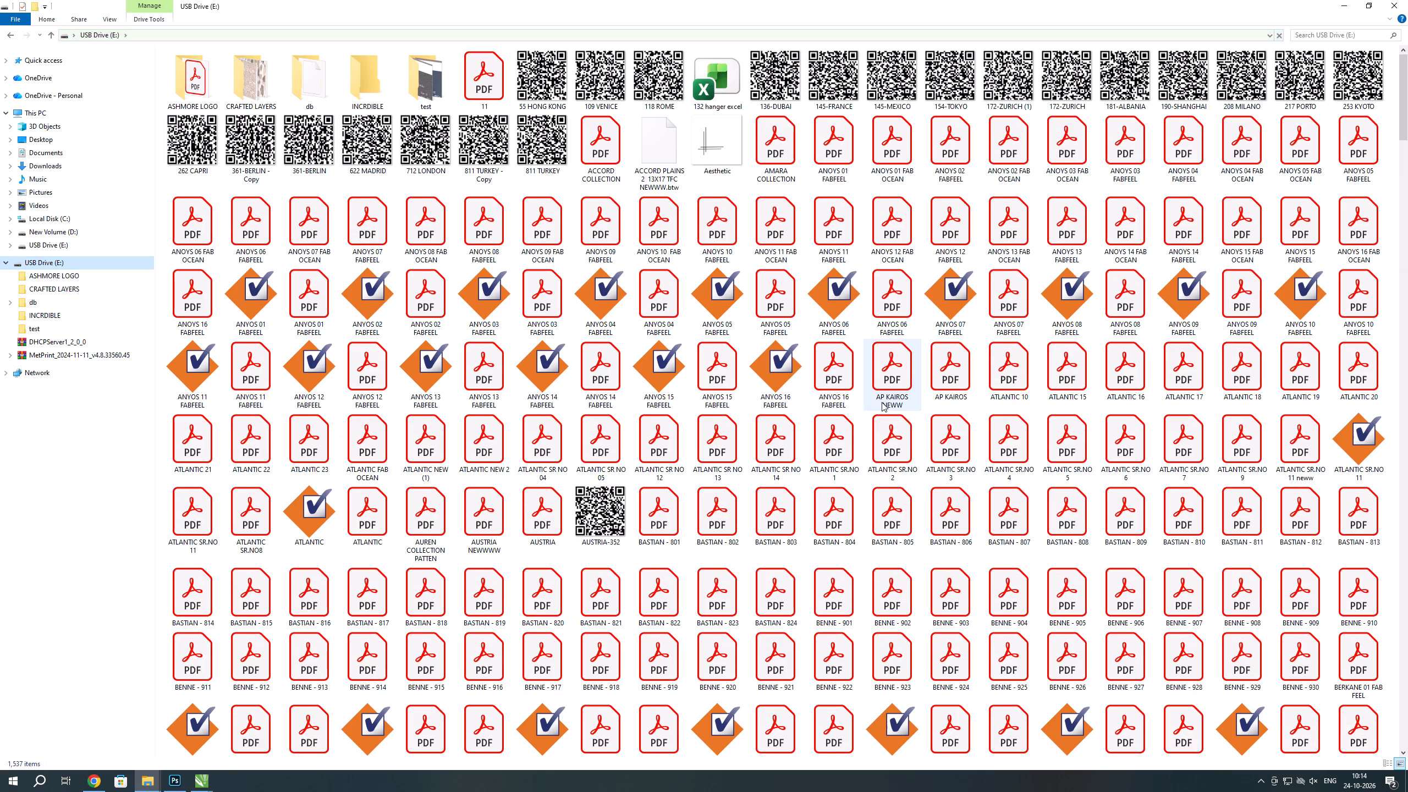
right_click(744, 185)
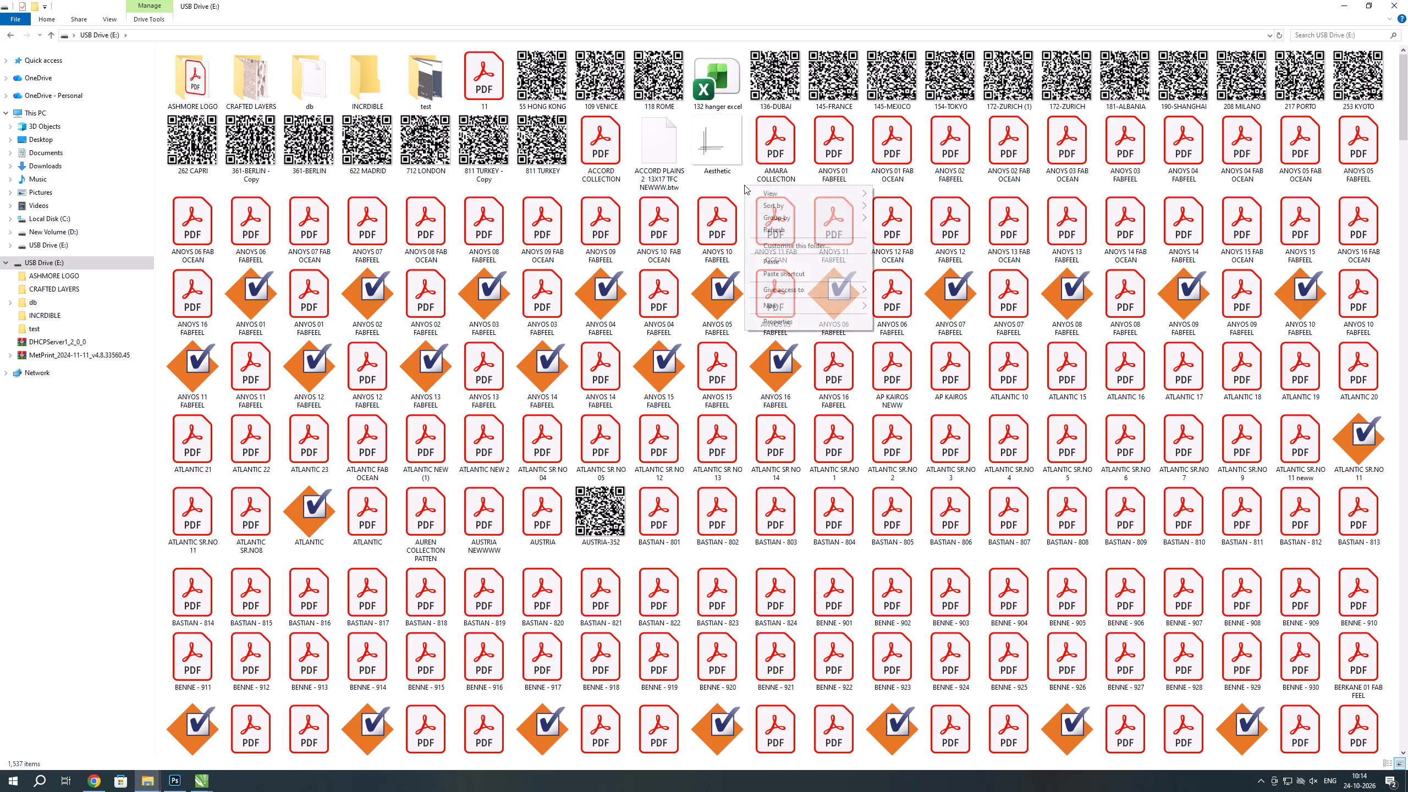
click(789, 261)
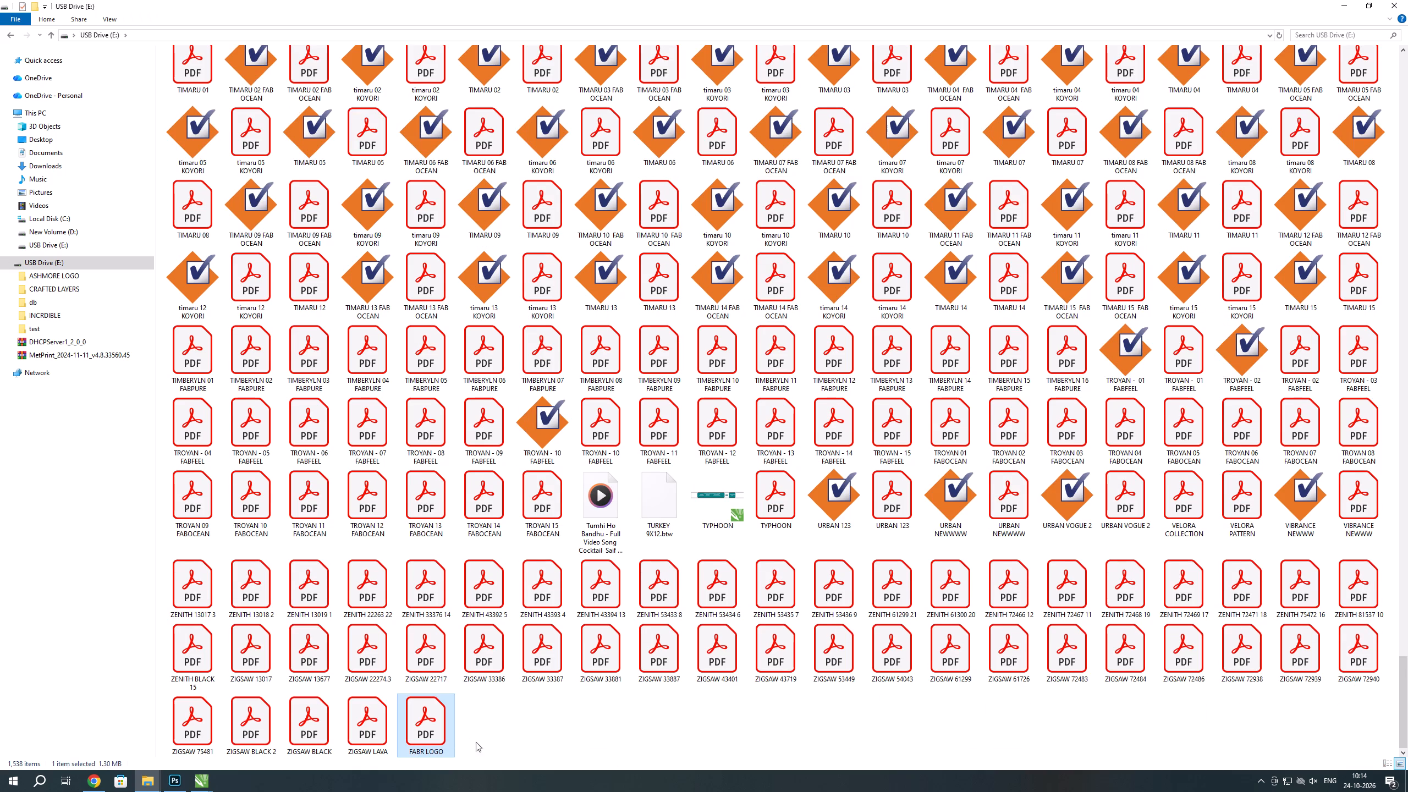
click(503, 744)
In CorelDRAW, start a JPG export of the logo document to Downloads with the file name "FABR LGO .".
key(alt+Tab)
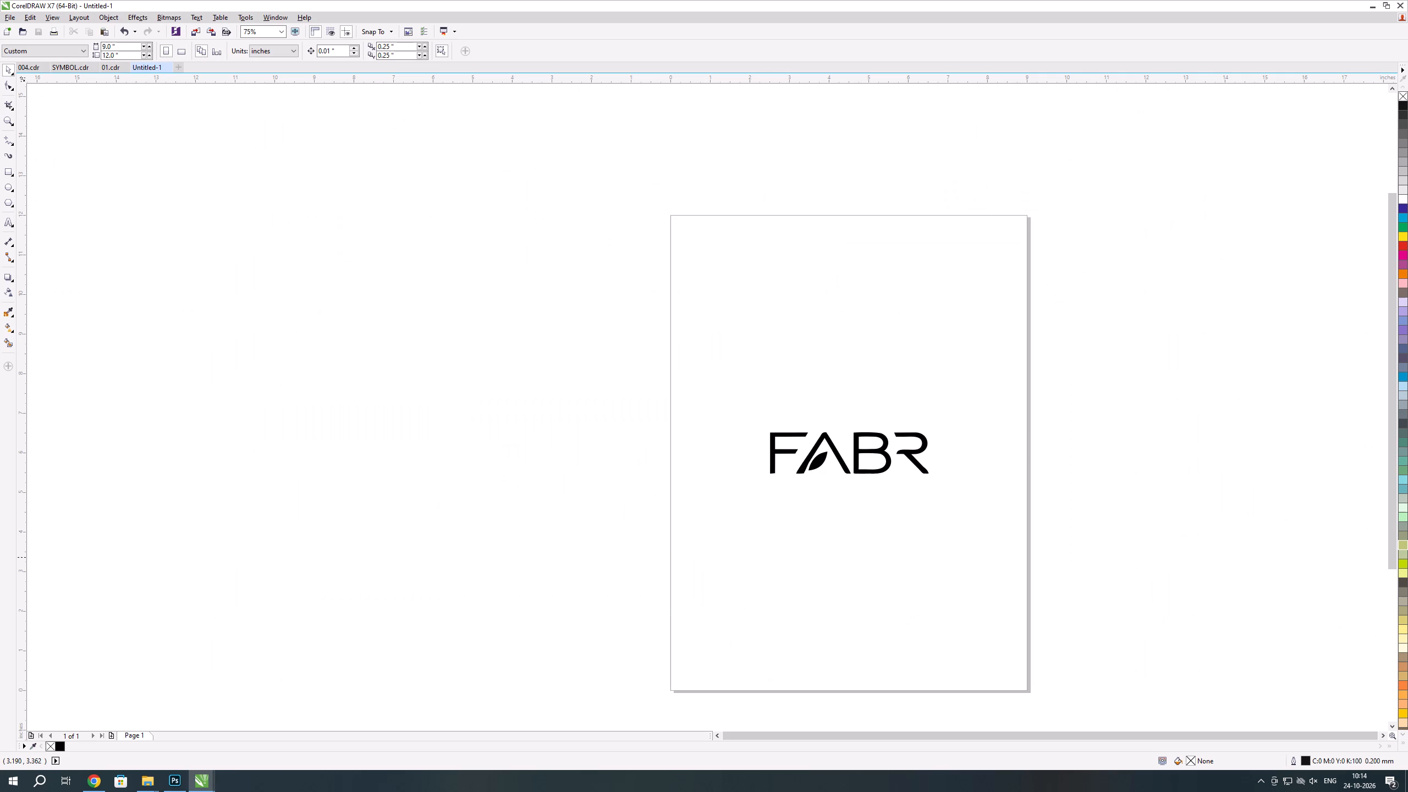
key(ctrl+e)
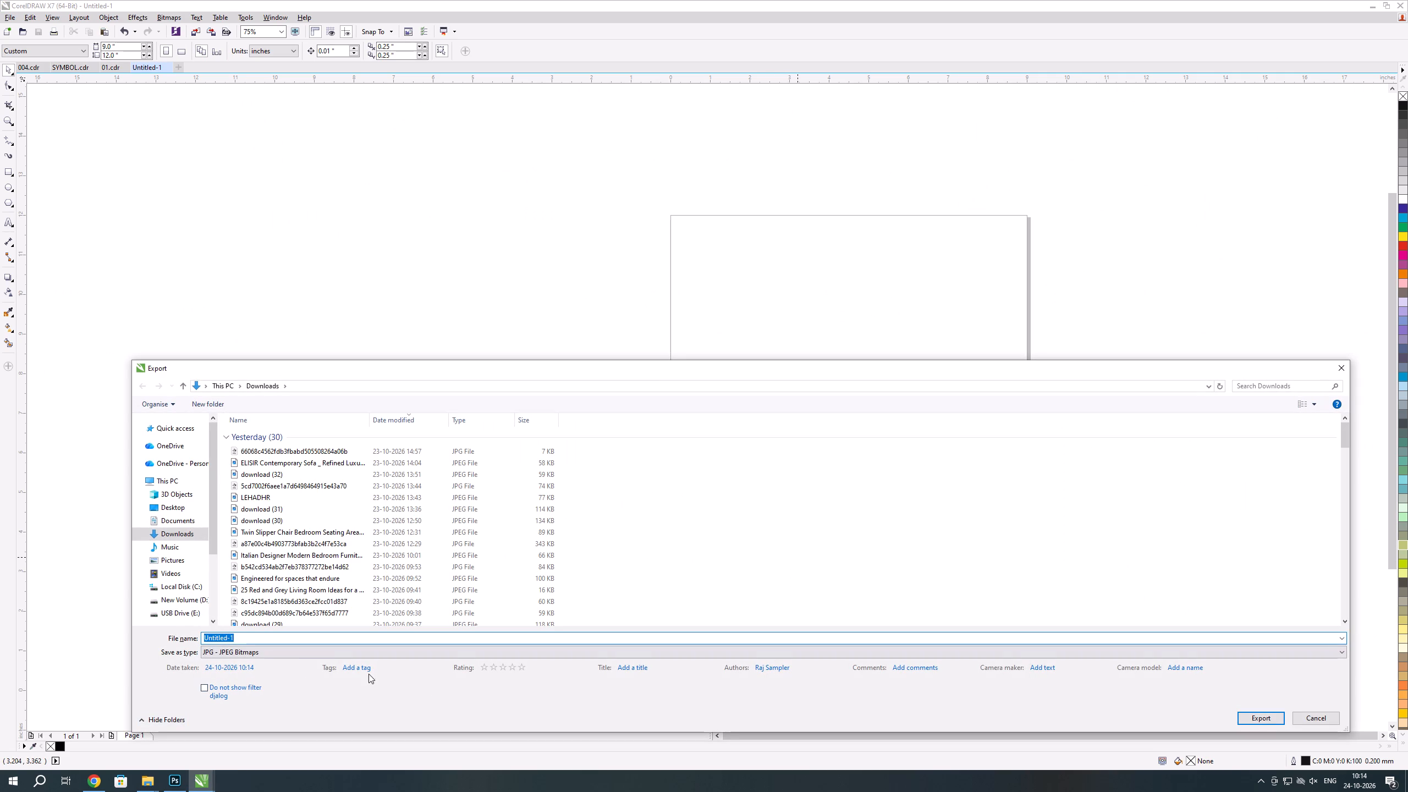
click(266, 643)
drag(268, 641, 0, 648)
key(BackSpace)
text(FA)
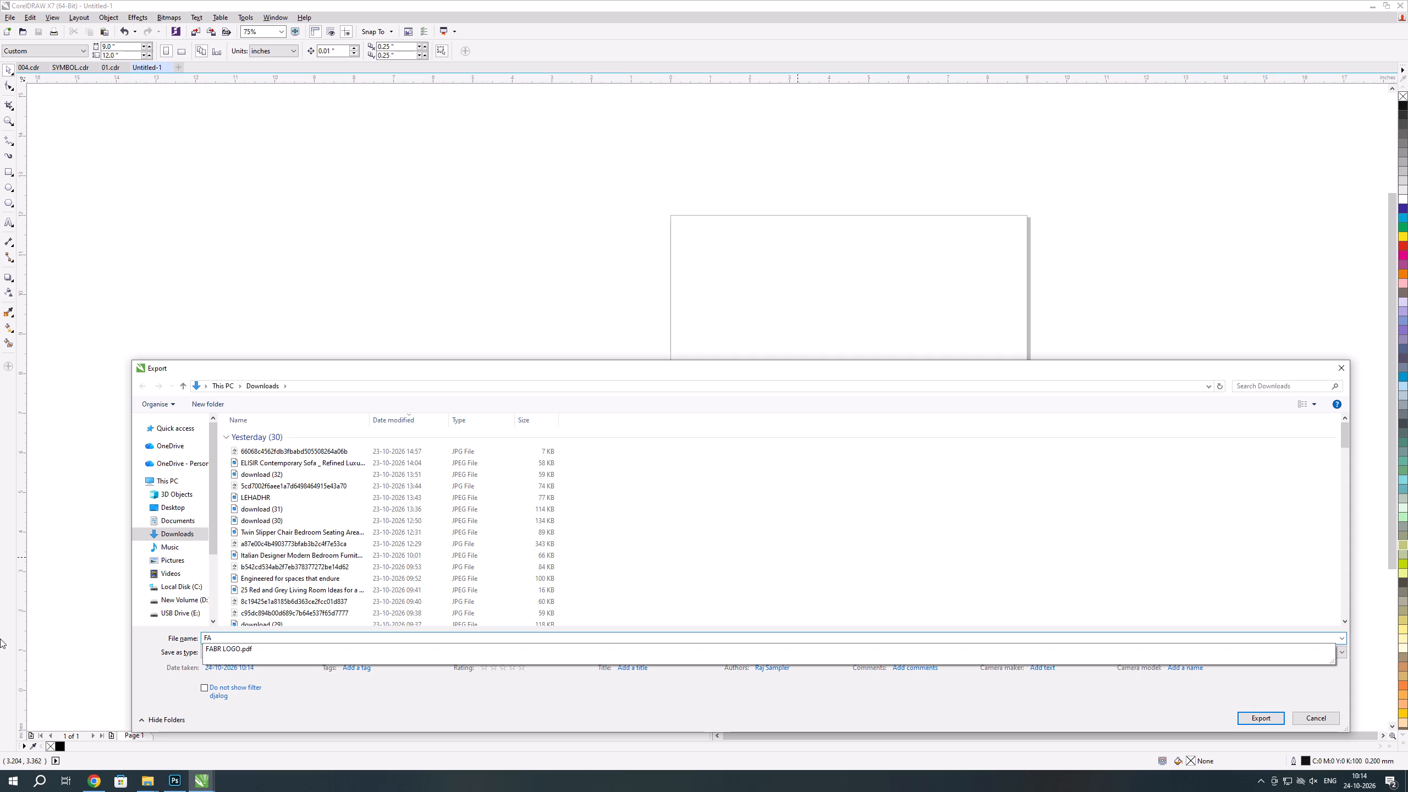
text(BR LGO)
key(space)
text(.)
key(Return)
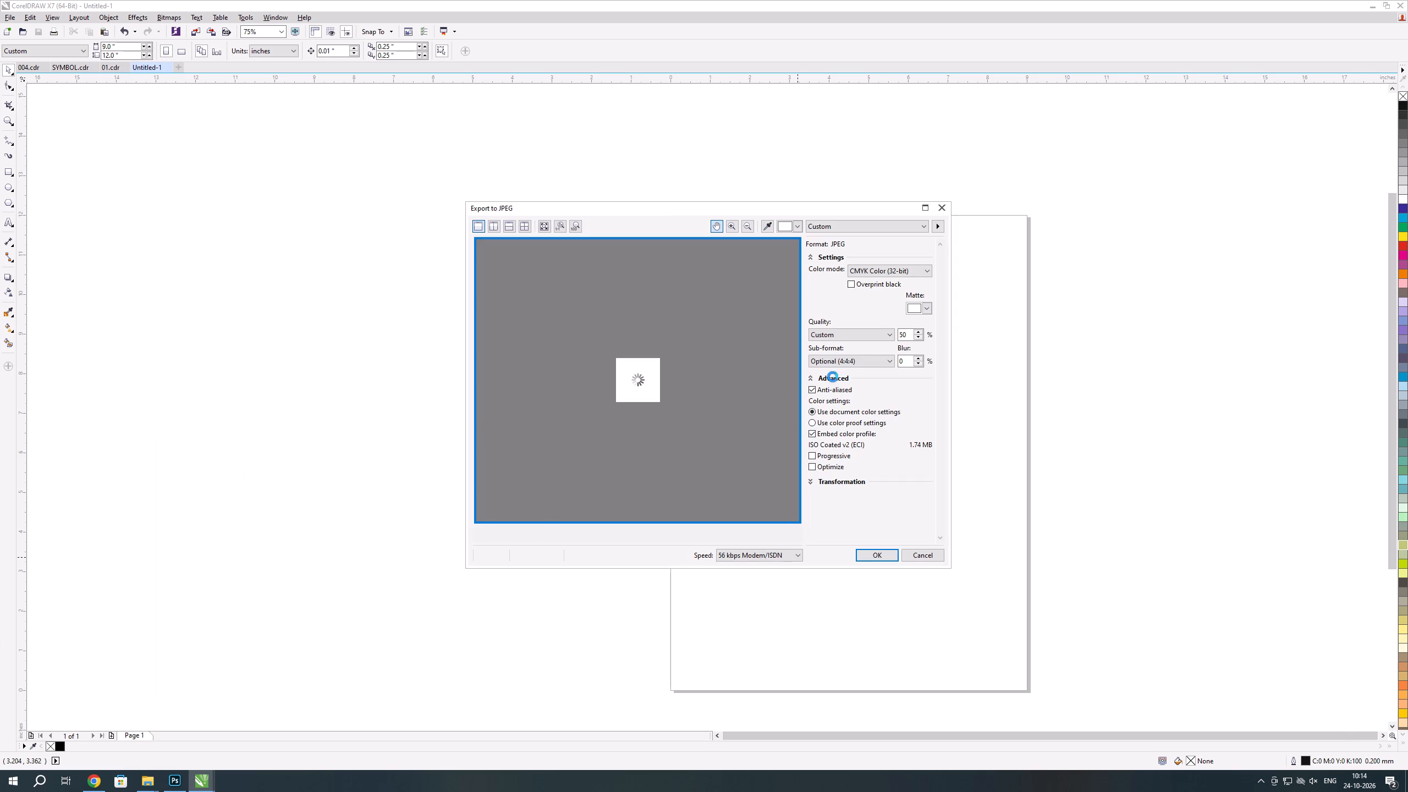
Set the JPEG export to RGB Color (24-bit) with Medium quality and complete the export.
click(886, 271)
click(881, 291)
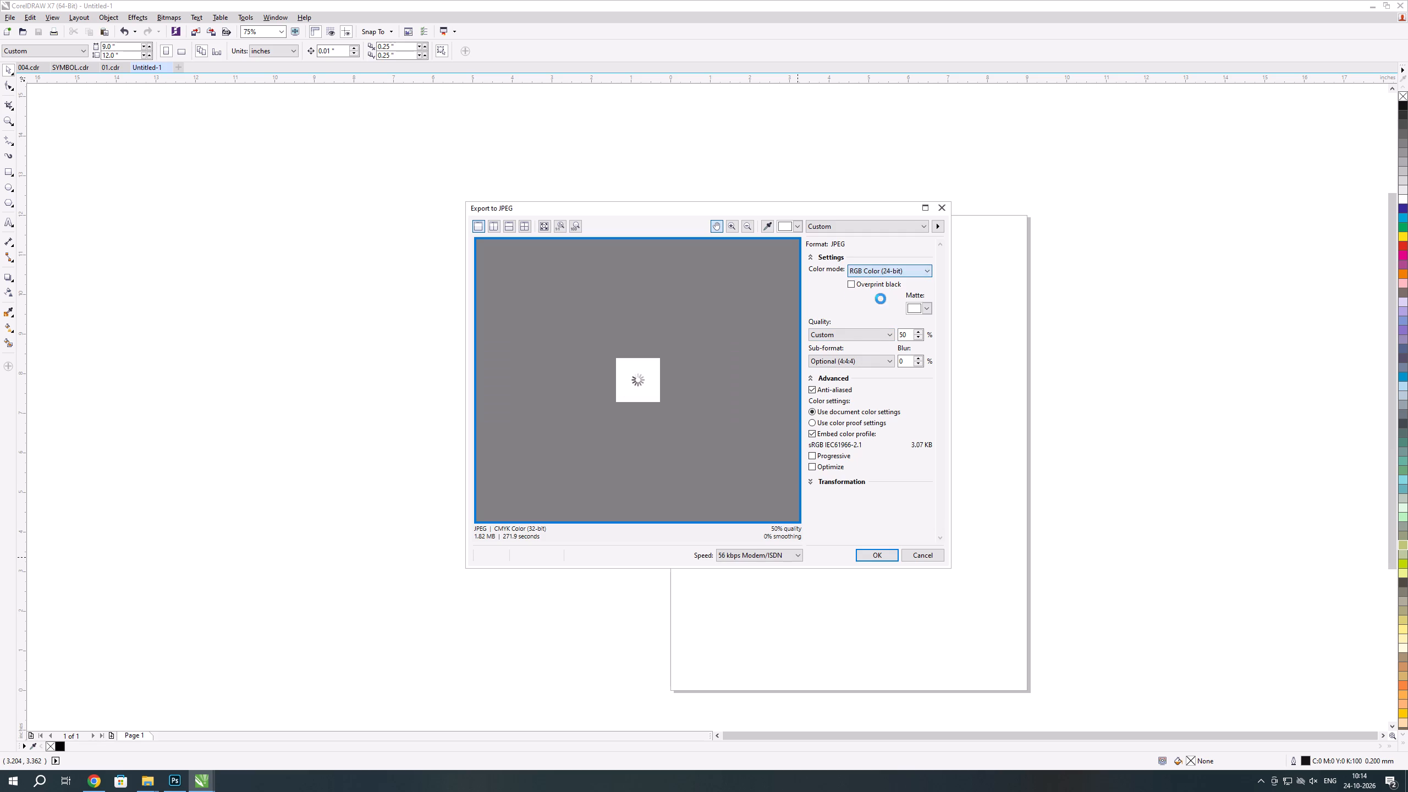
click(861, 333)
click(861, 359)
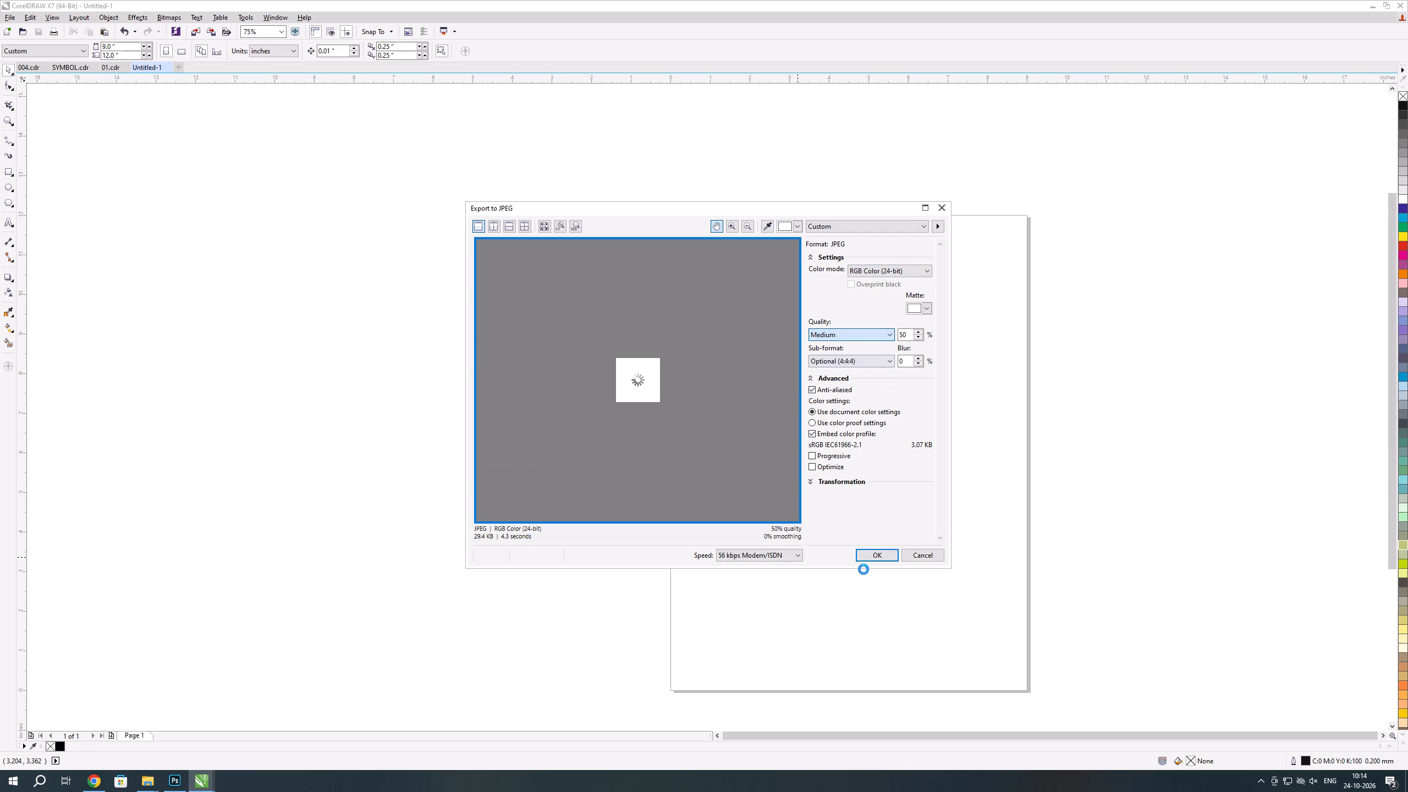
click(878, 564)
click(882, 557)
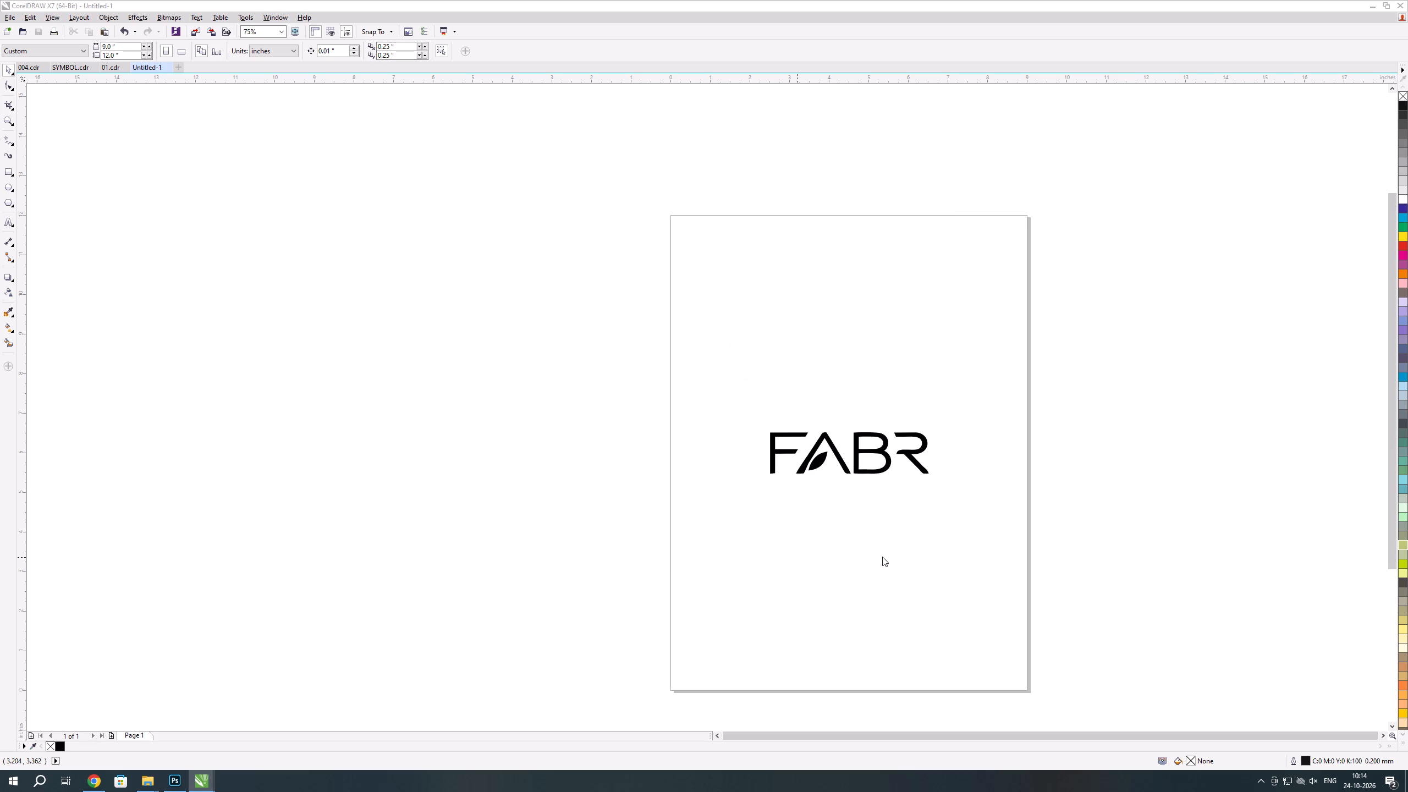
Copy the exported FABR logo JPEG from Downloads to the root of USB Drive (E:).
key(alt+Tab)
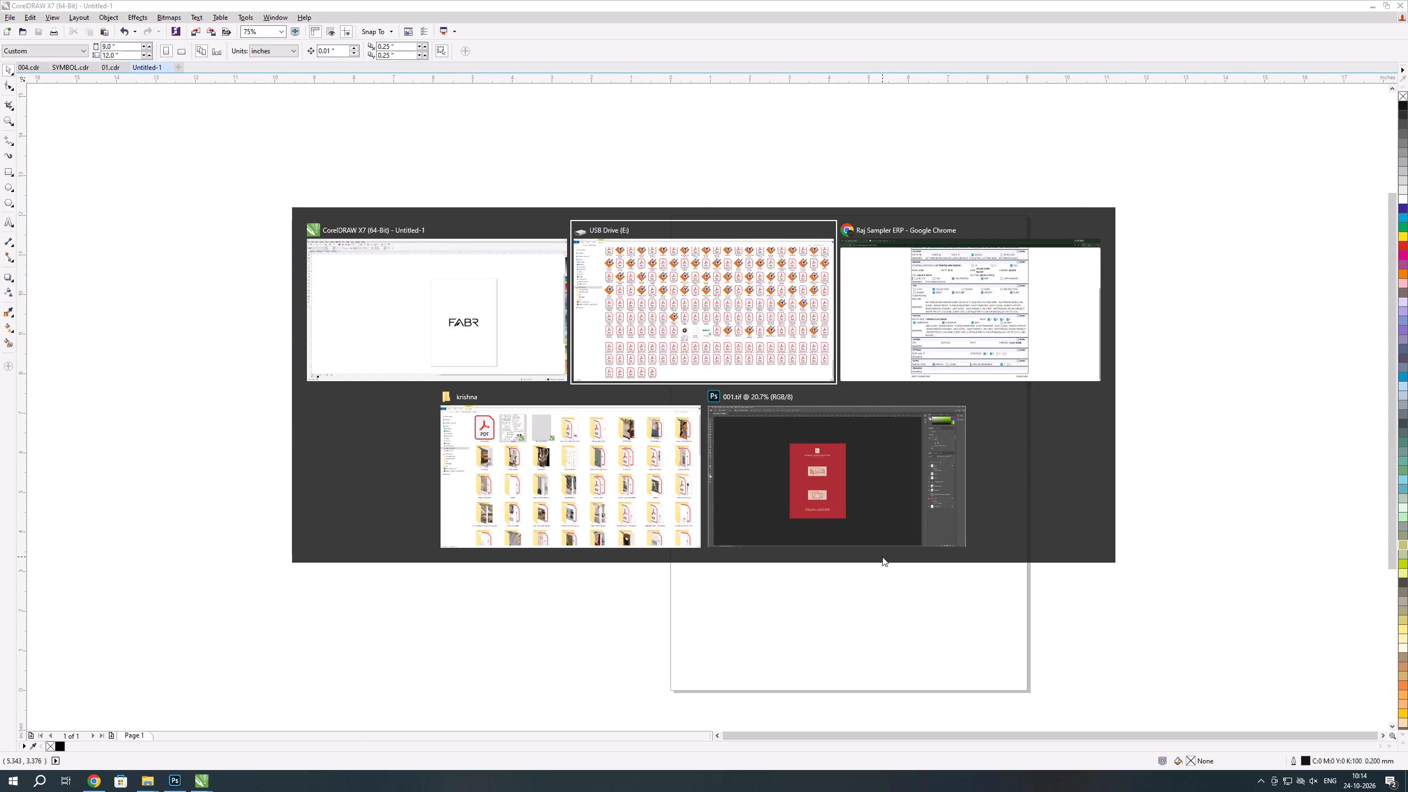
click(83, 170)
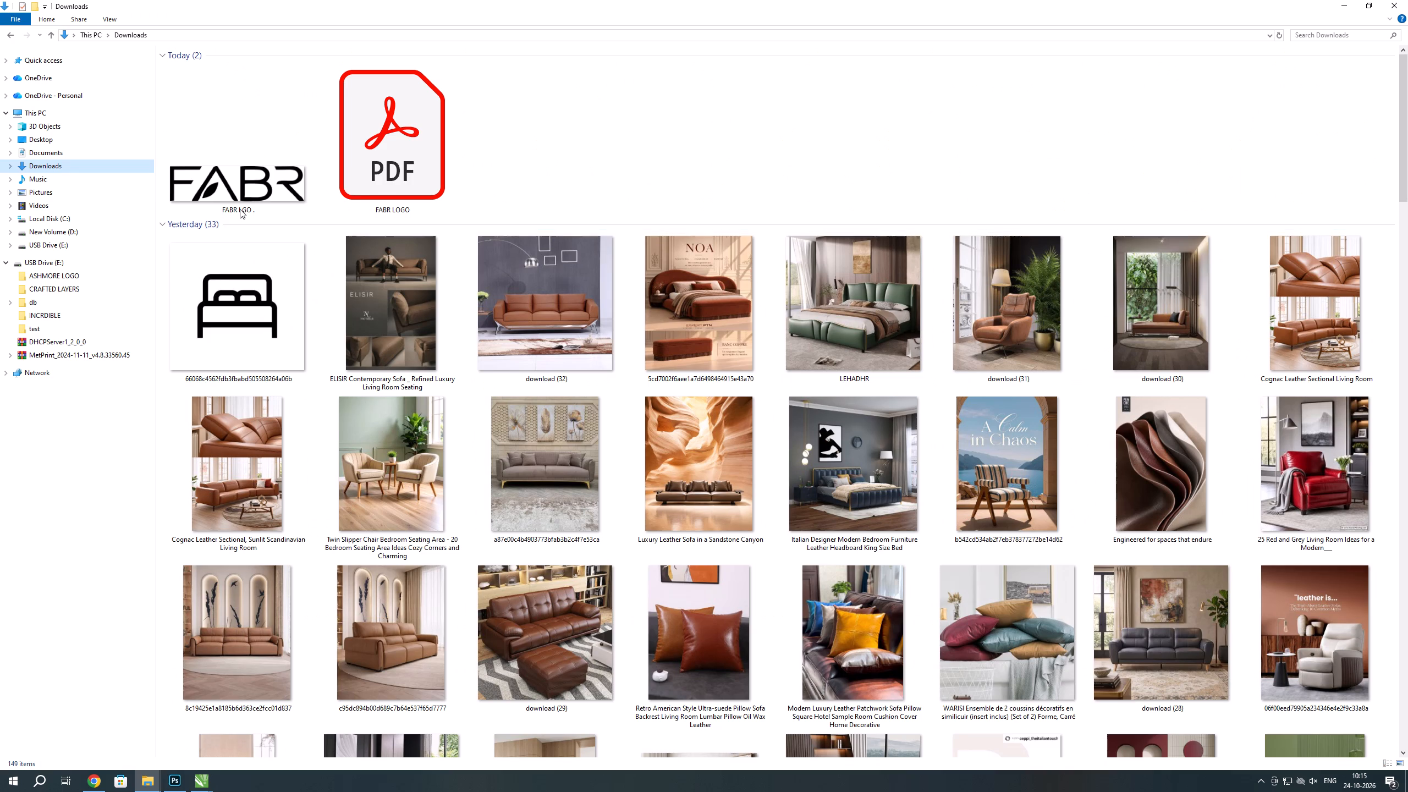
right_click(216, 175)
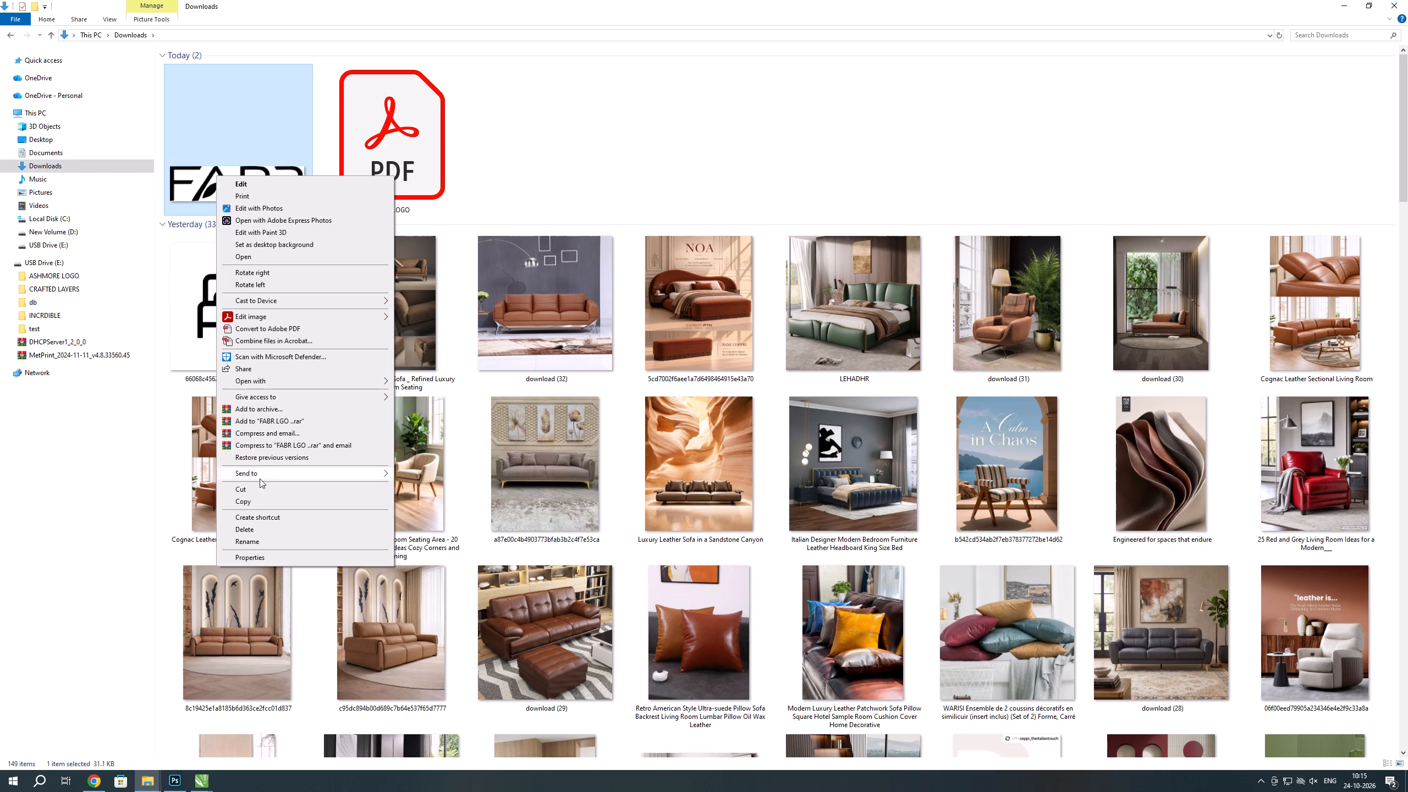
click(265, 506)
click(75, 263)
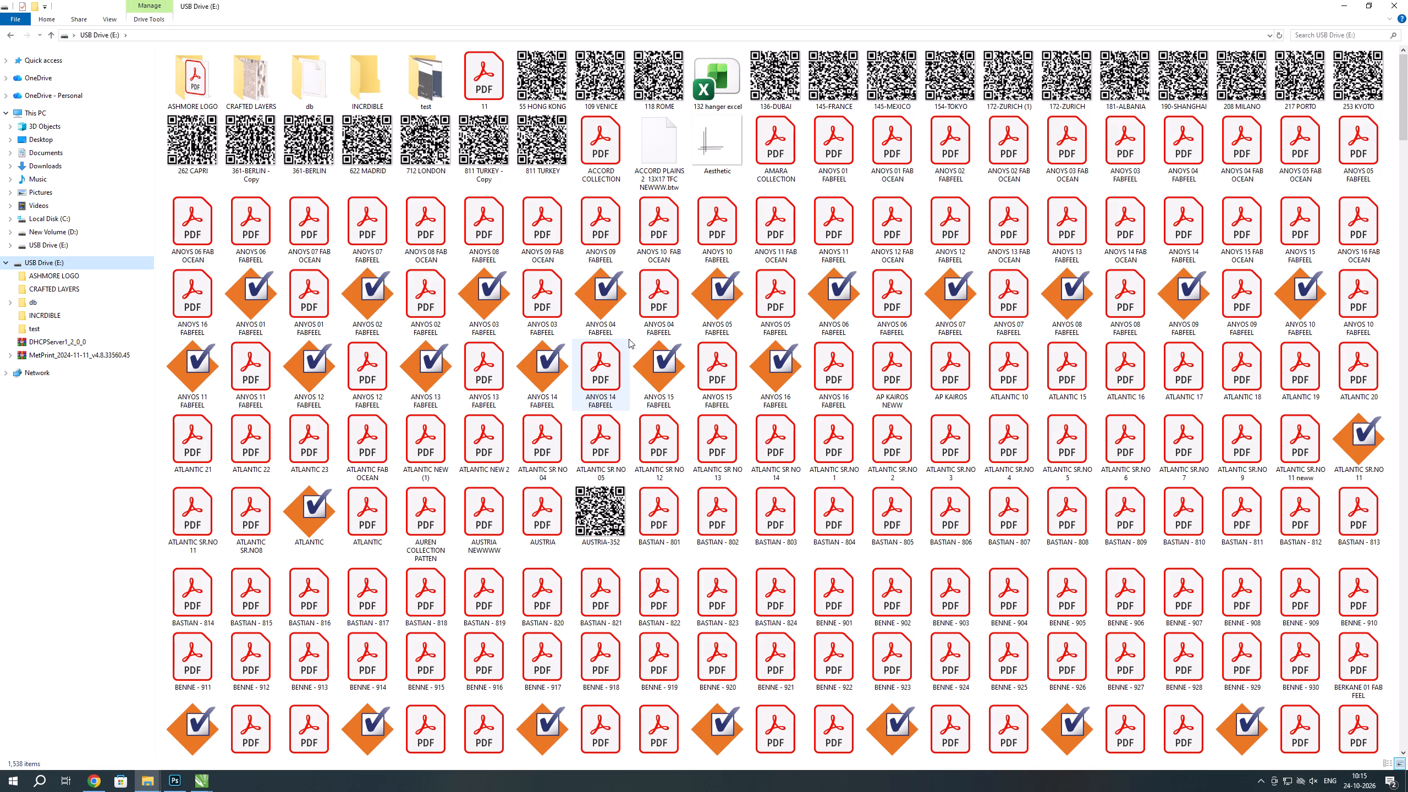
right_click(629, 339)
click(658, 419)
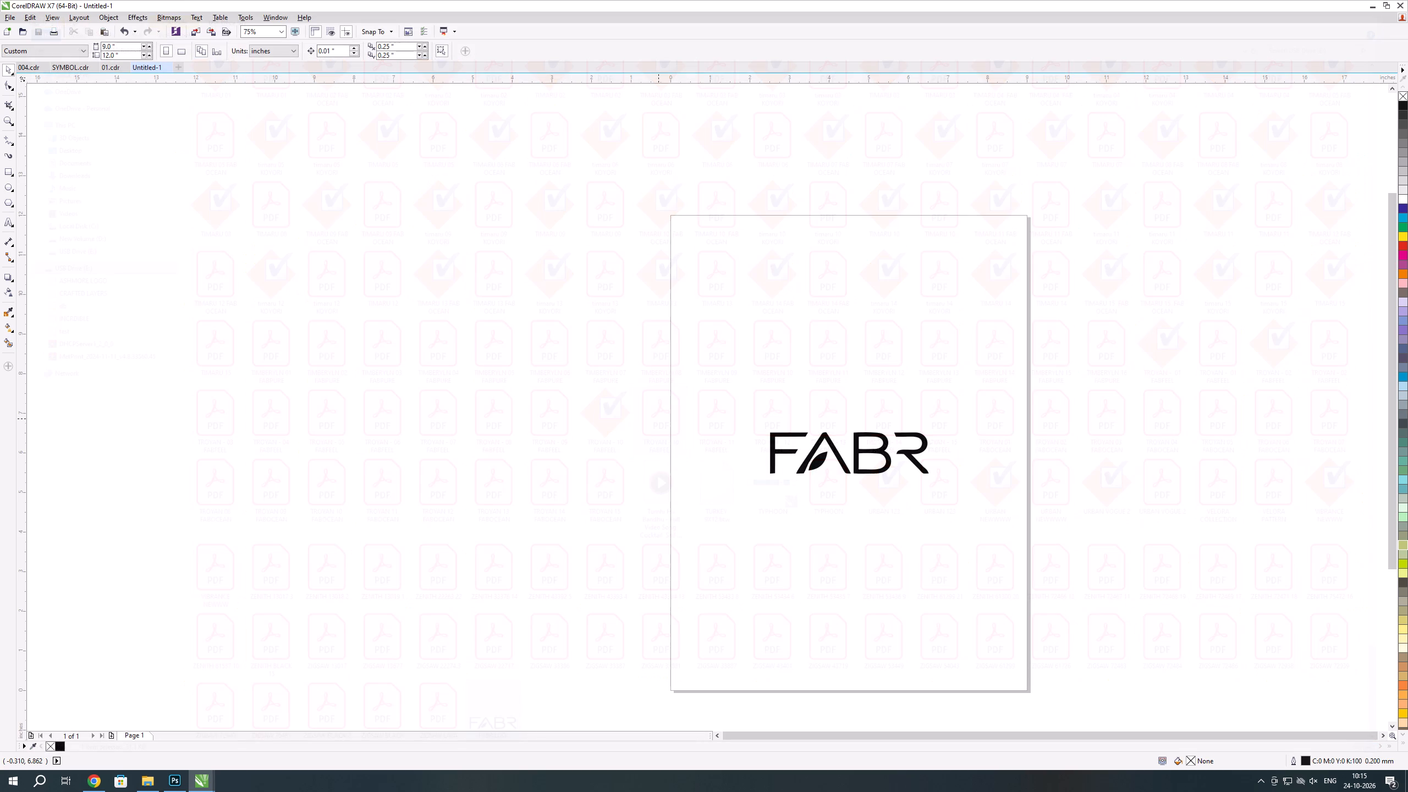
Close the Untitled-1 and 01.cdr documents, leaving SYMBOL.cdr in view.
click(167, 68)
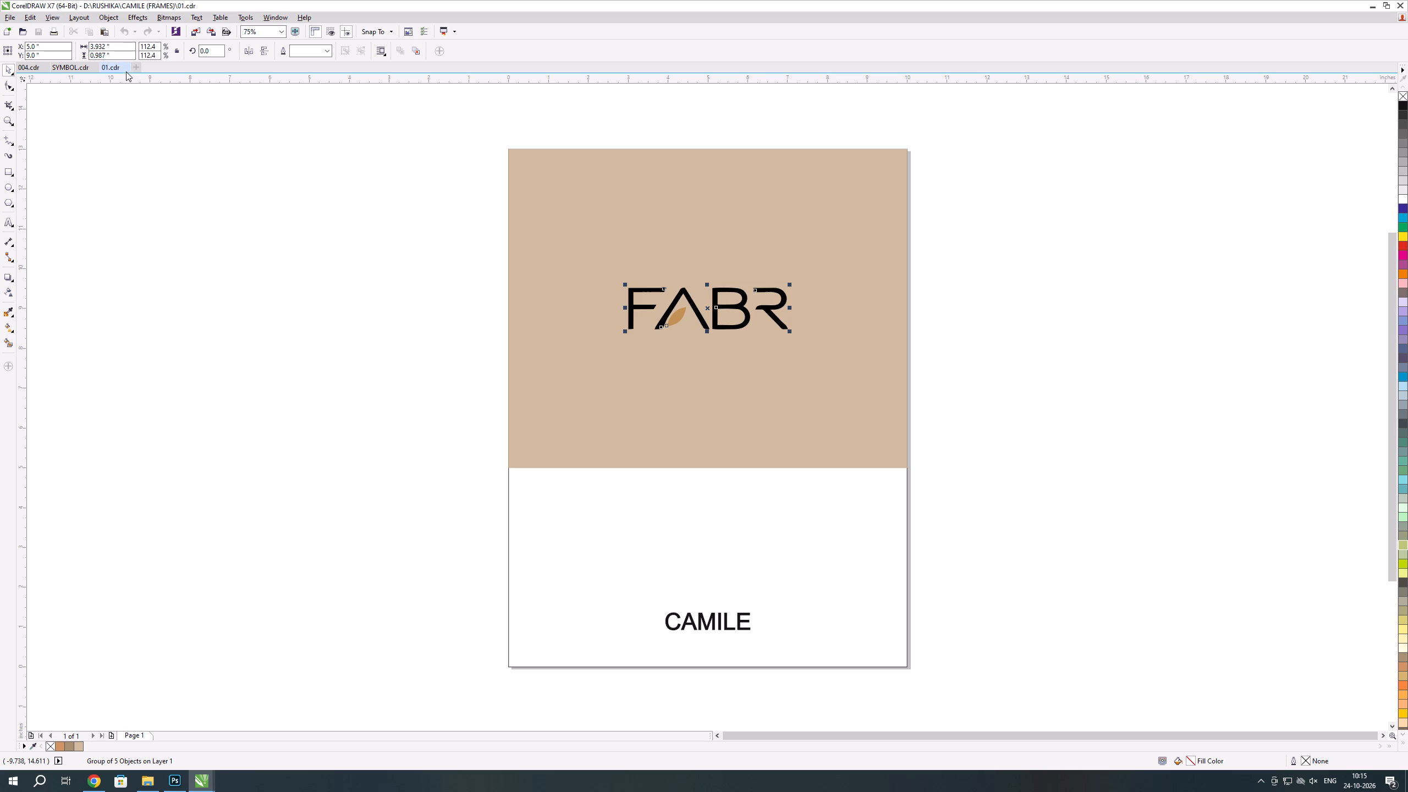
click(123, 70)
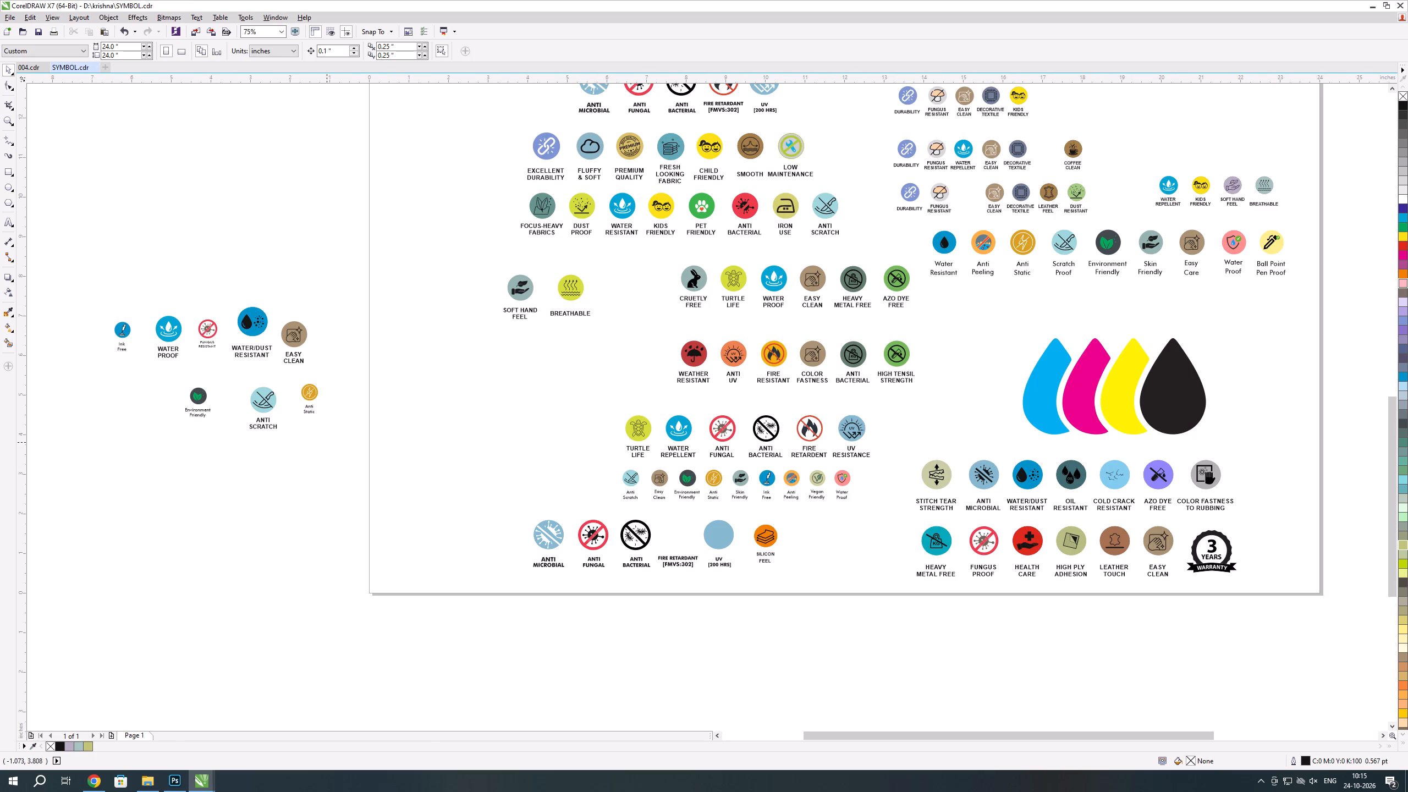
Check the order's feature list, then copy the Skin Friendly icon with its label and place it off the page below the collected Anti Static icon.
key(alt+Tab)
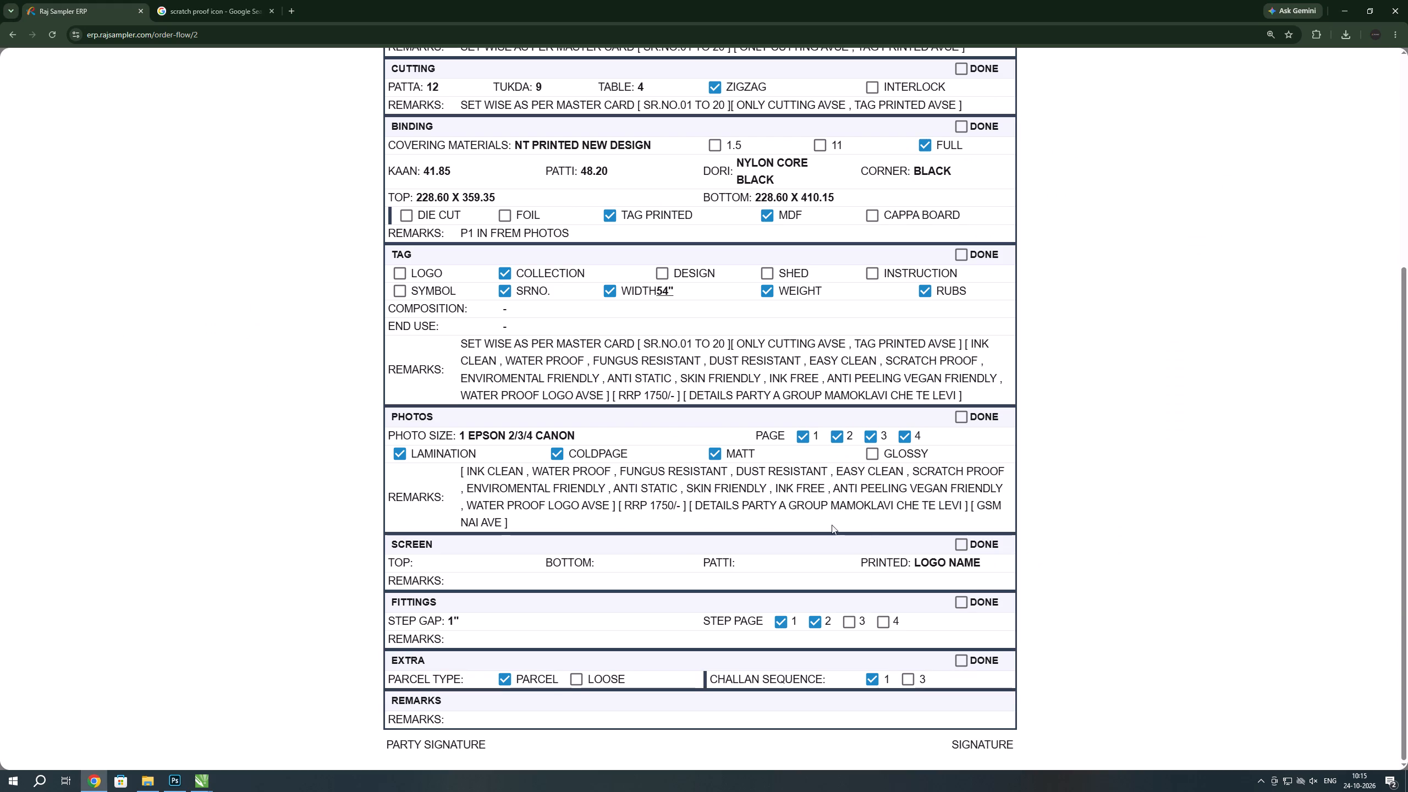
key(alt+Tab)
scroll(740, 520, up, 1)
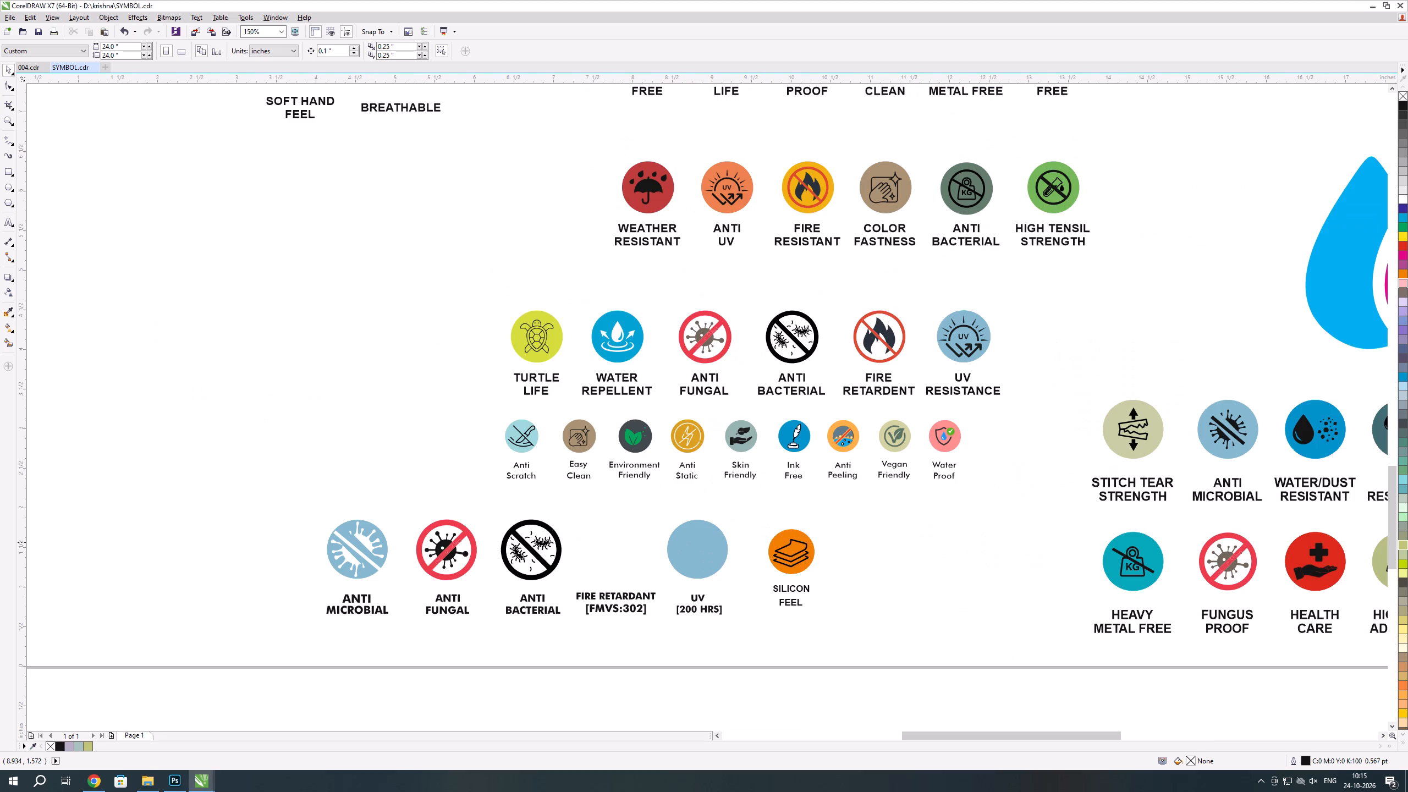
key(alt+Tab)
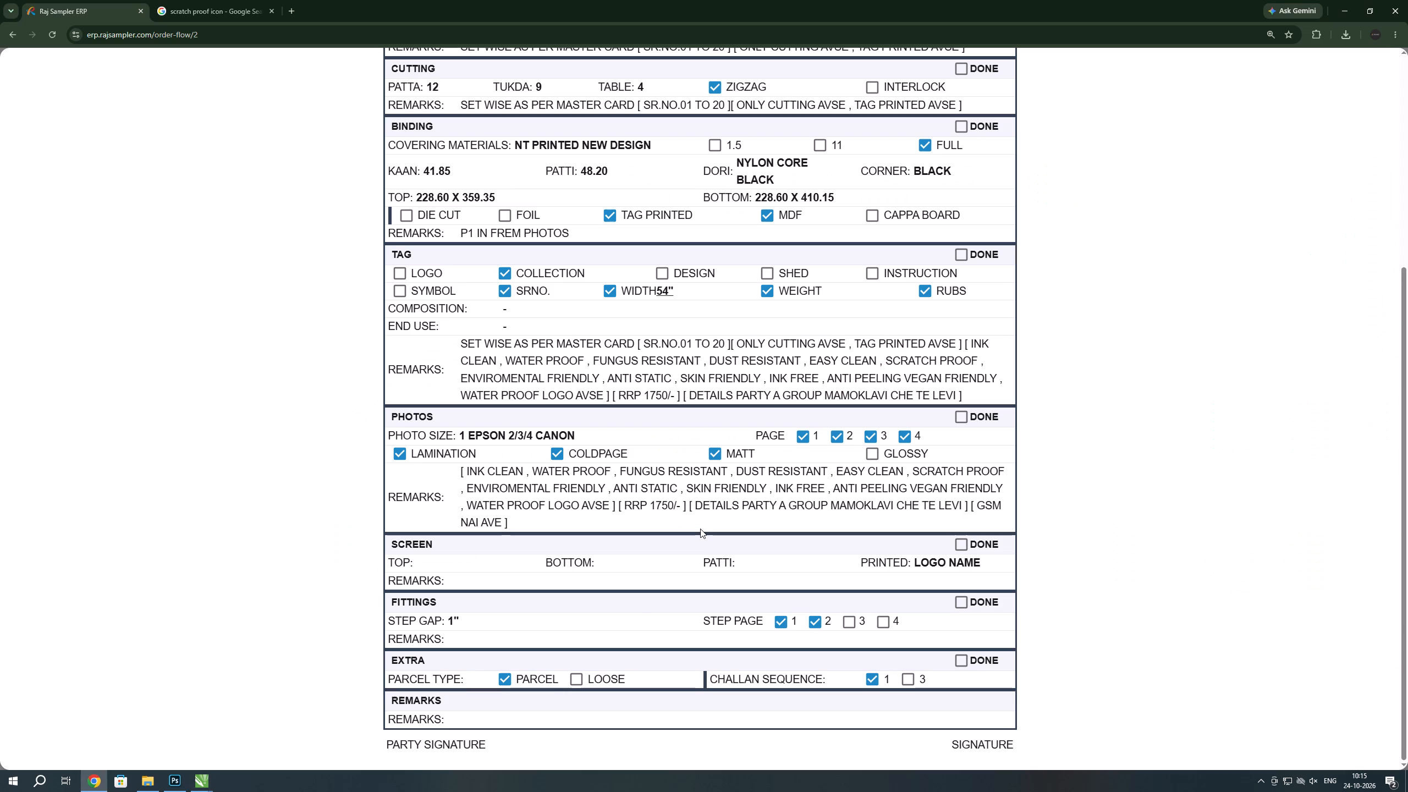
key(alt+Tab)
drag(718, 417, 756, 500)
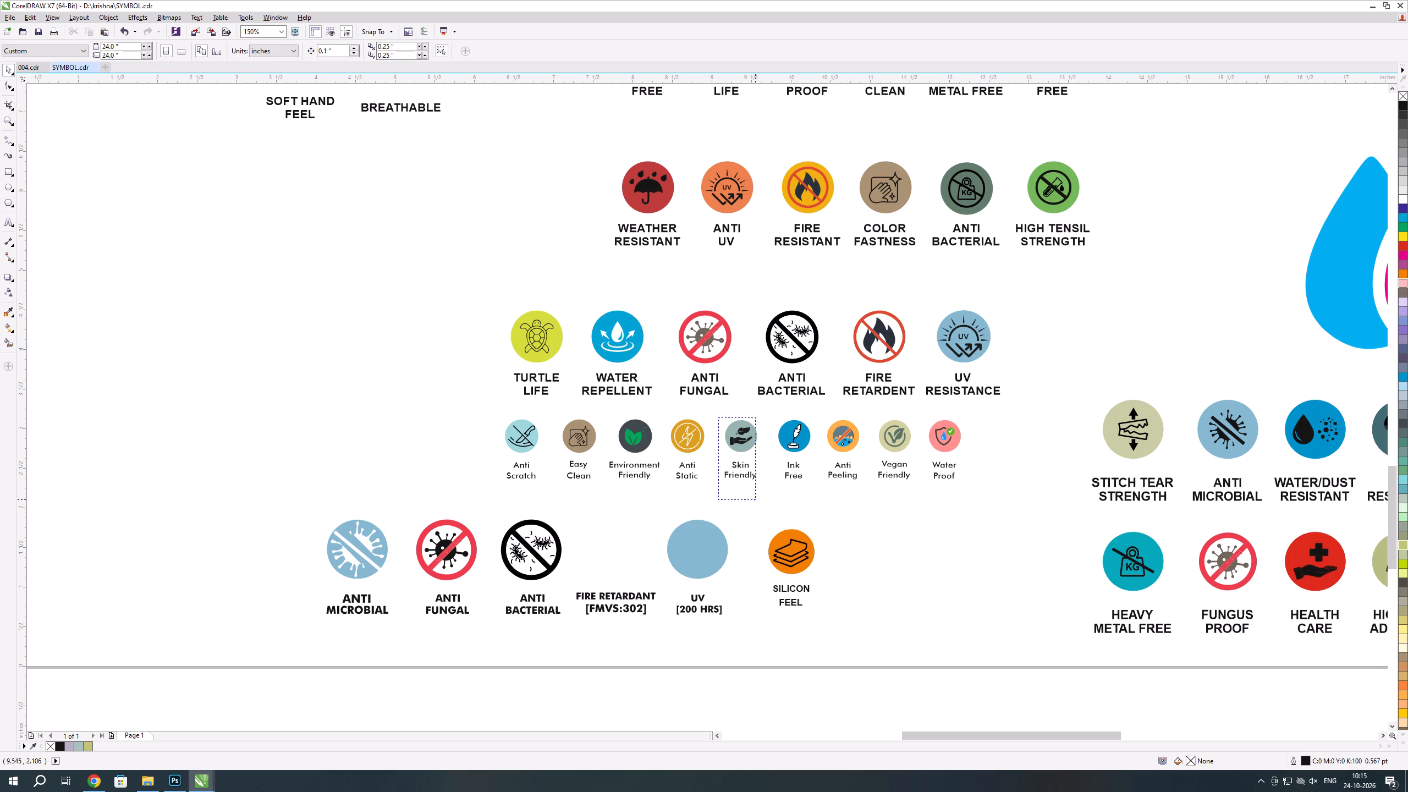
drag(756, 500, 765, 502)
scroll(765, 502, down, 1)
key(ctrl+c)
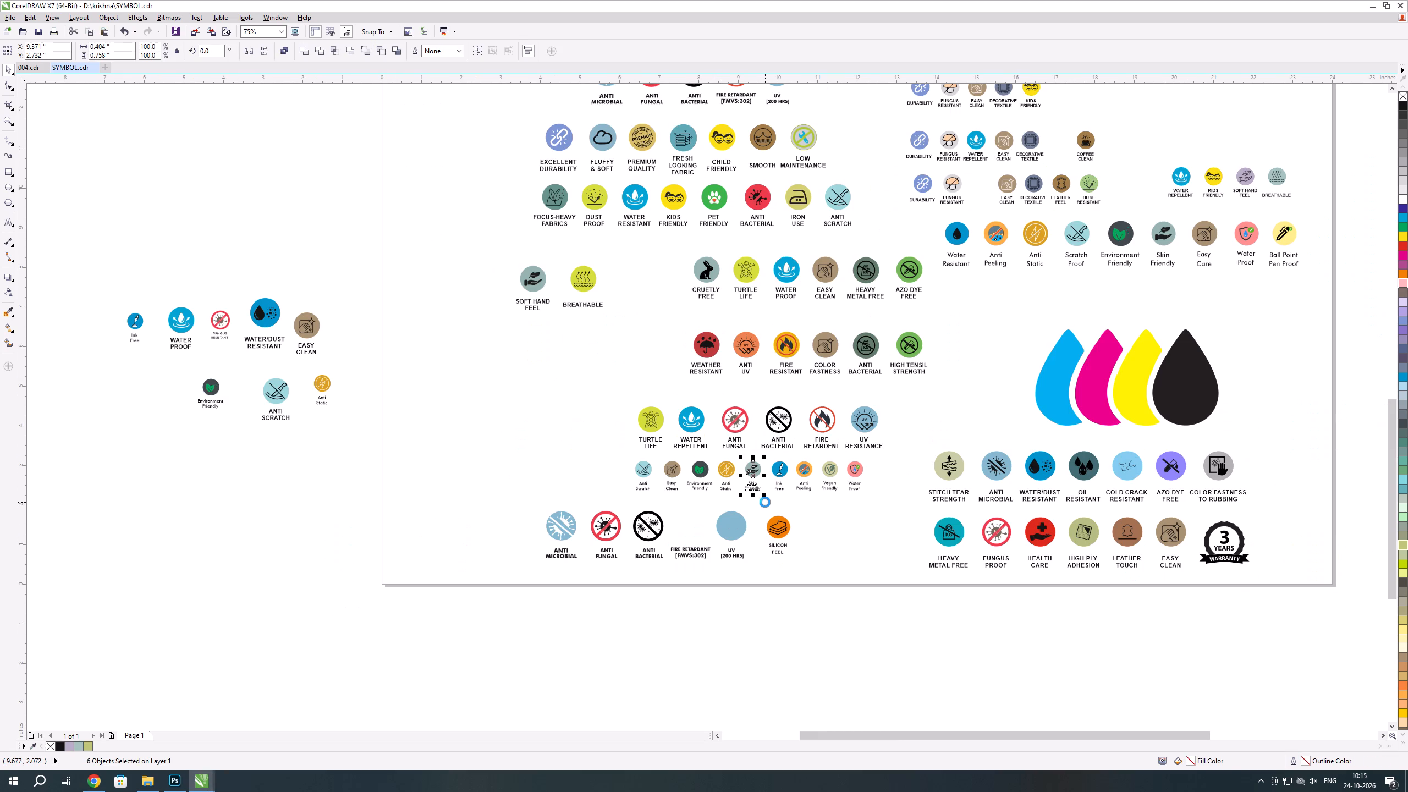
key(ctrl+v)
drag(754, 472, 326, 467)
click(350, 467)
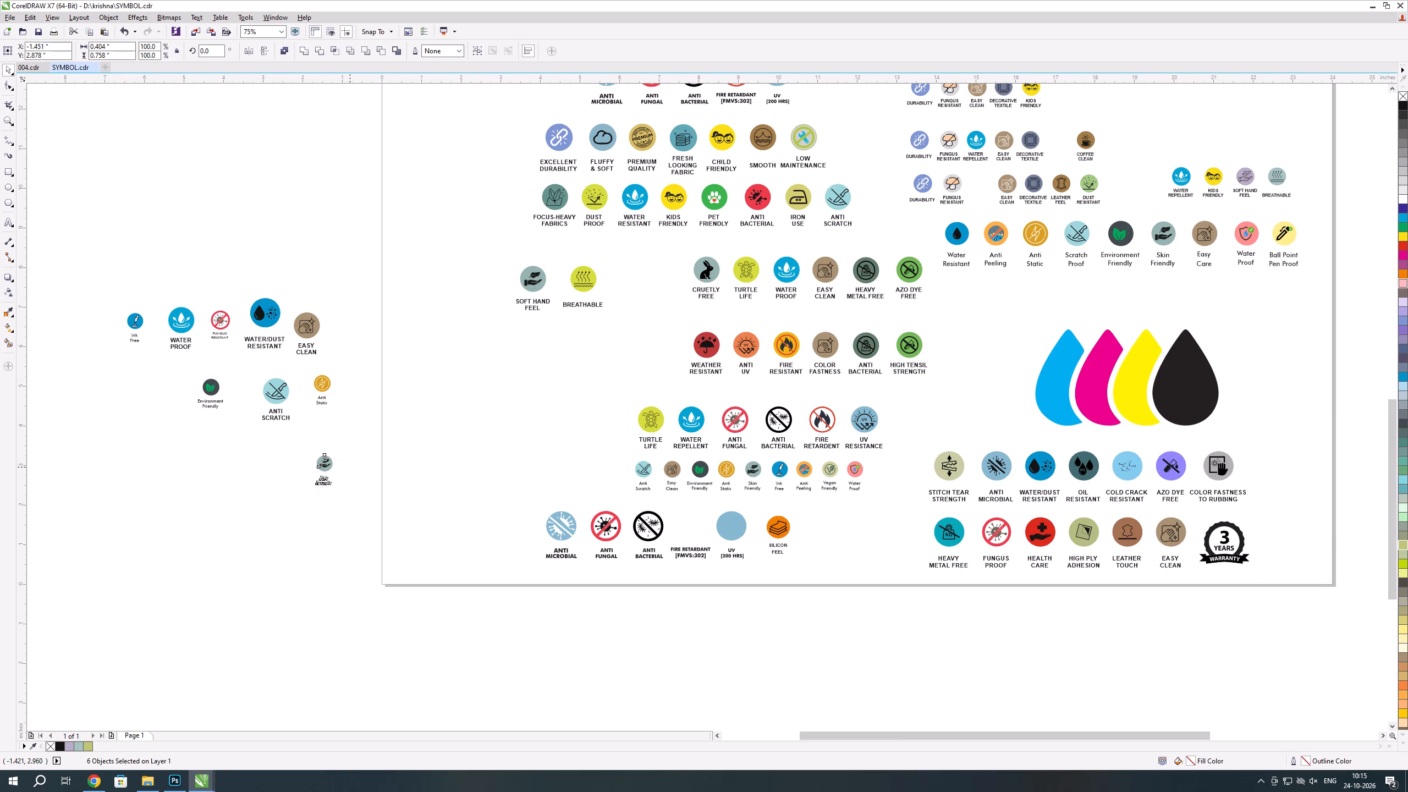
Compare the feature list in the order's PHOTOS remarks with the icons available in SYMBOL.cdr.
key(alt+Tab)
key(alt+Tab)
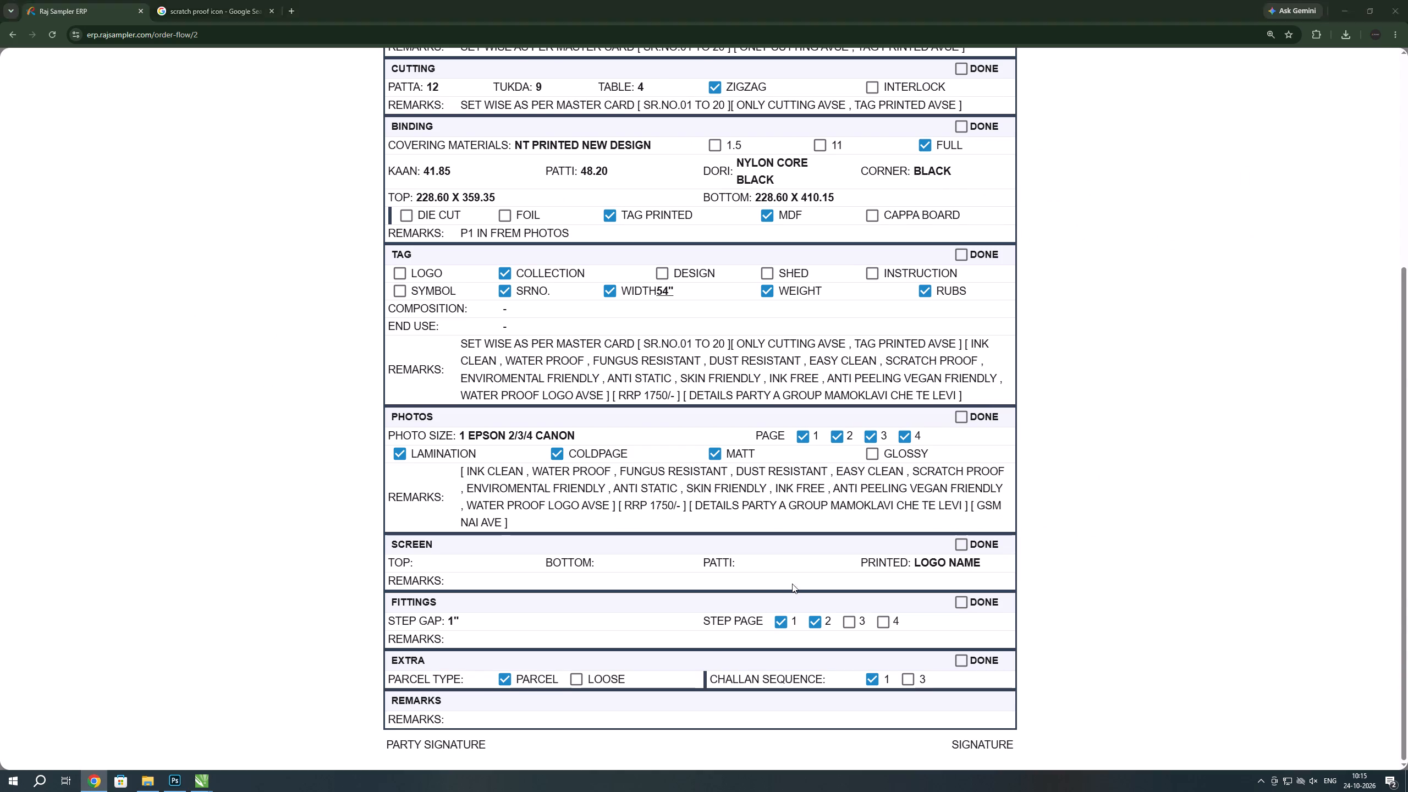
key(alt+Tab)
key(alt+Tab)
scroll(798, 462, up, 1)
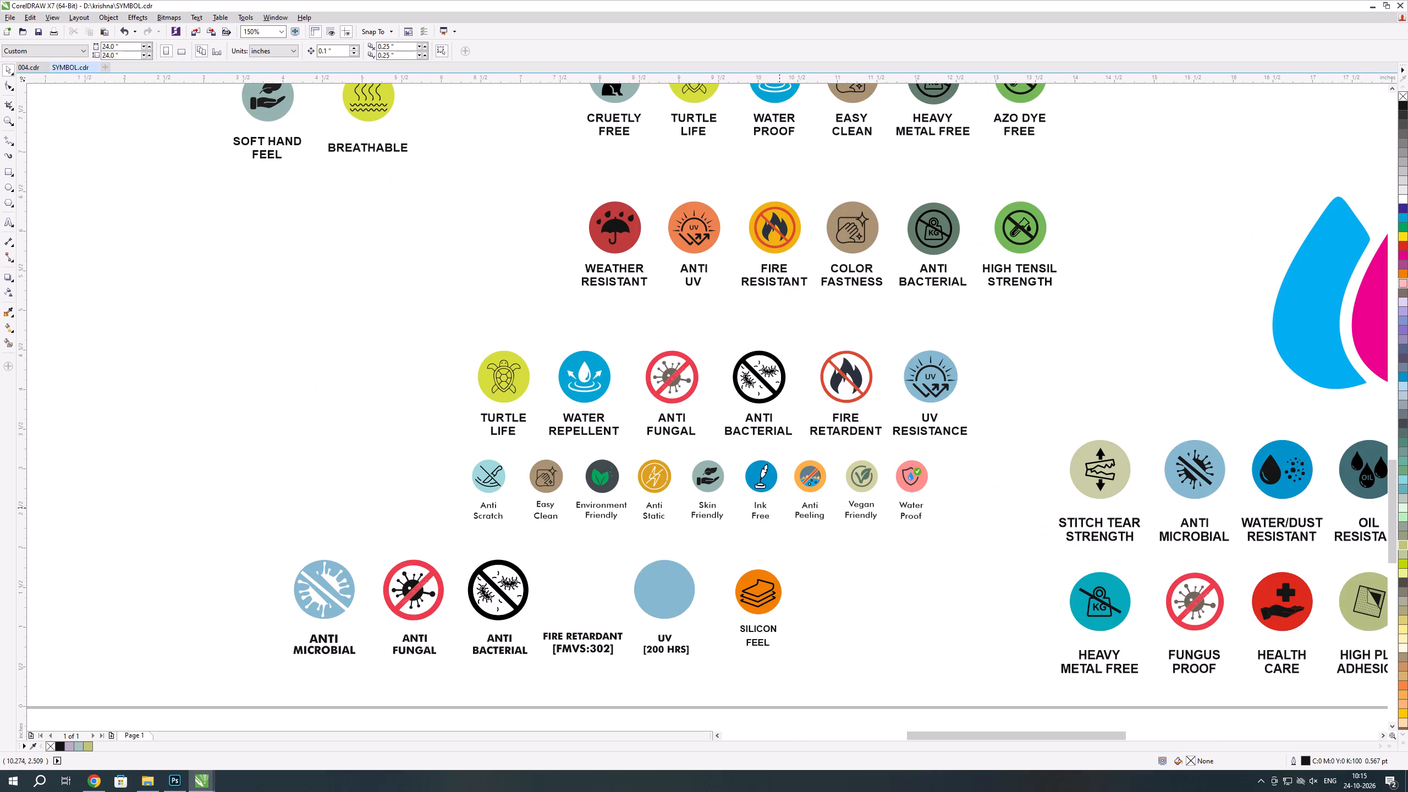
scroll(779, 508, down, 1)
key(alt+Tab)
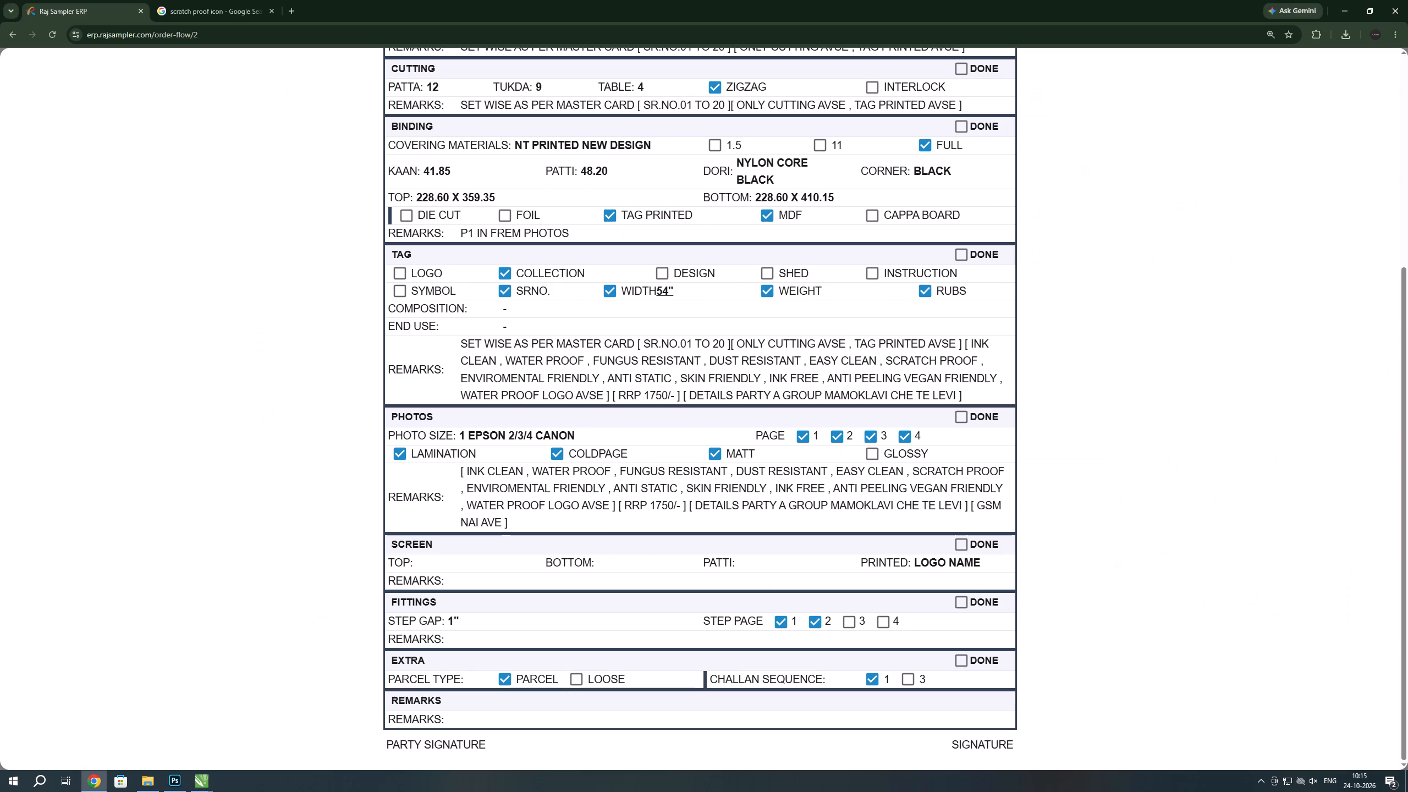
key(alt+Tab)
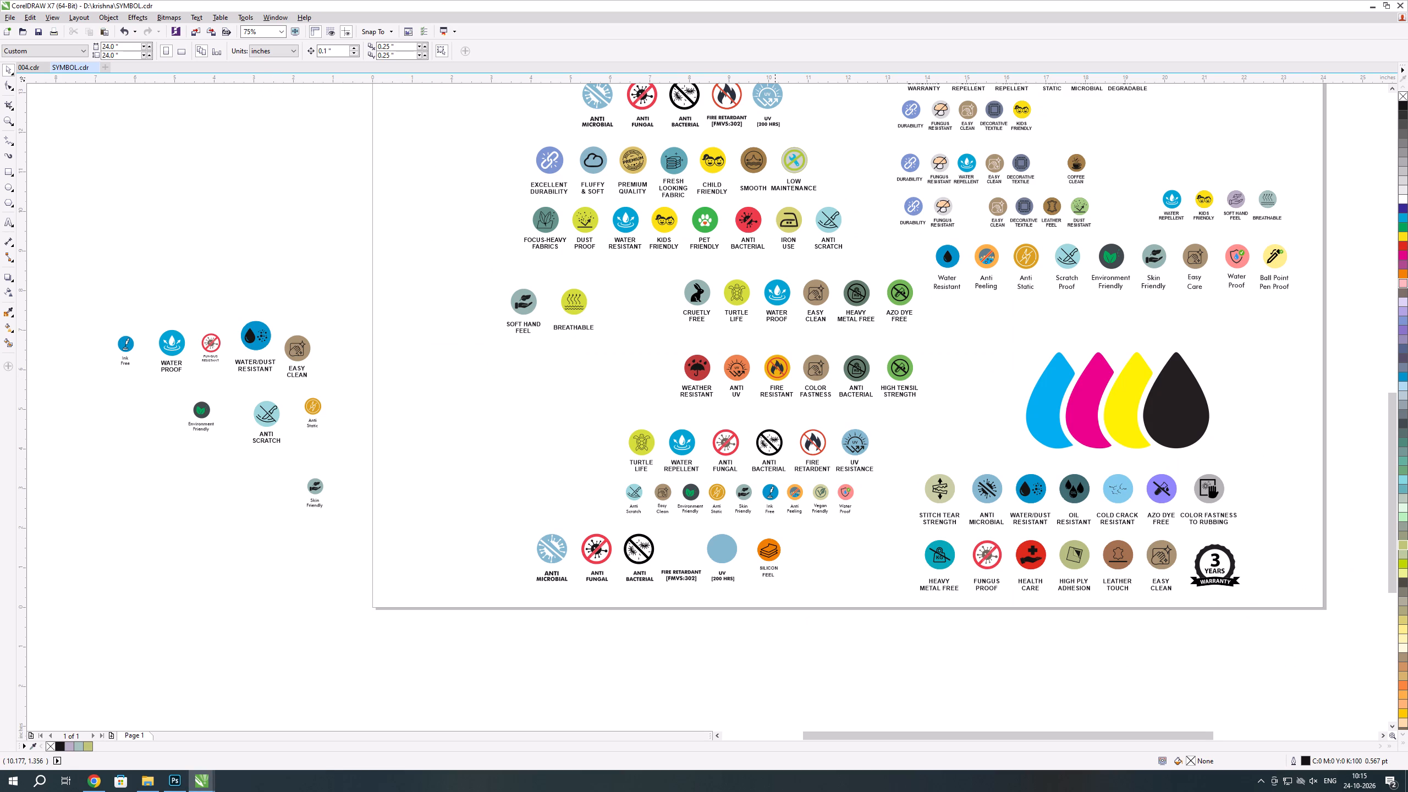
Copy INK CLEAN from the order's PHOTOS remarks in Chrome and search Google for "ink clean icon".
key(alt+Tab)
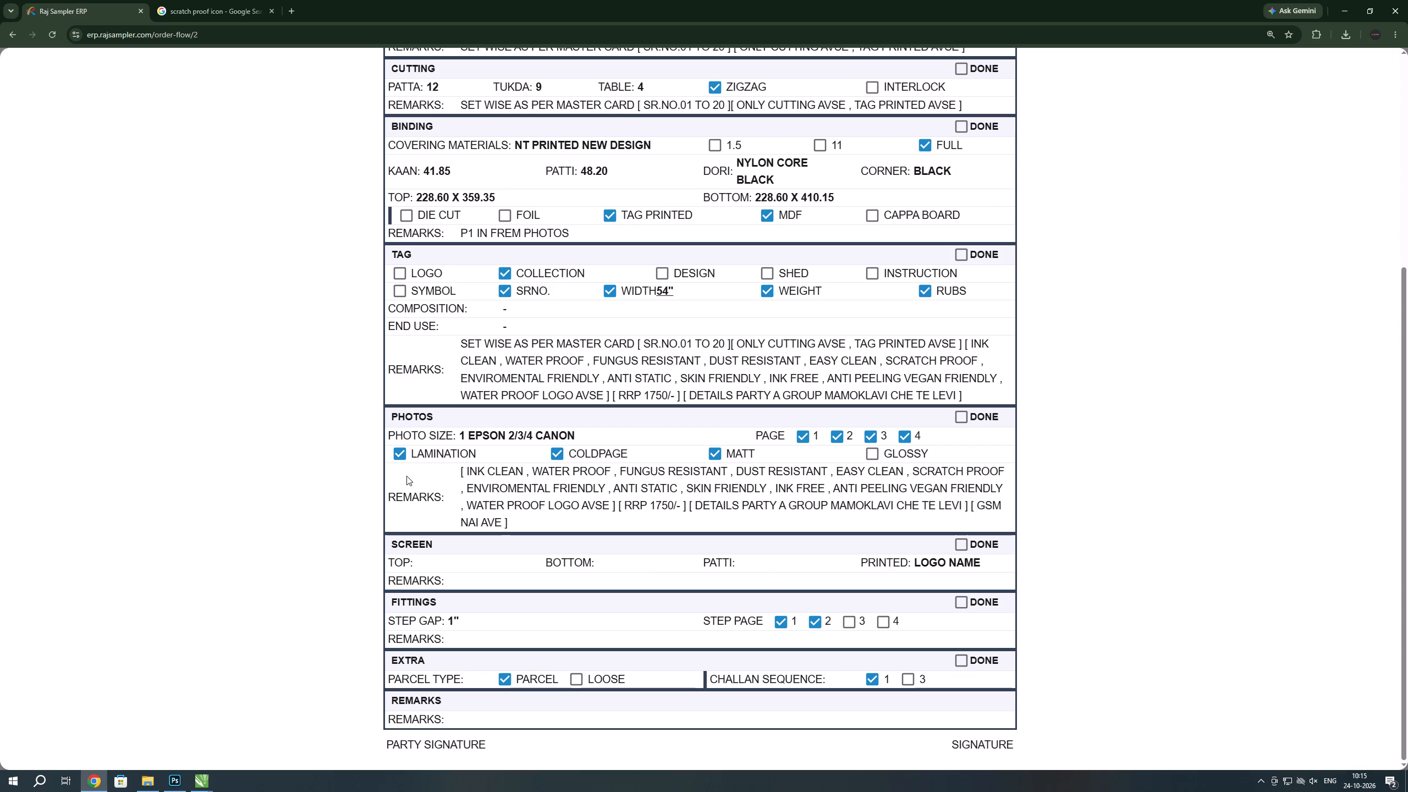
drag(465, 469, 518, 461)
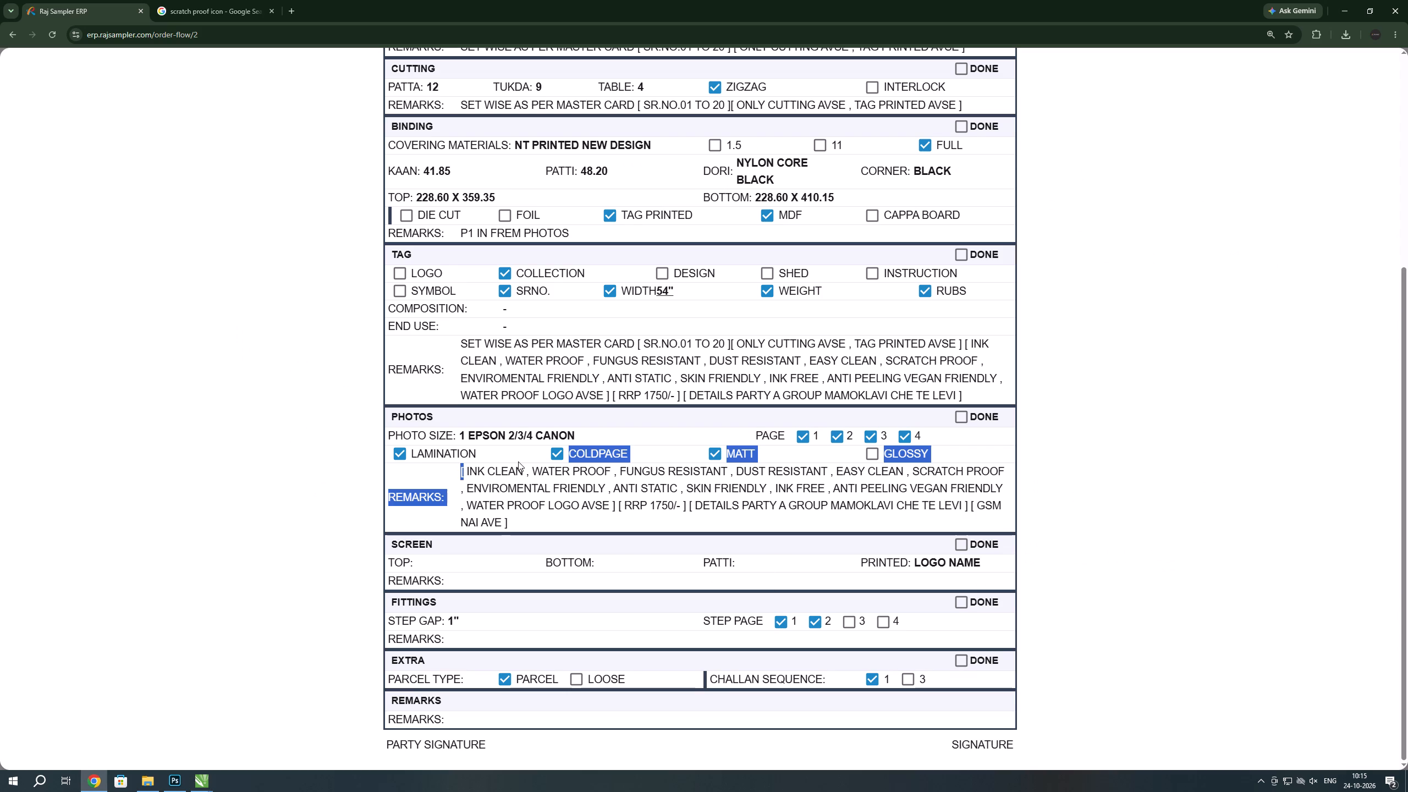
drag(518, 461, 522, 467)
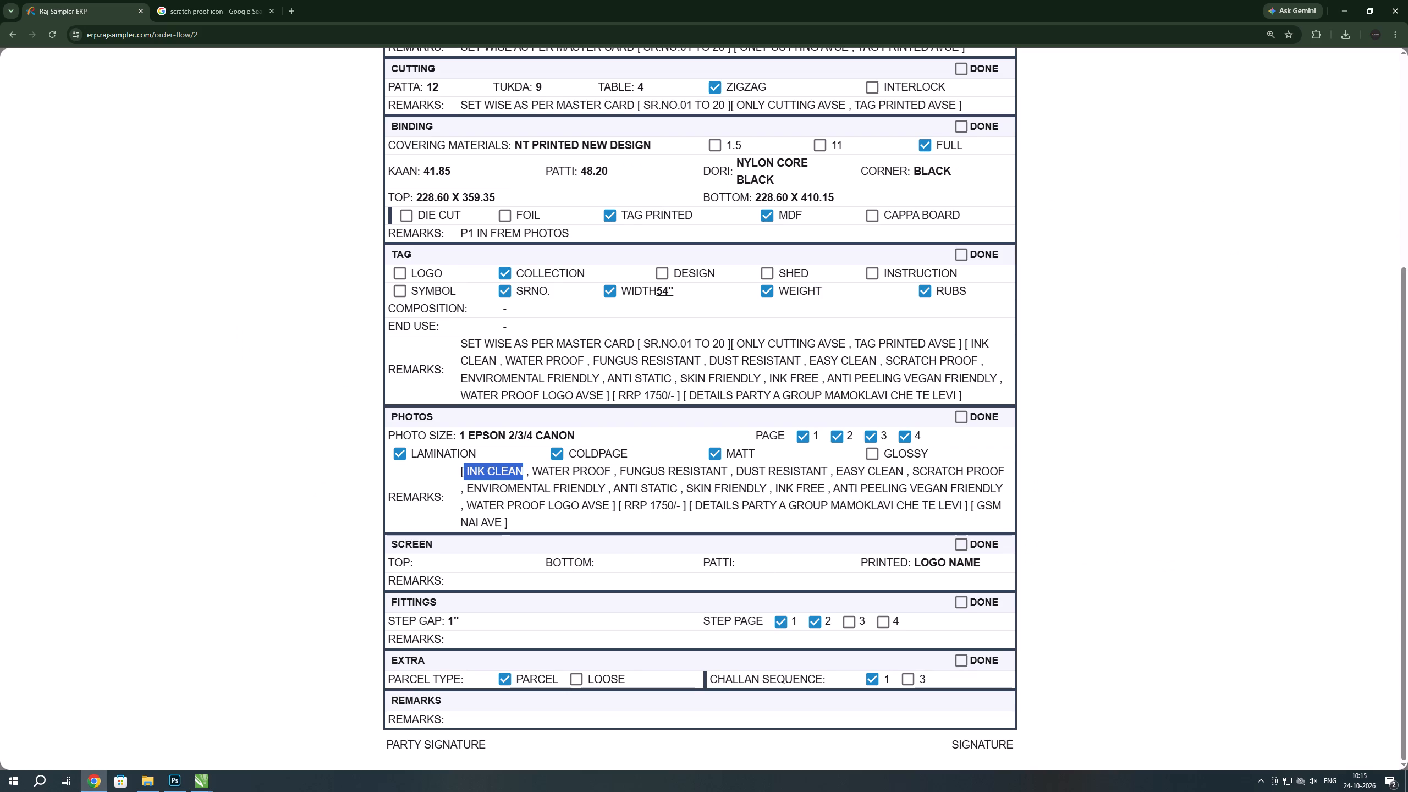
key(ctrl+c)
key(ctrl+c)
key(ctrl+c)
key(ctrl+c)
click(203, 0)
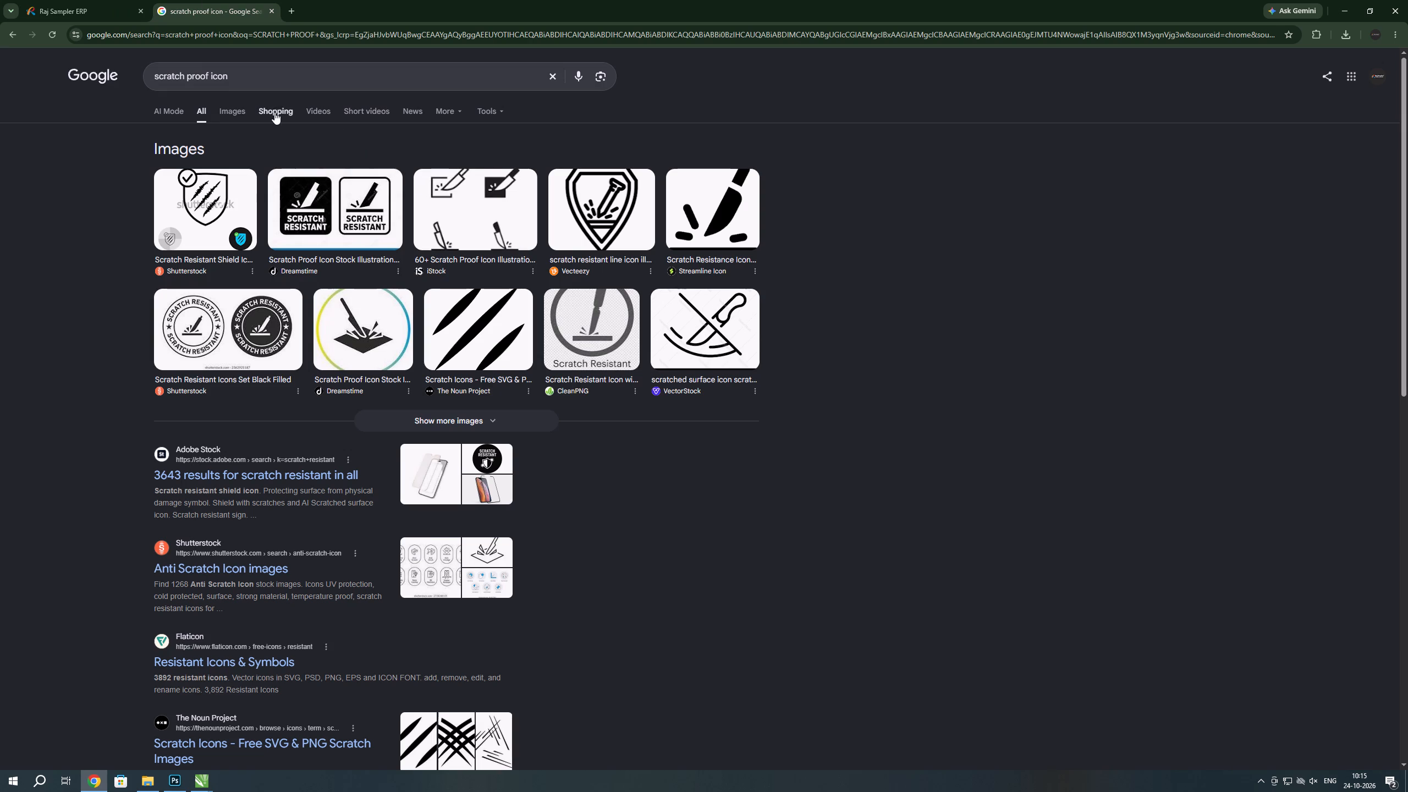
drag(266, 81, 58, 92)
key(BackSpace)
key(ctrl+v)
key(space)
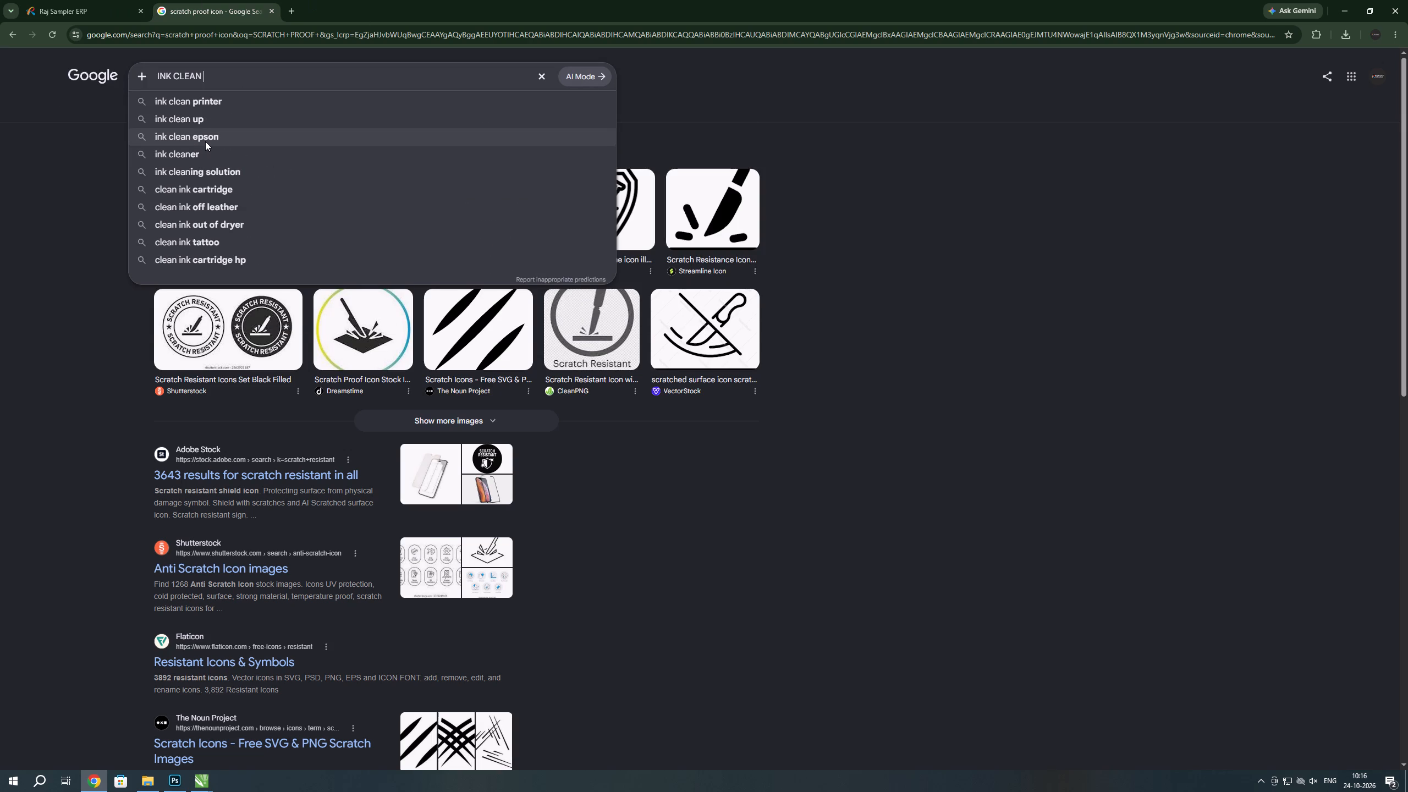
key(i)
key(c)
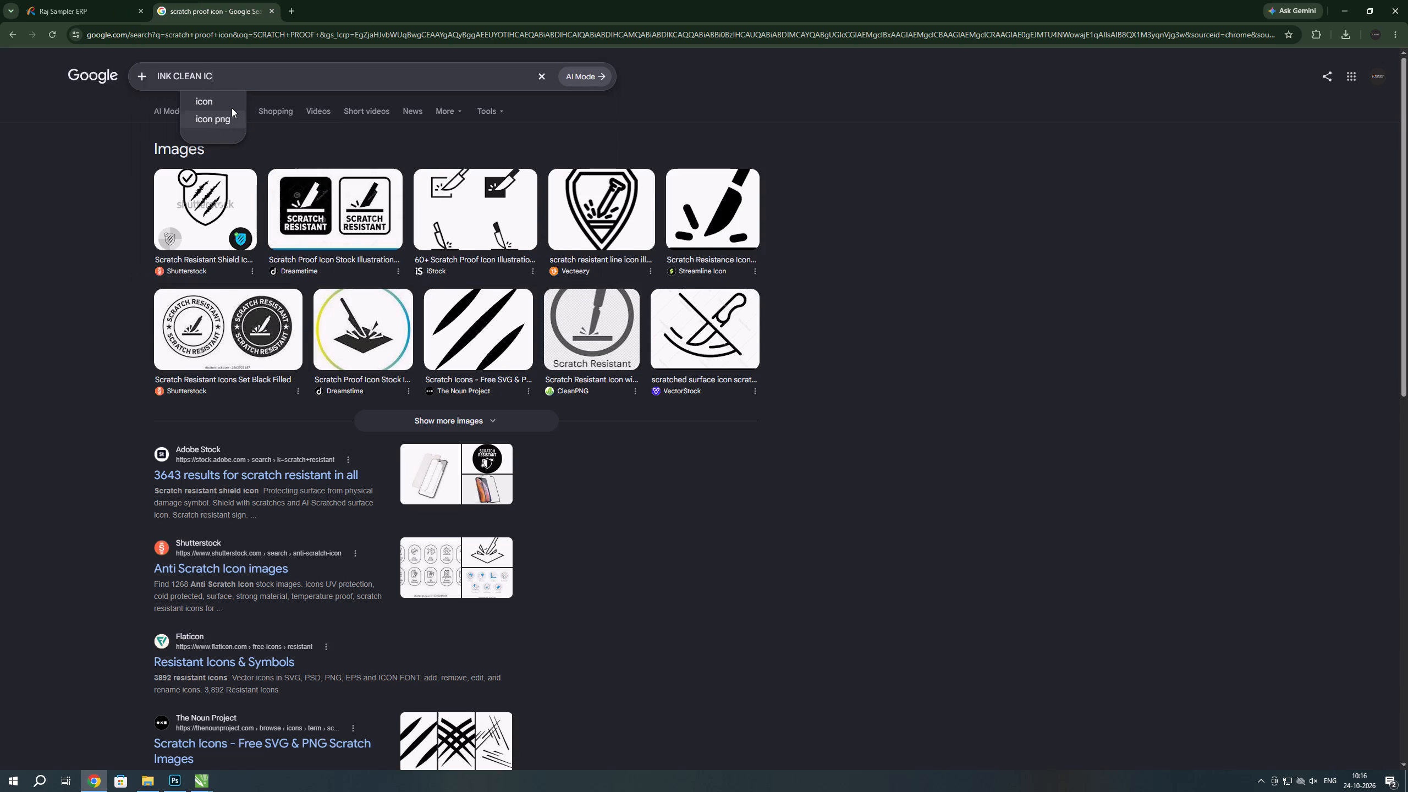
click(221, 106)
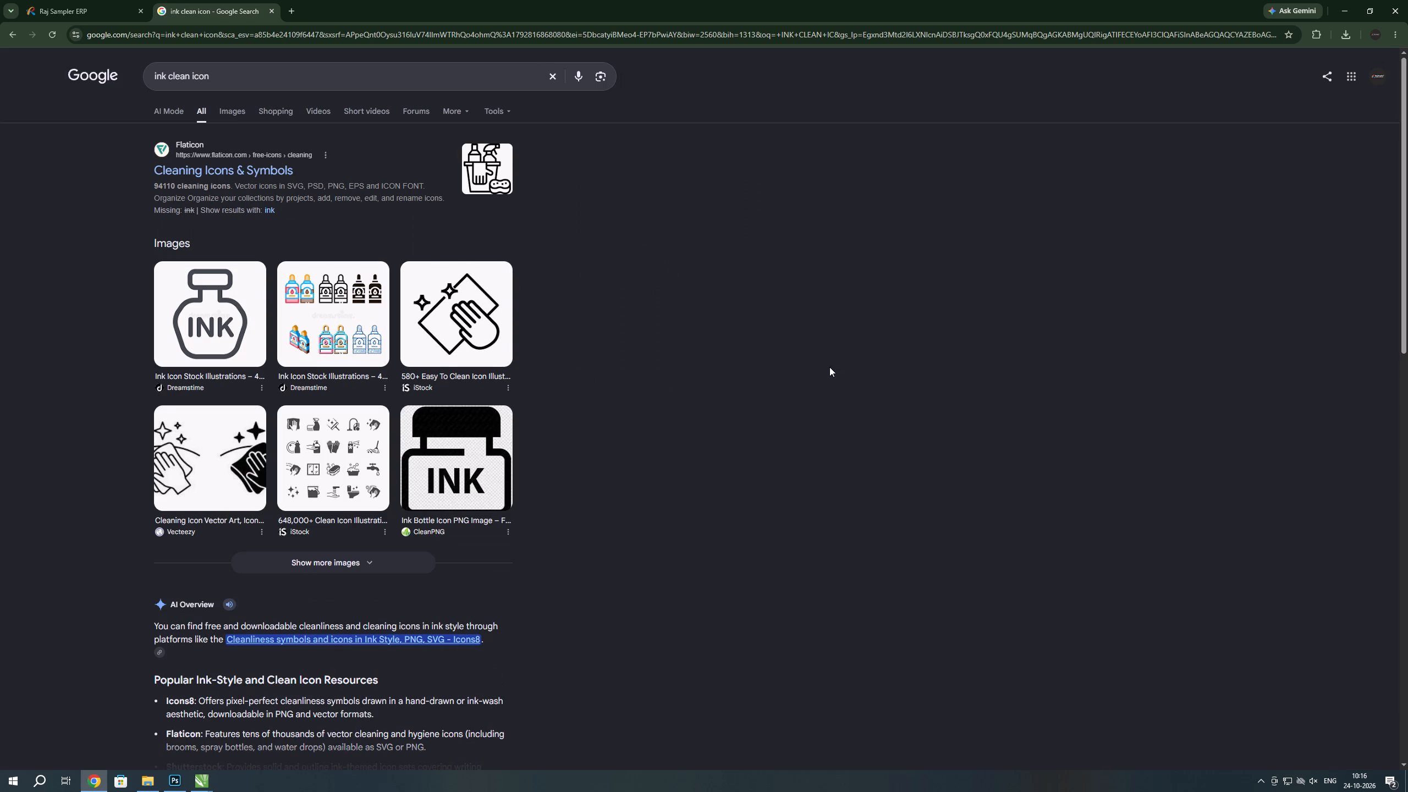
Review the collected icons in SYMBOL.cdr against the feature list in the order's PHOTOS remarks.
key(alt+Tab)
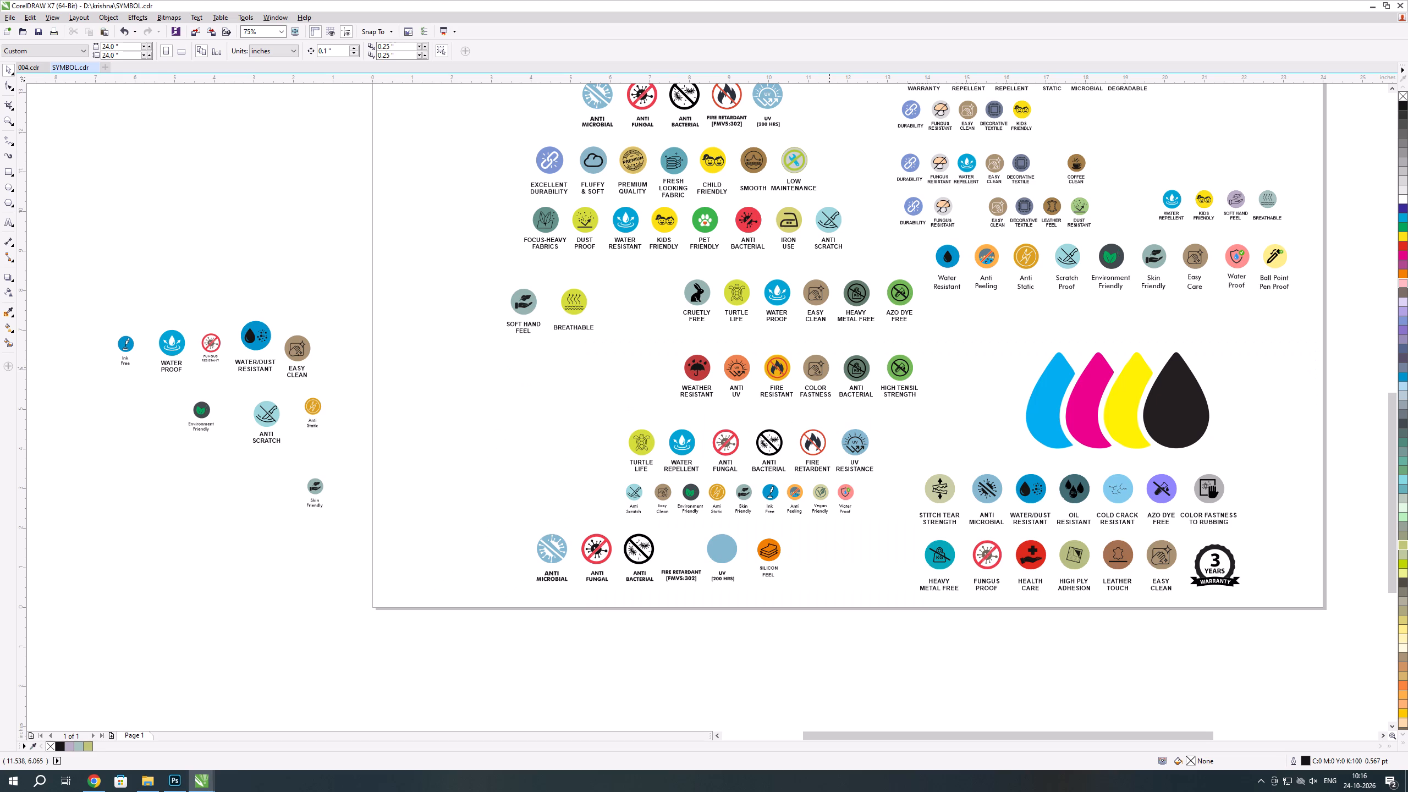
scroll(196, 404, up, 1)
key(alt+Tab)
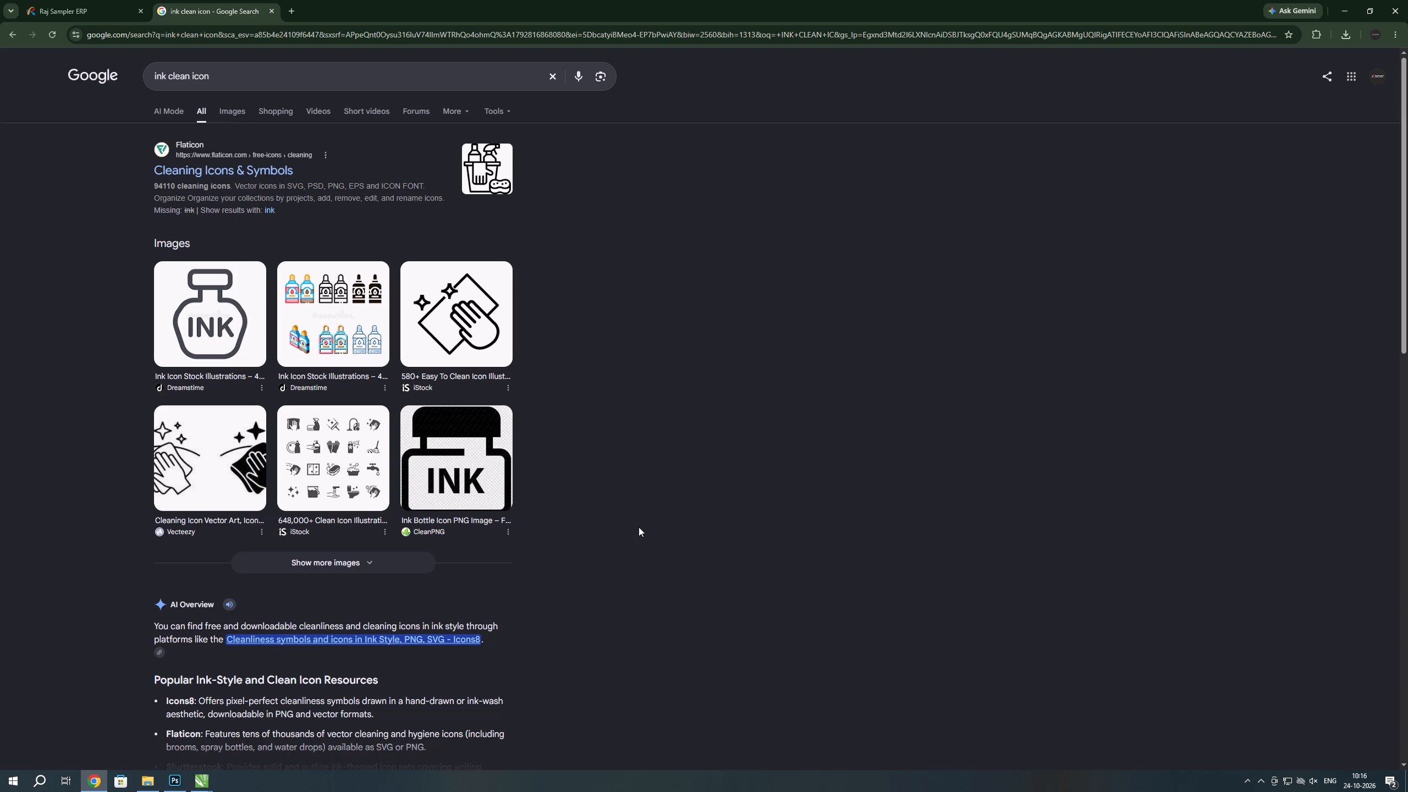
key(alt+Tab)
key(alt+Tab)
key(alt+Tab)
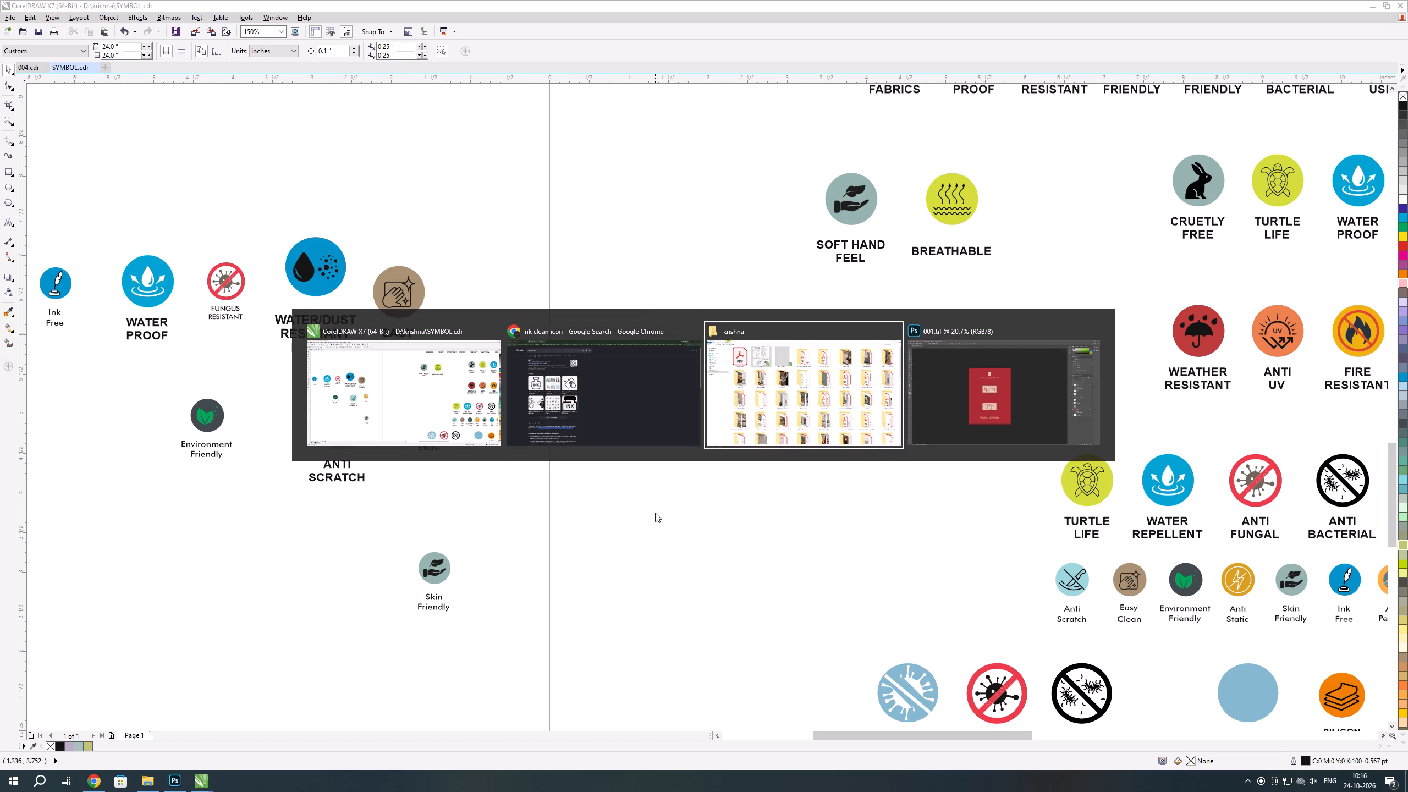
key(alt+Tab)
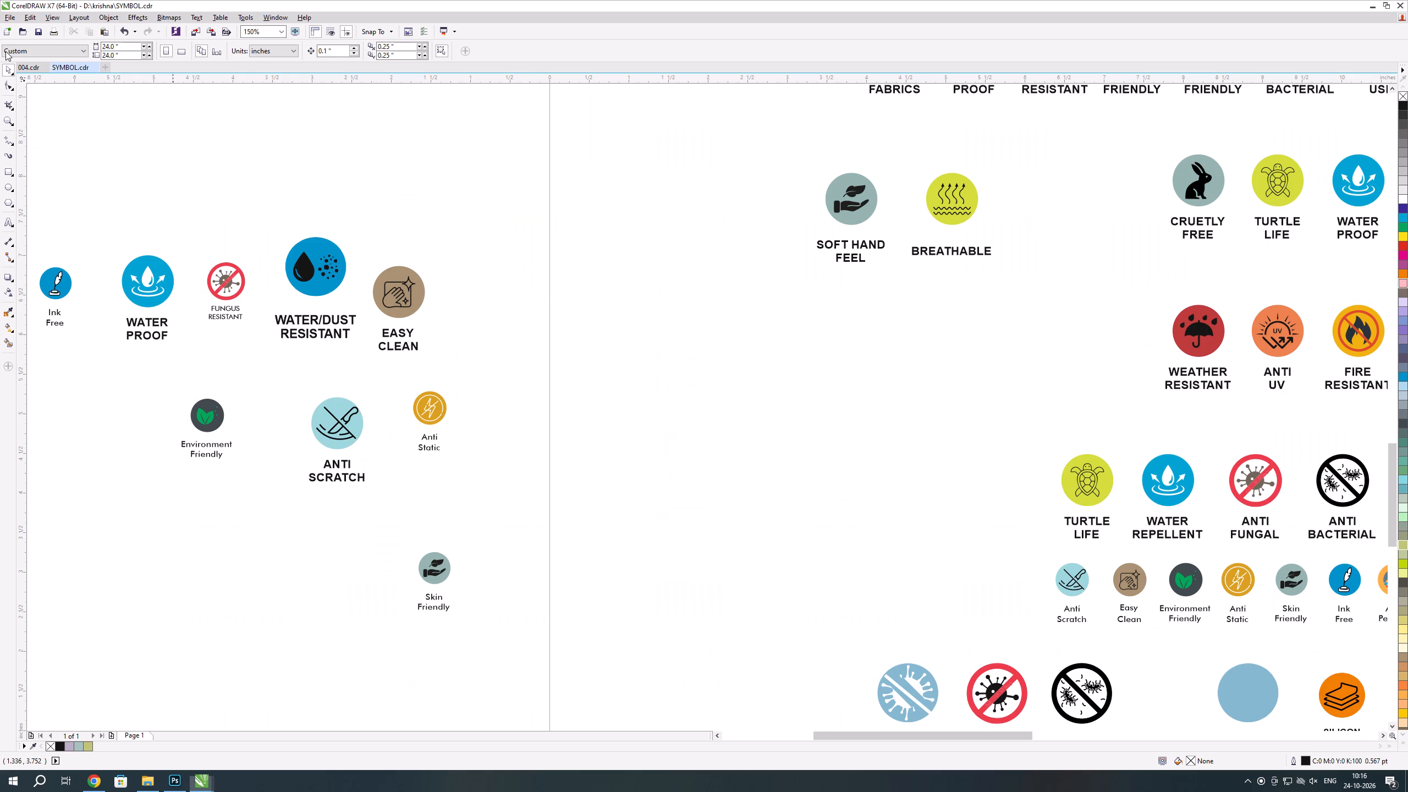
key(alt+Tab)
key(alt+Tab)
click(59, 0)
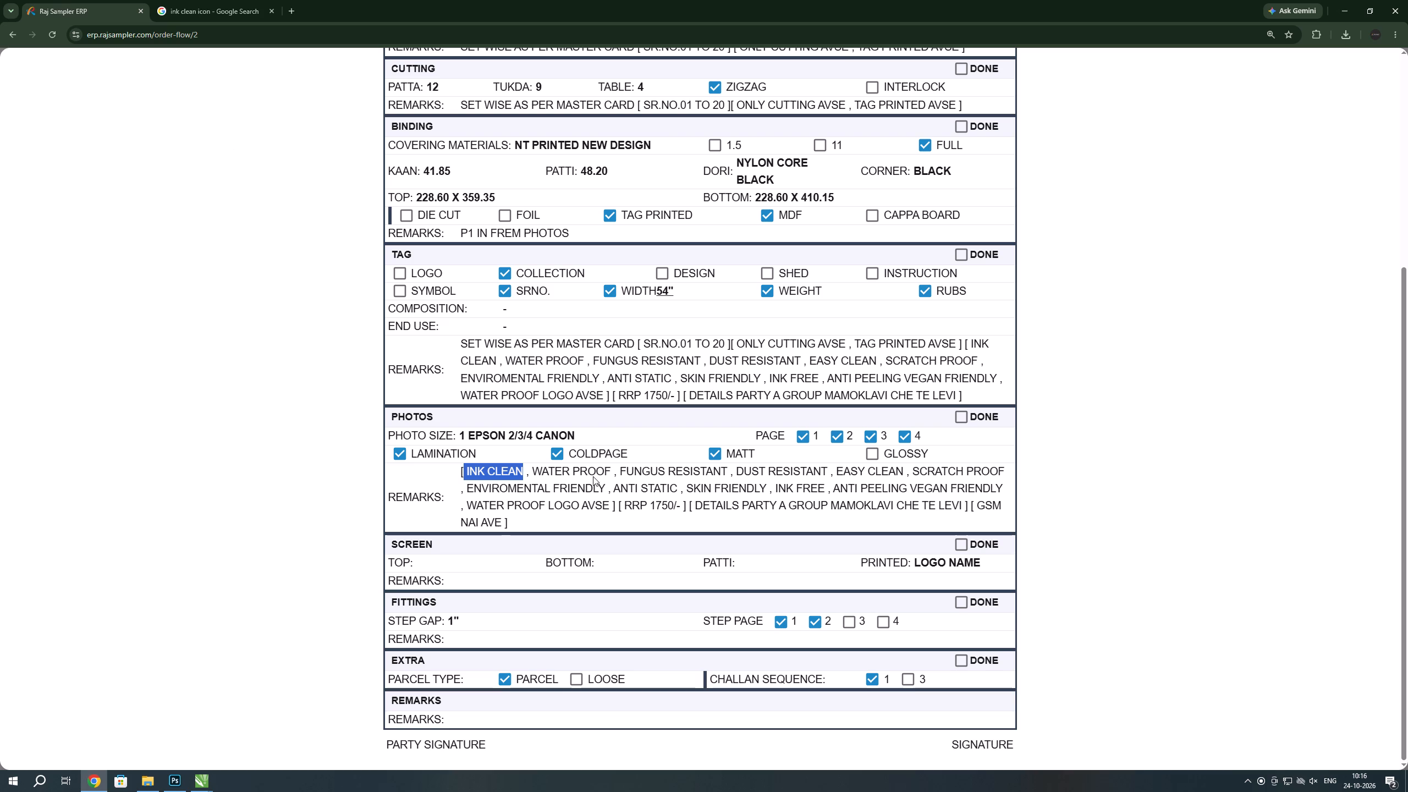
click(282, 531)
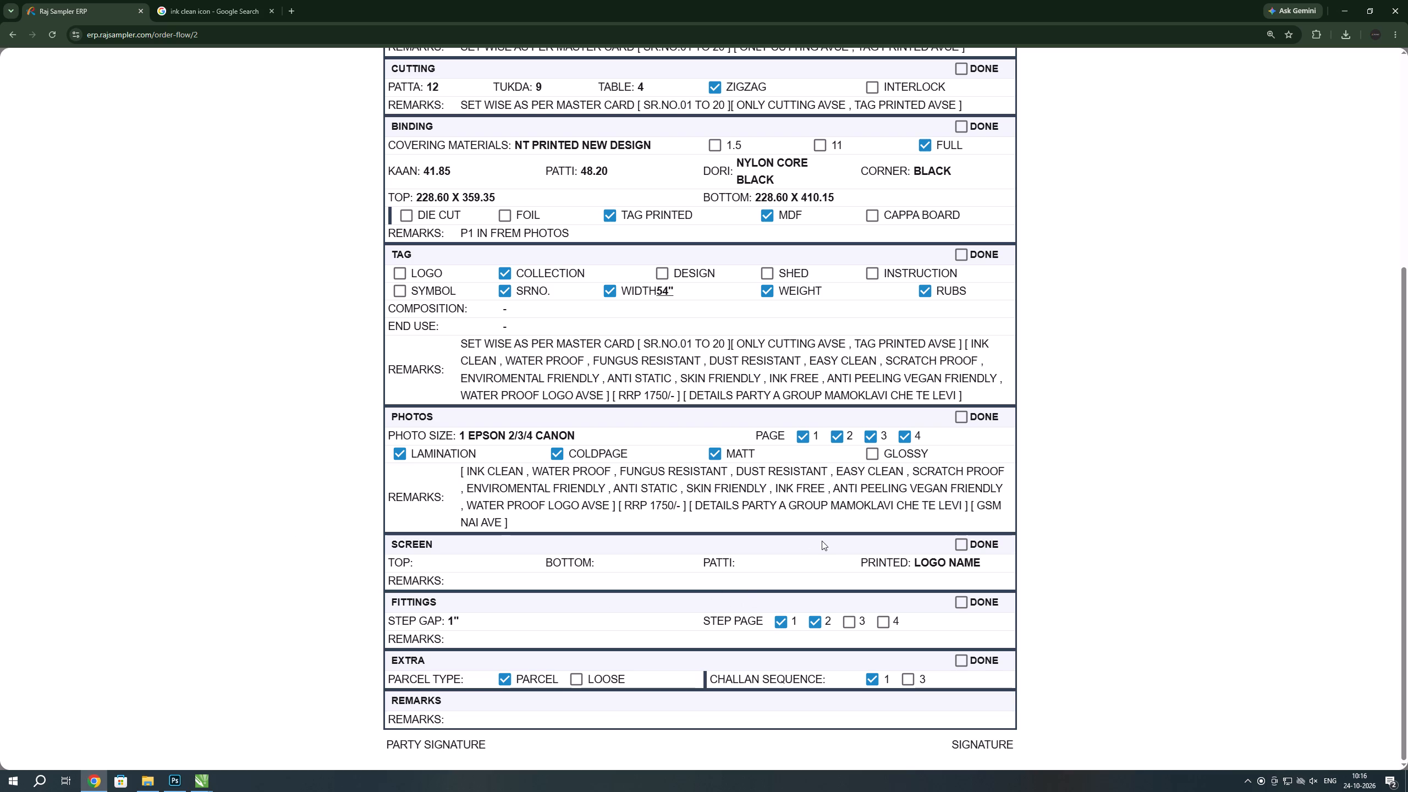
Preview the Vecteezy cleaning icon among the "ink clean icon" search results.
click(184, 1)
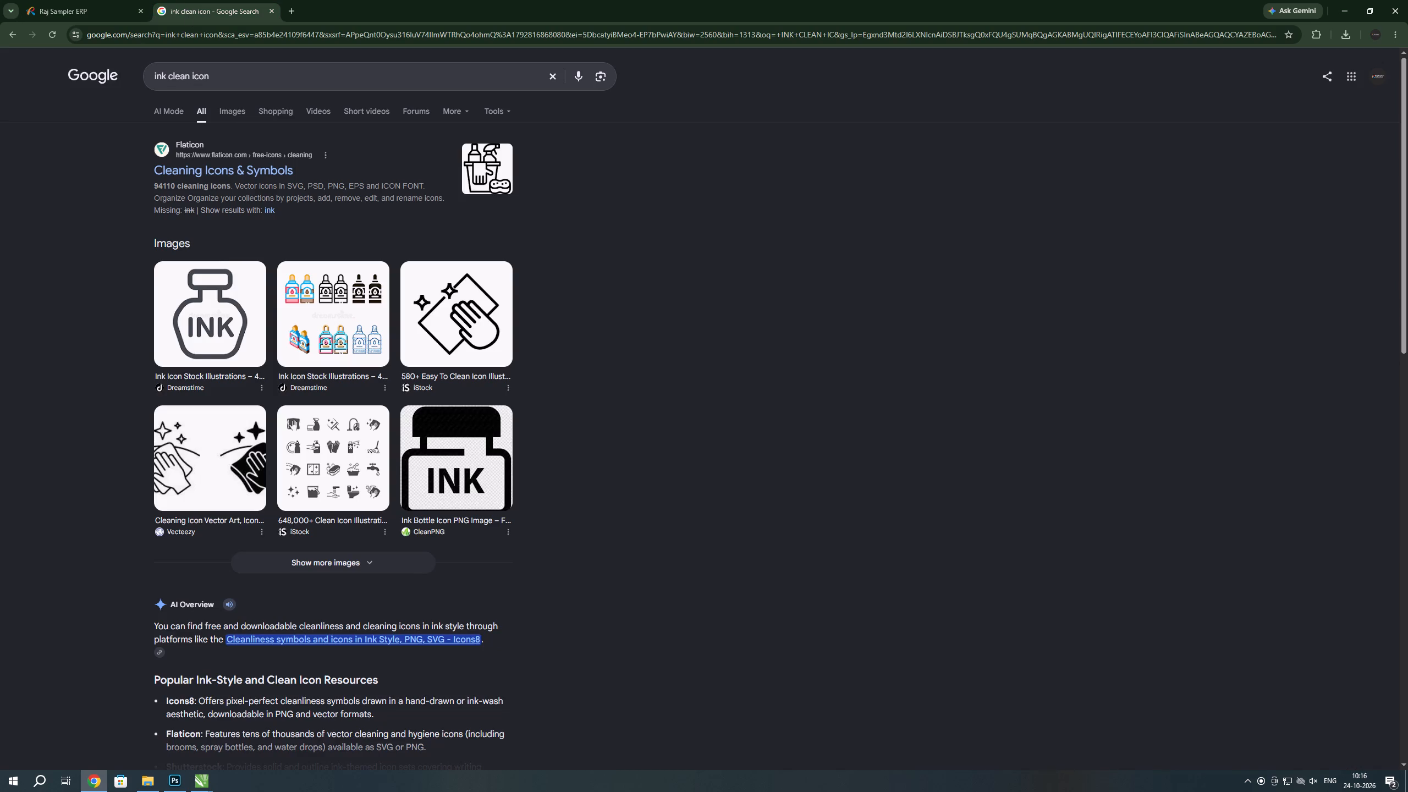
click(206, 438)
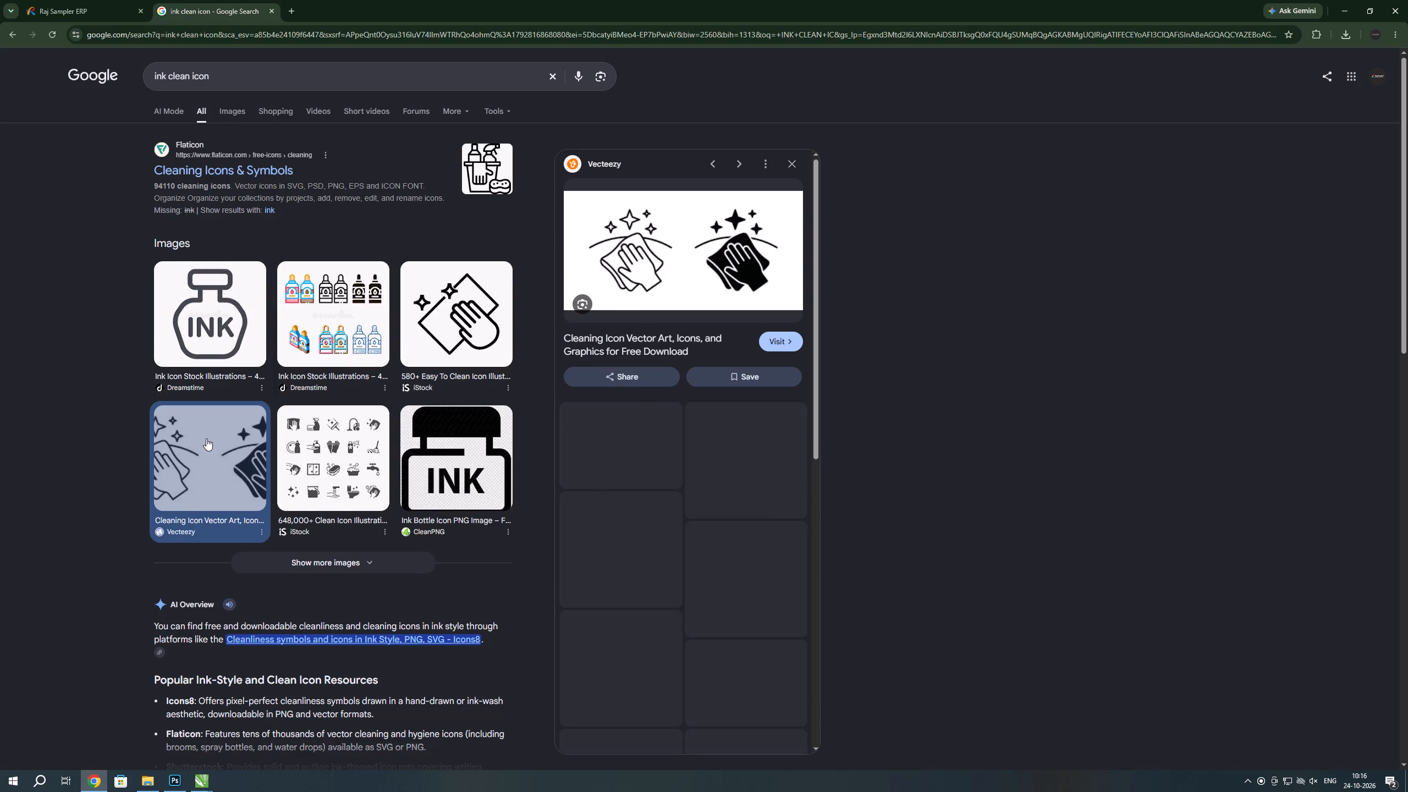
click(1051, 492)
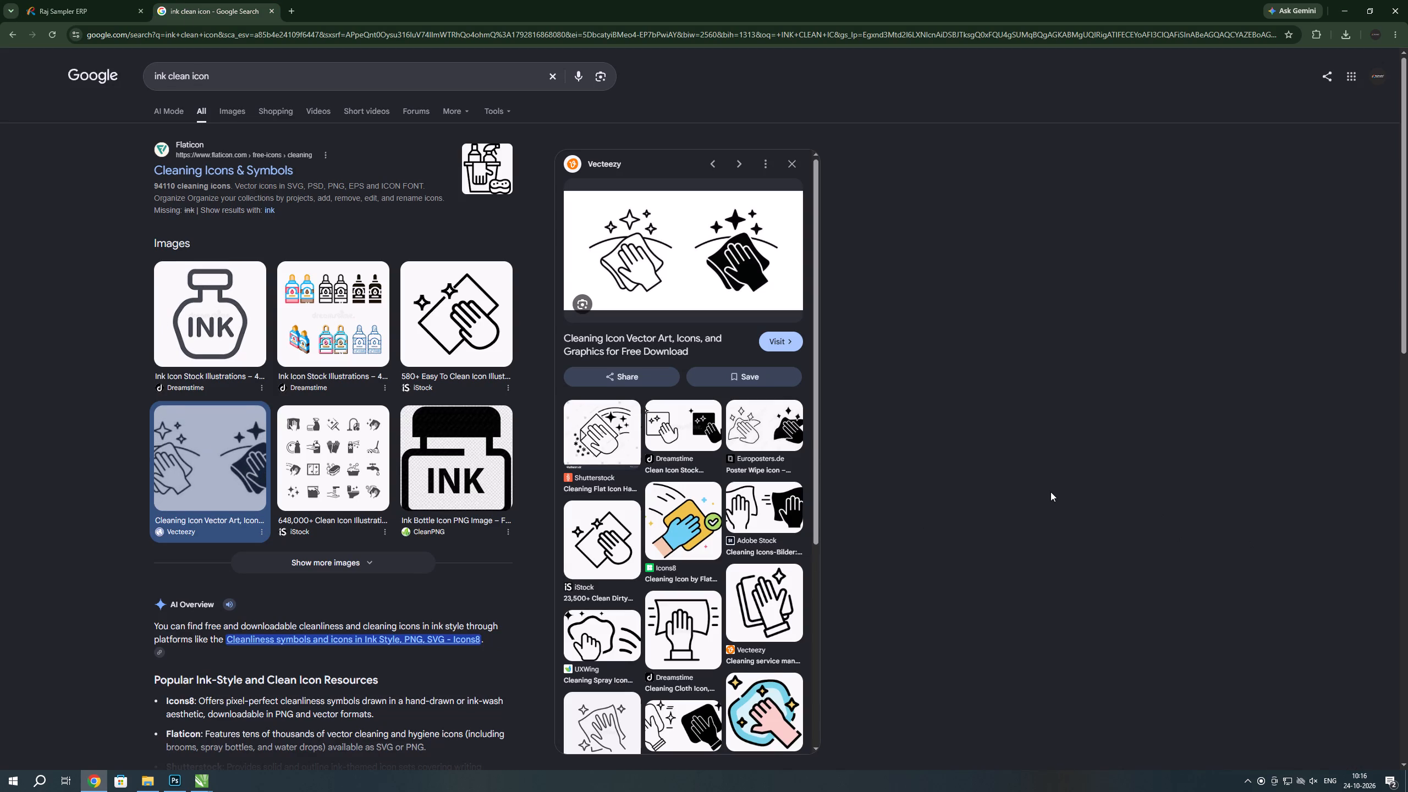
Run the "ink clean icon" search again and show its image results.
click(228, 77)
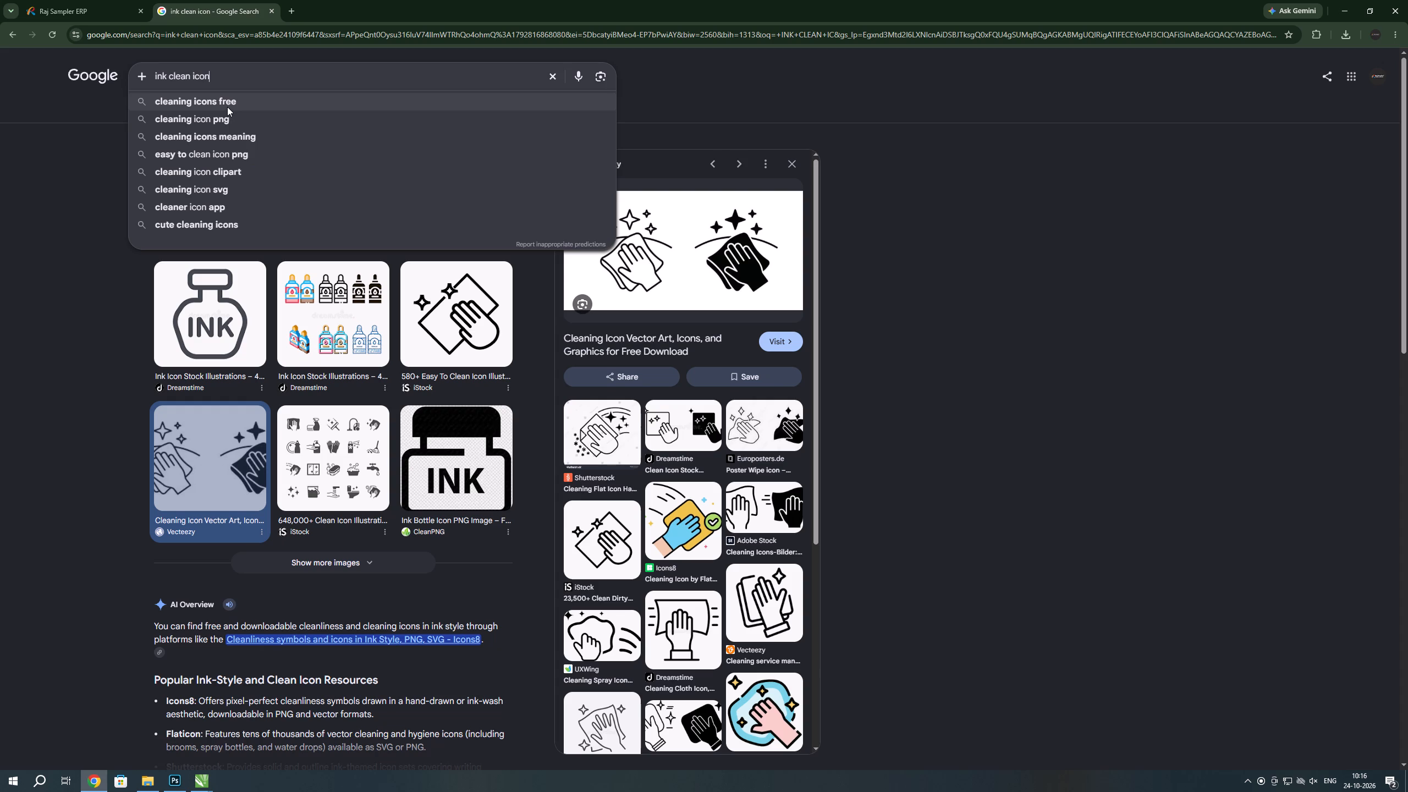
click(985, 268)
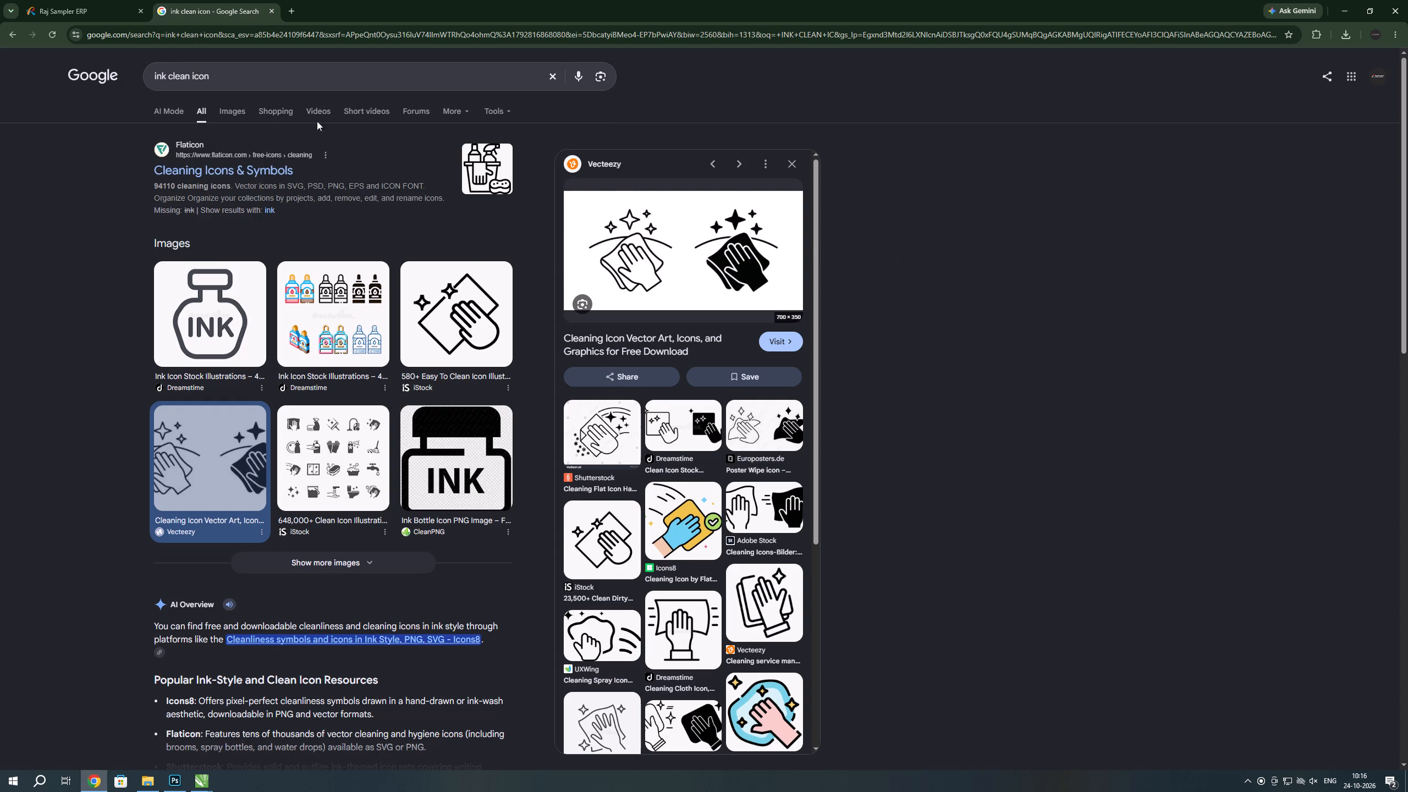
click(215, 75)
key(space)
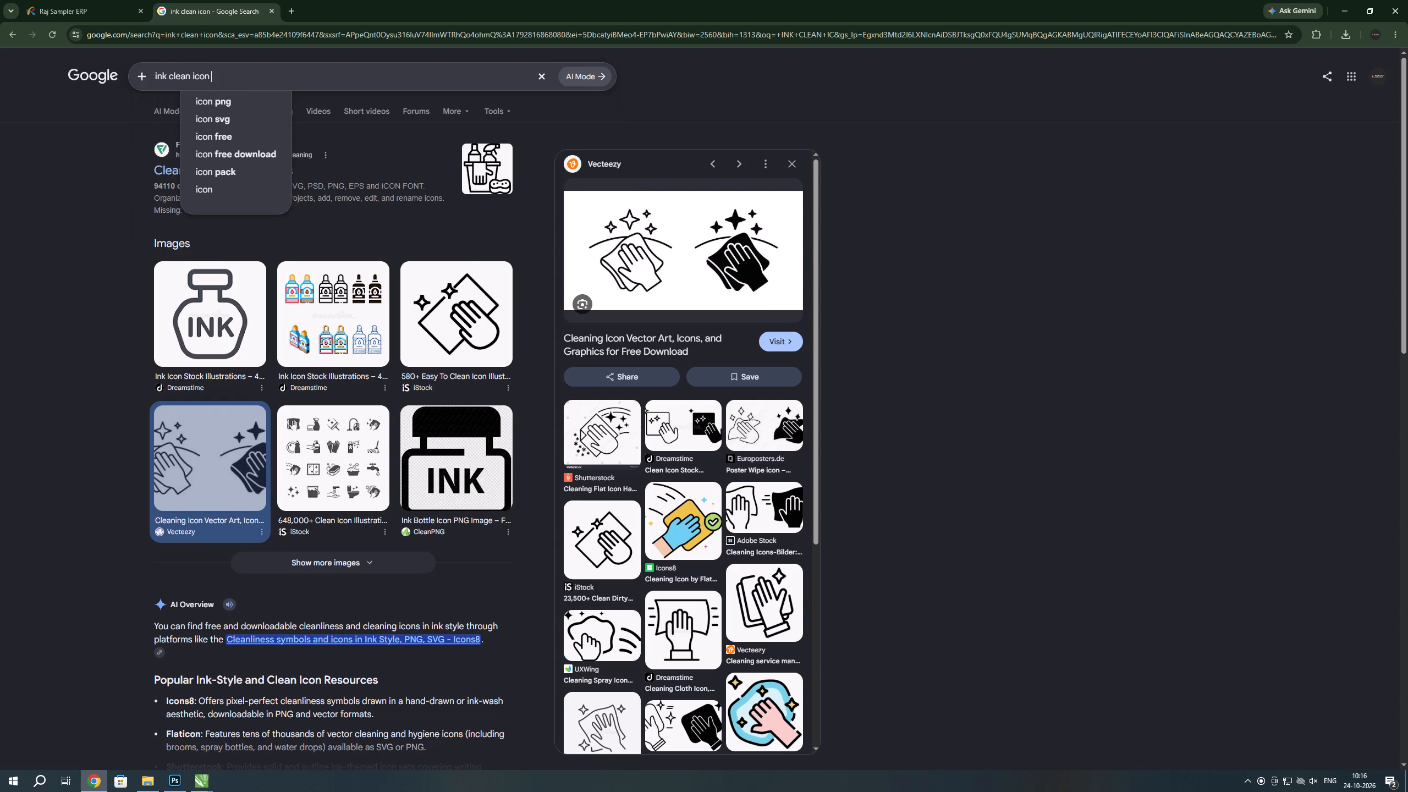
key(Return)
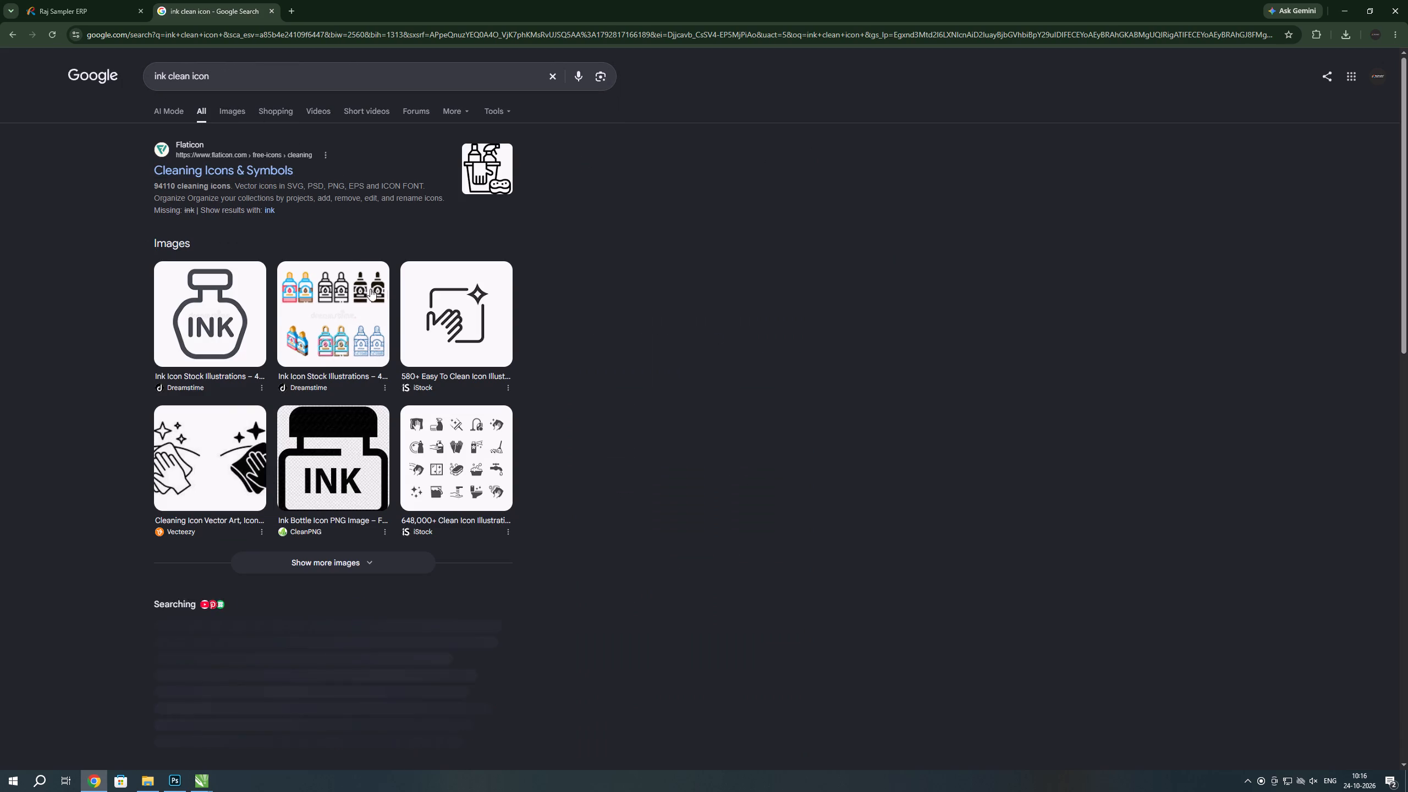
click(230, 110)
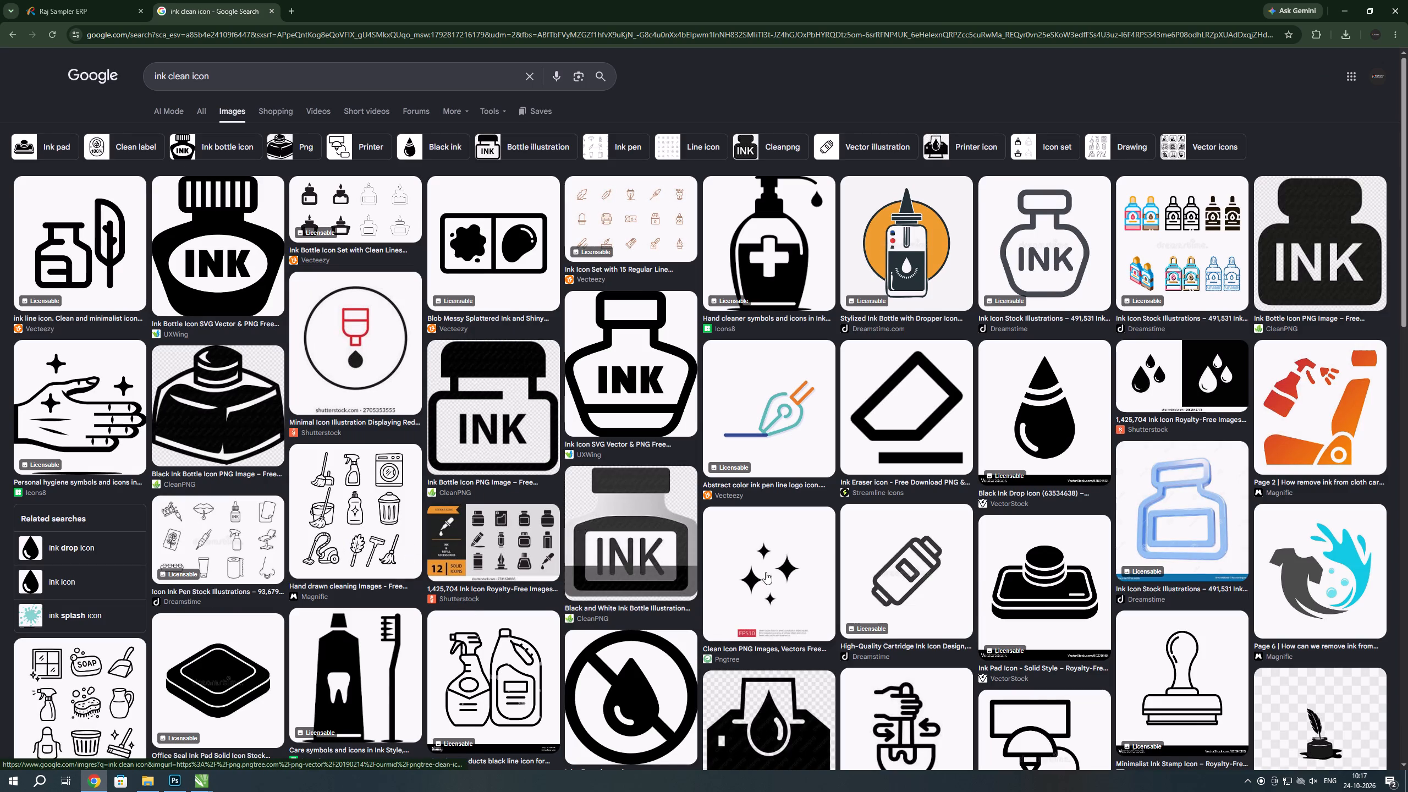
Examine the "ink clean icon" image results for an icon suited to the Ink Clean feature.
scroll(795, 575, down, 1)
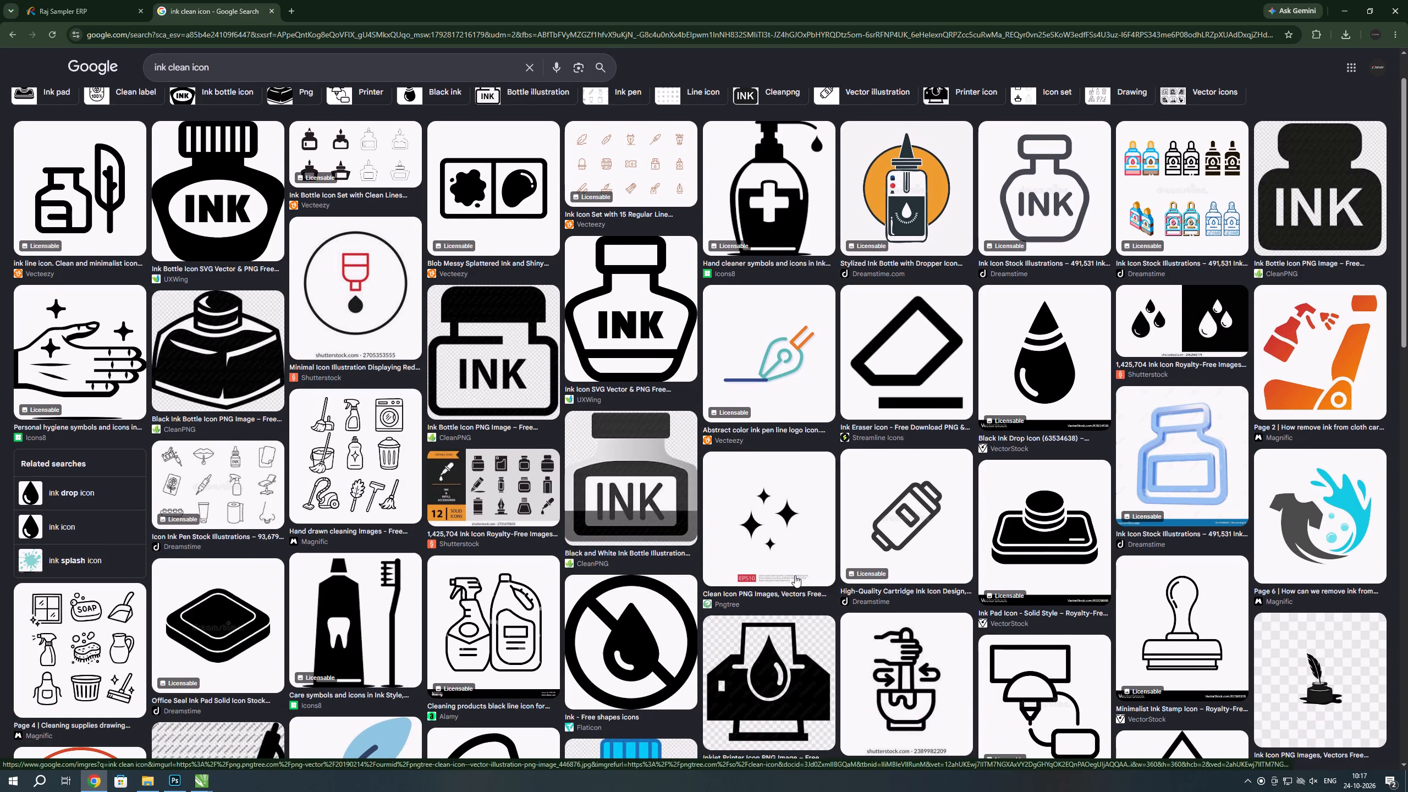
scroll(795, 575, up, 1)
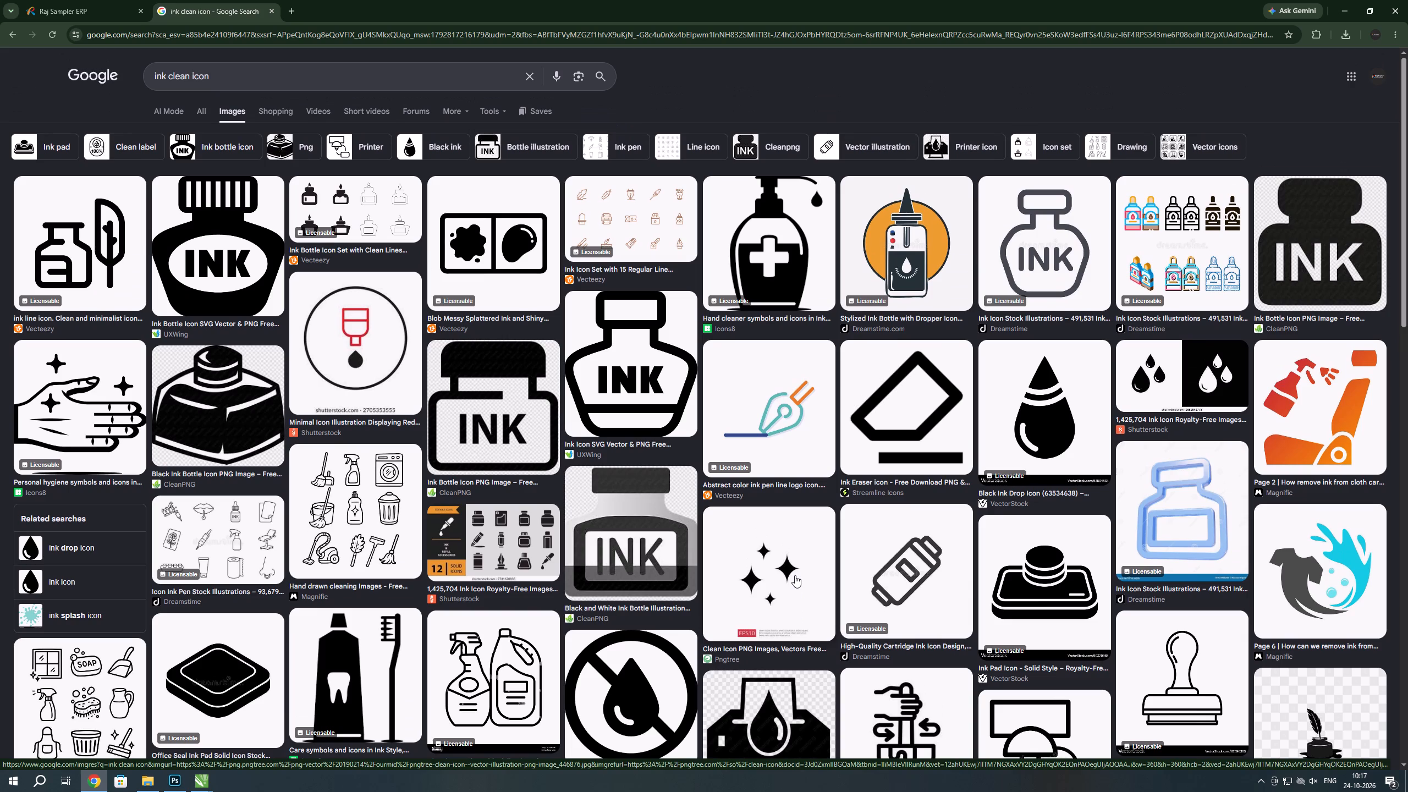
scroll(795, 575, down, 3)
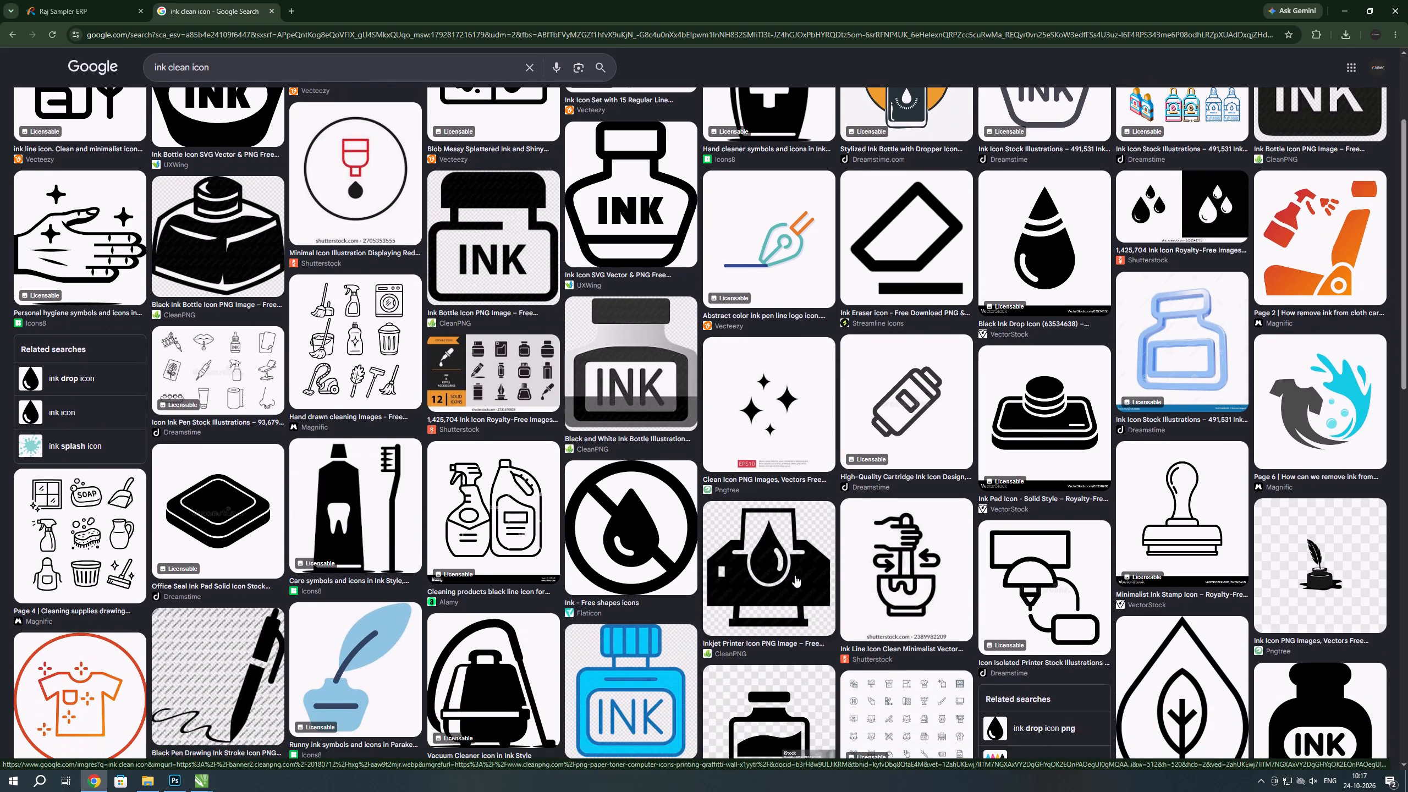
scroll(795, 575, up, 2)
scroll(795, 575, down, 6)
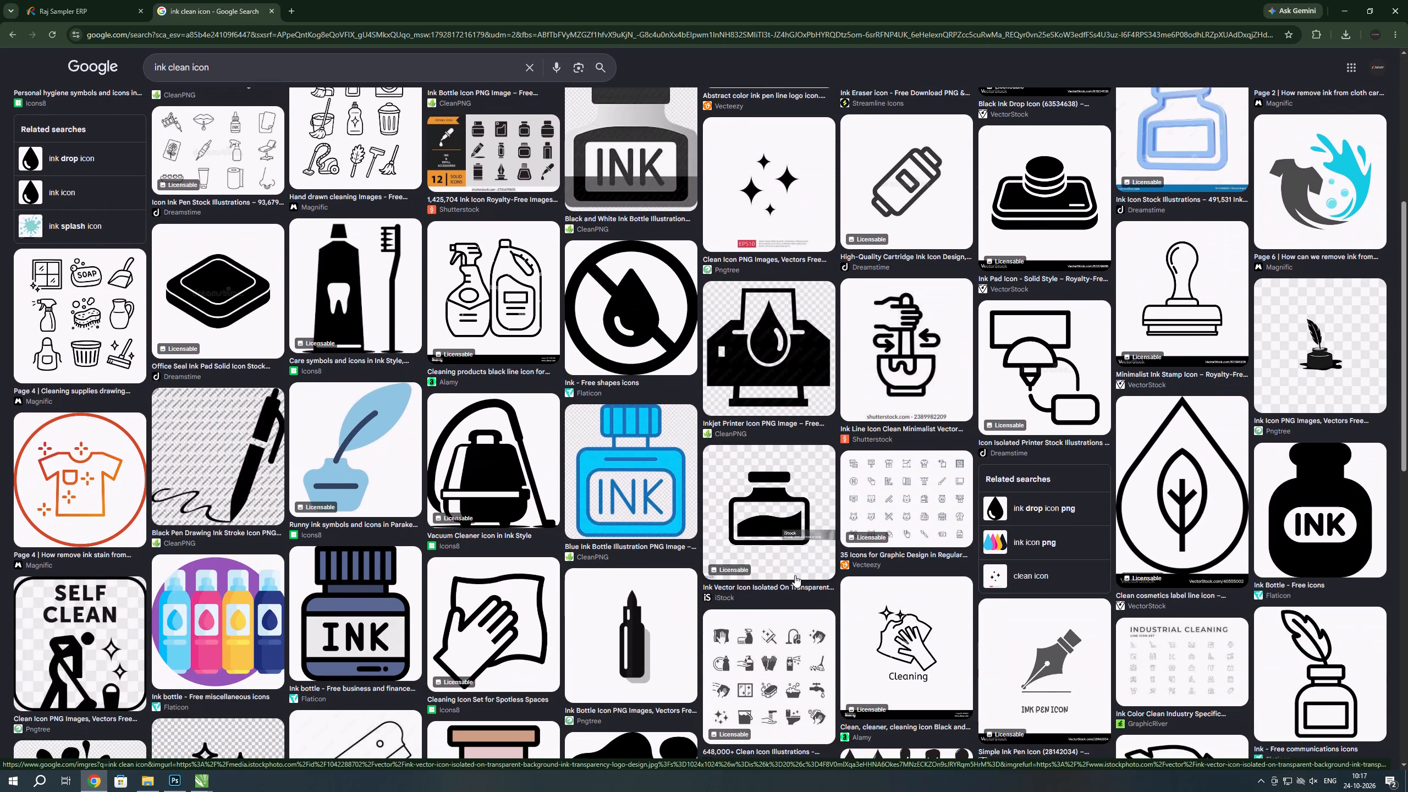
scroll(795, 575, down, 1)
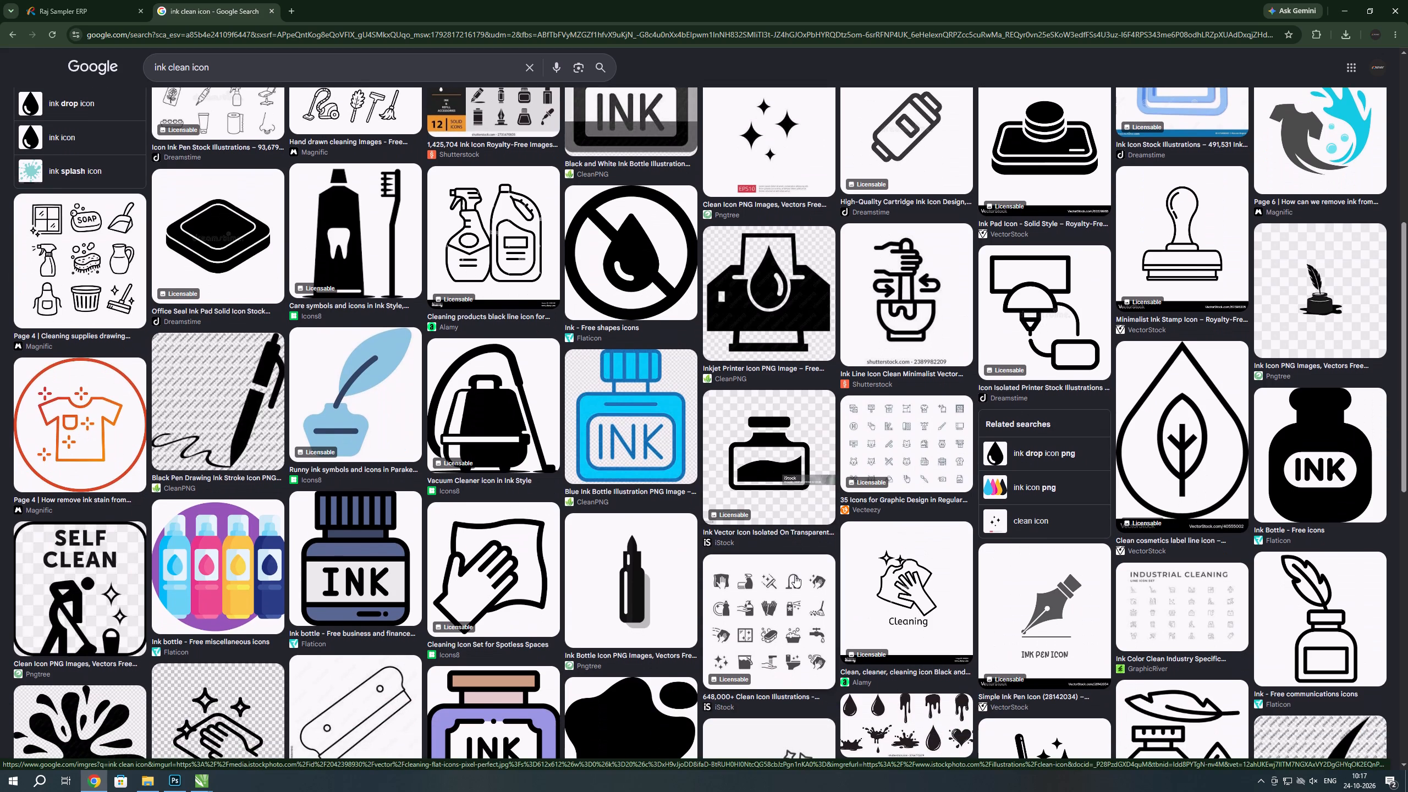
scroll(795, 575, down, 3)
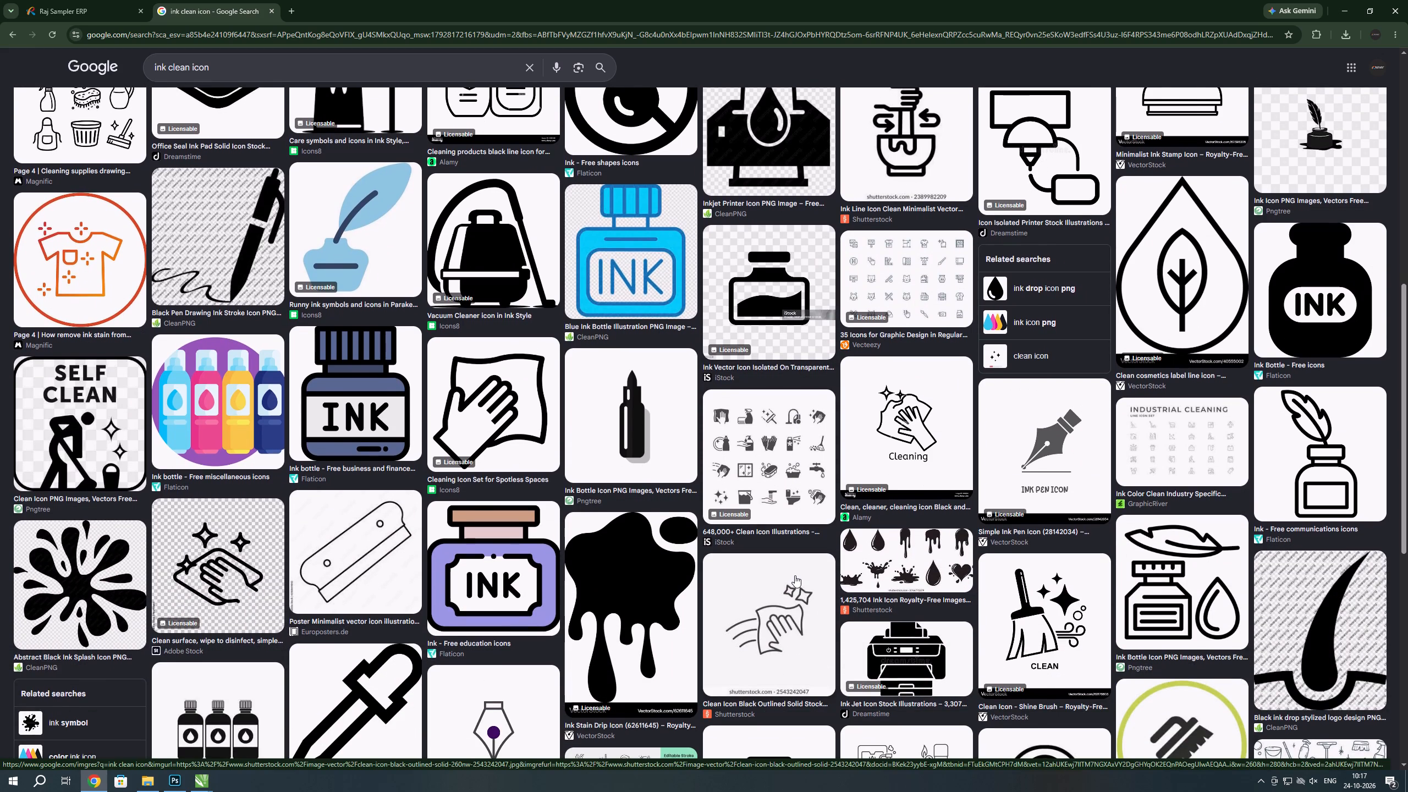
scroll(795, 575, down, 1)
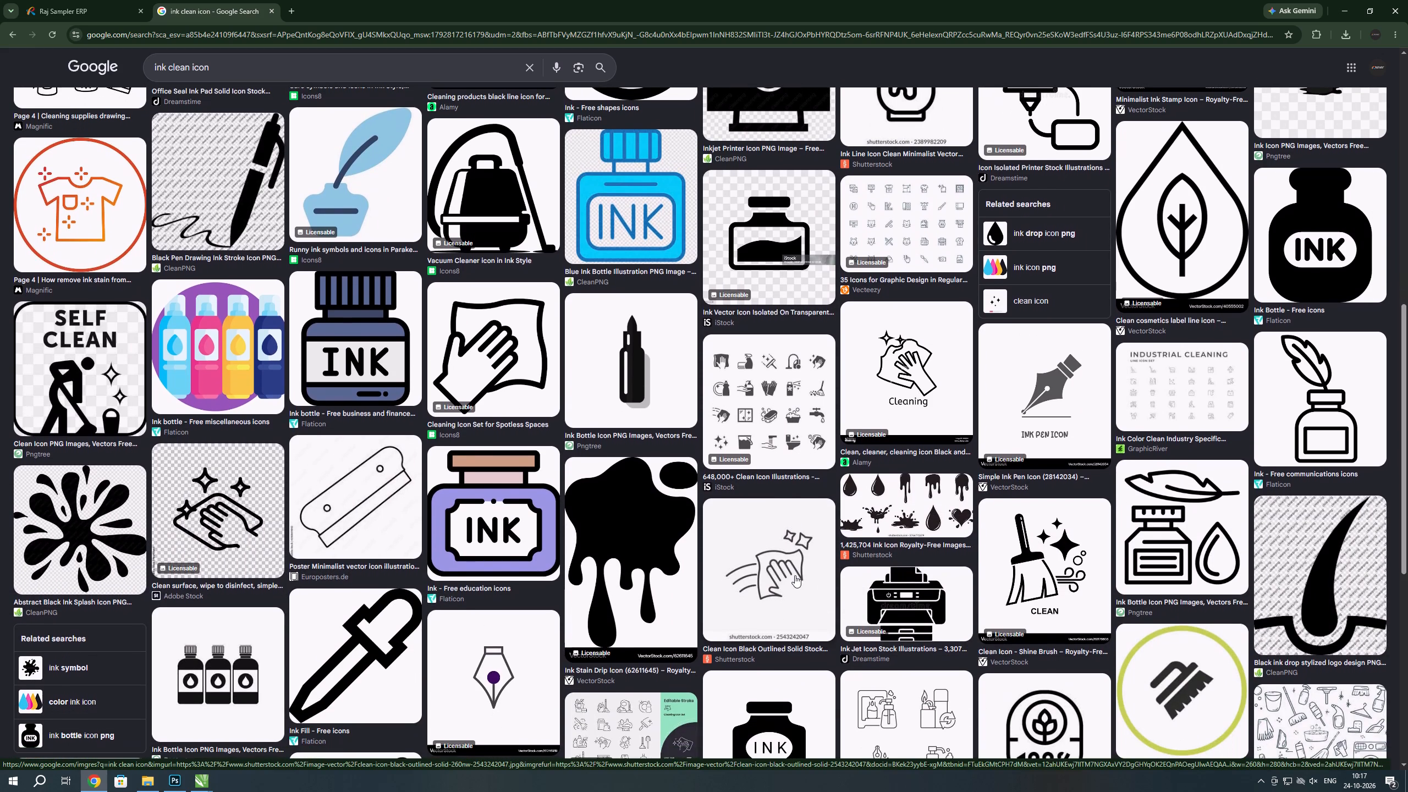
scroll(795, 575, down, 2)
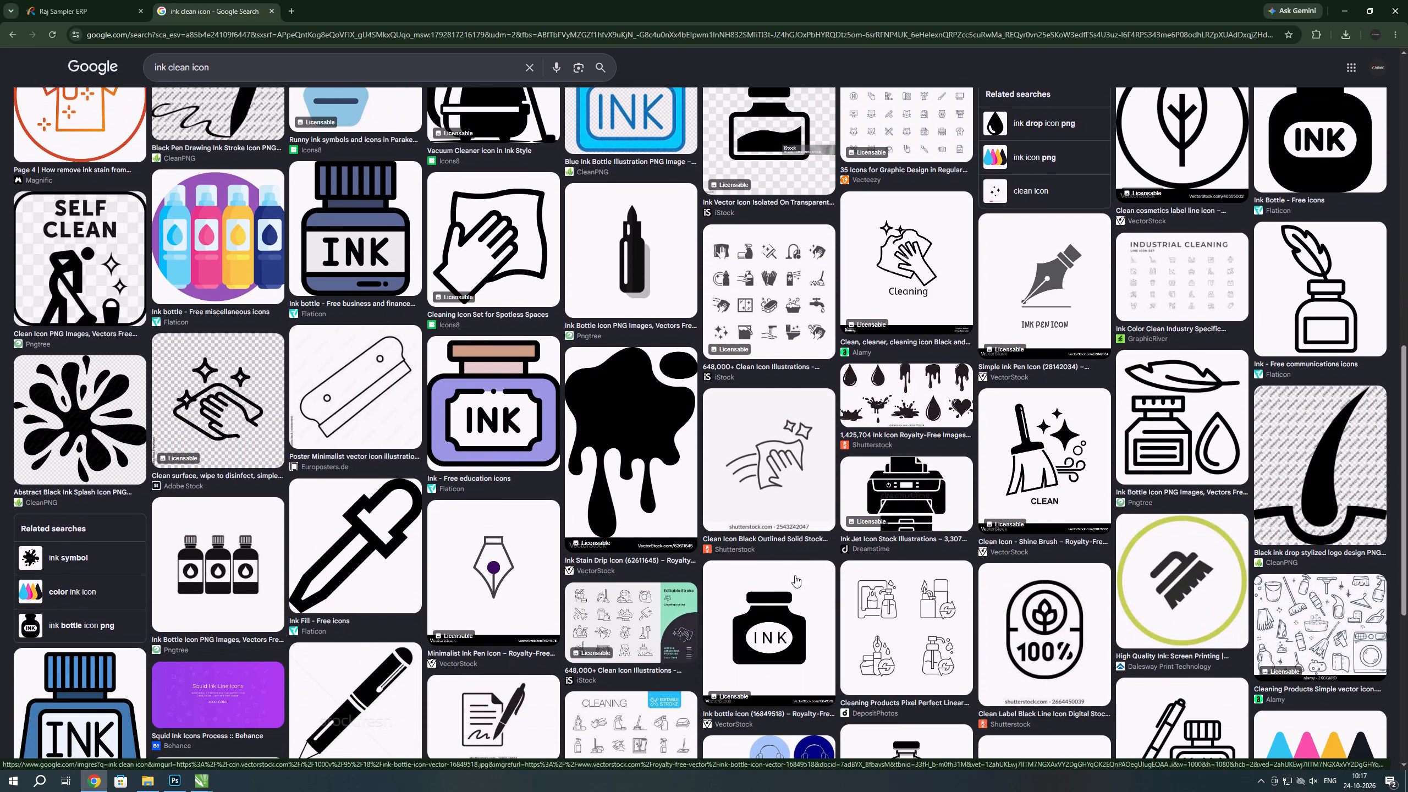
scroll(795, 575, down, 4)
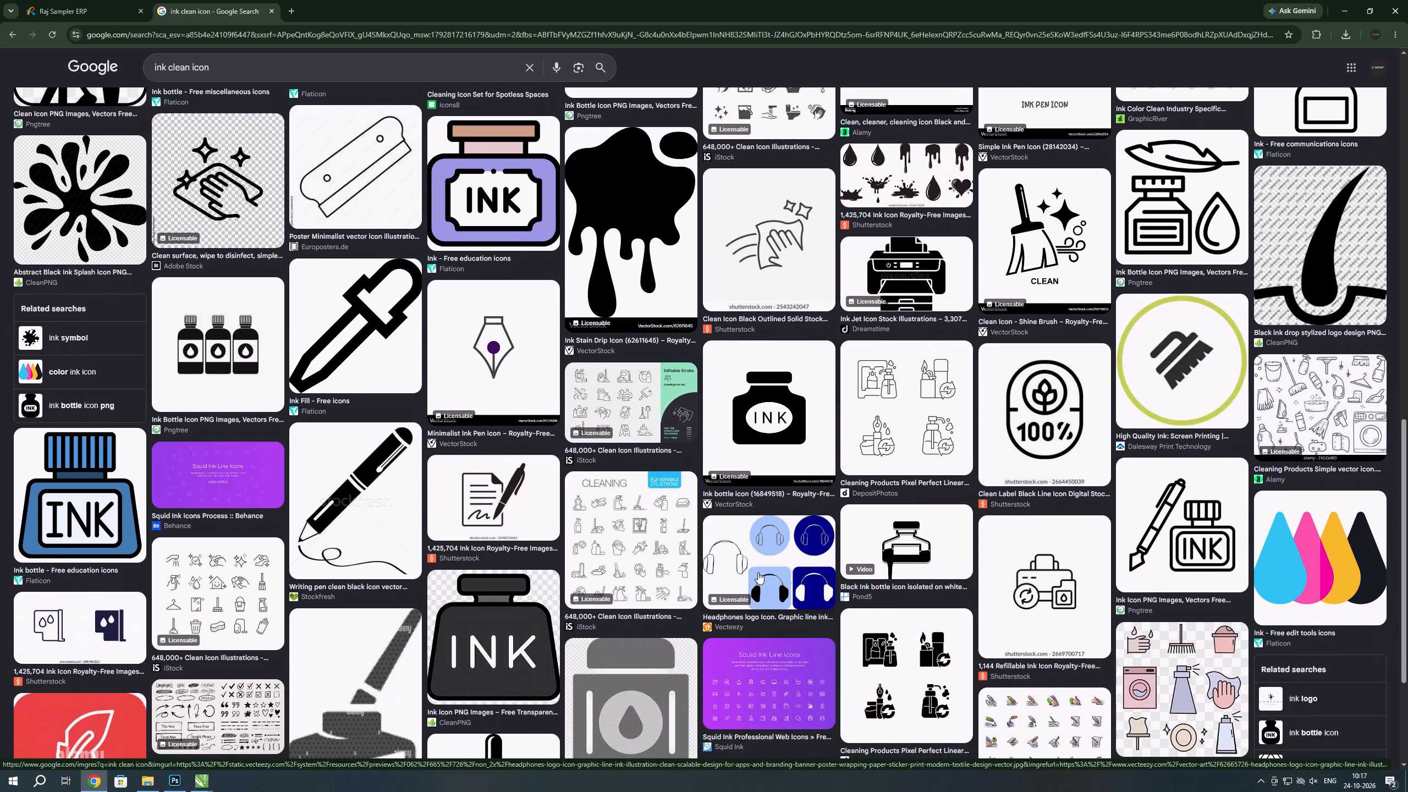
Replace "clean" with "FREE" in the image search query and search for "ink FREE icon".
click(217, 65)
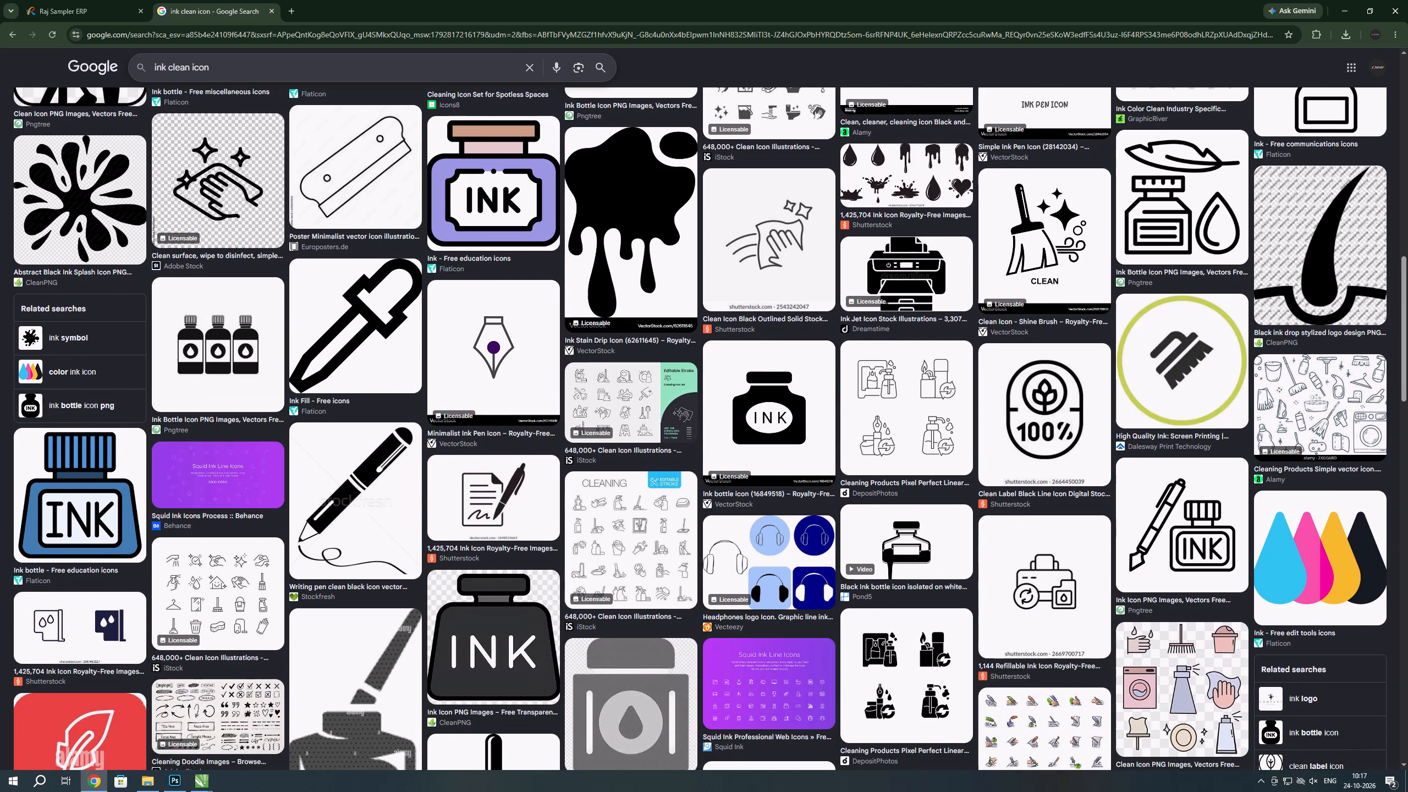
key(space)
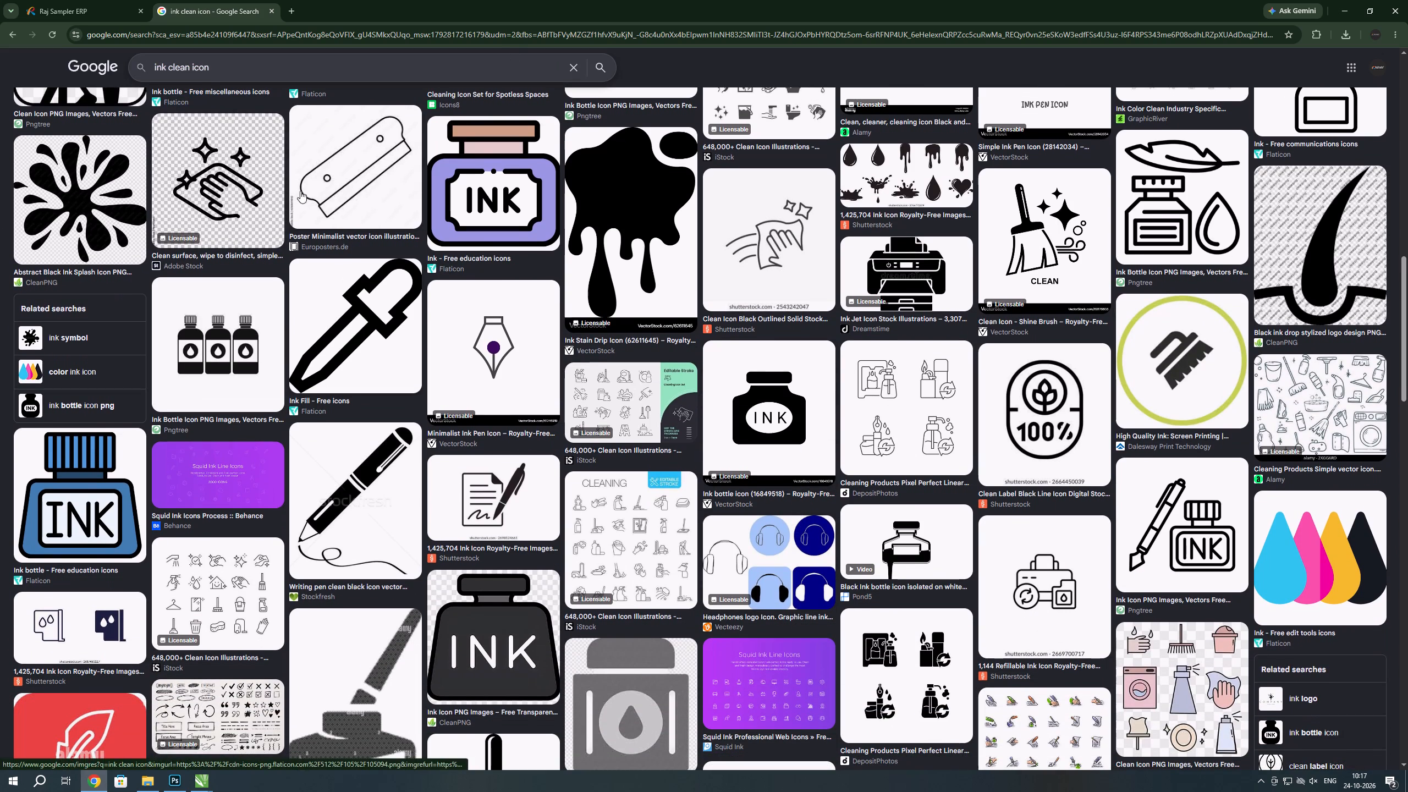
drag(167, 65, 190, 62)
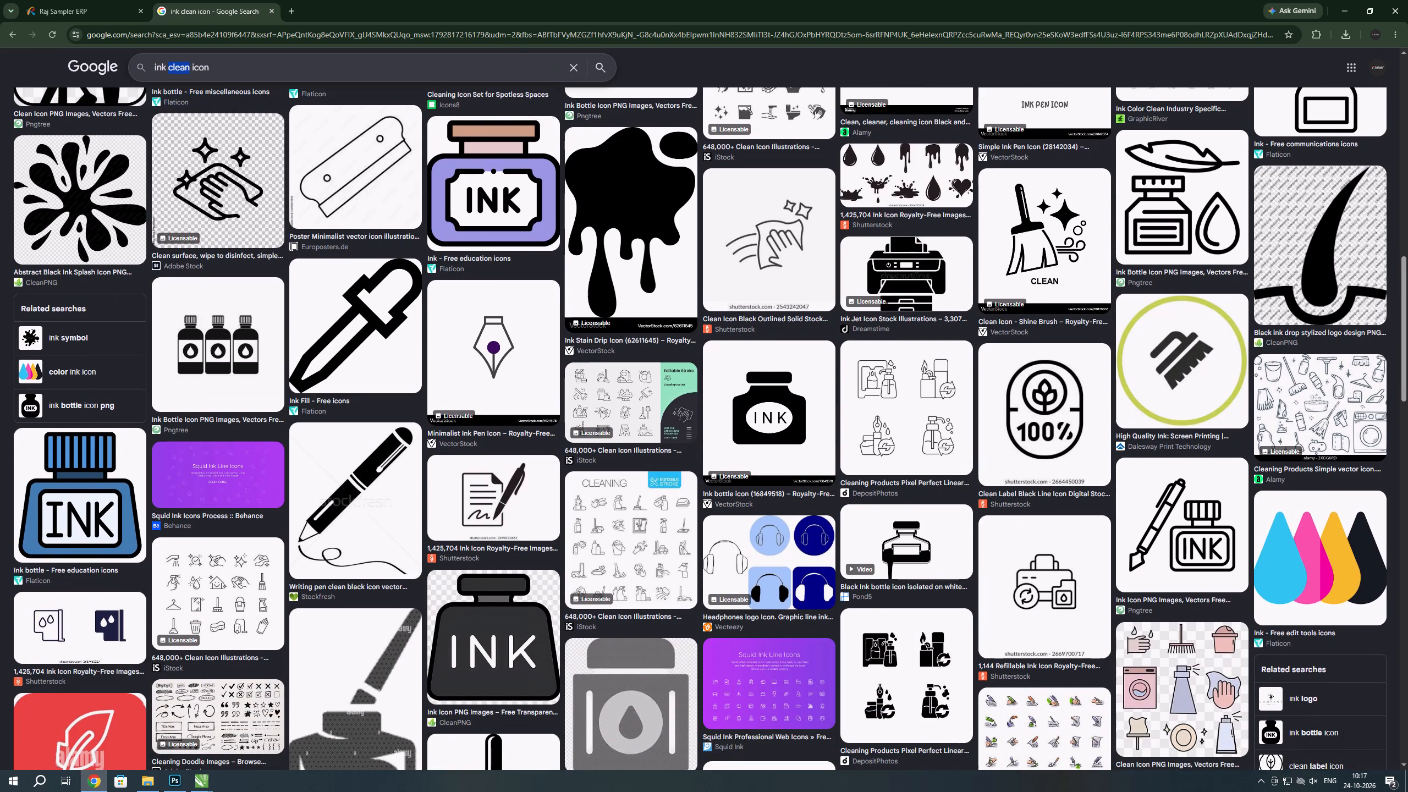
drag(190, 62, 191, 62)
text(FREE')
key(BackSpace)
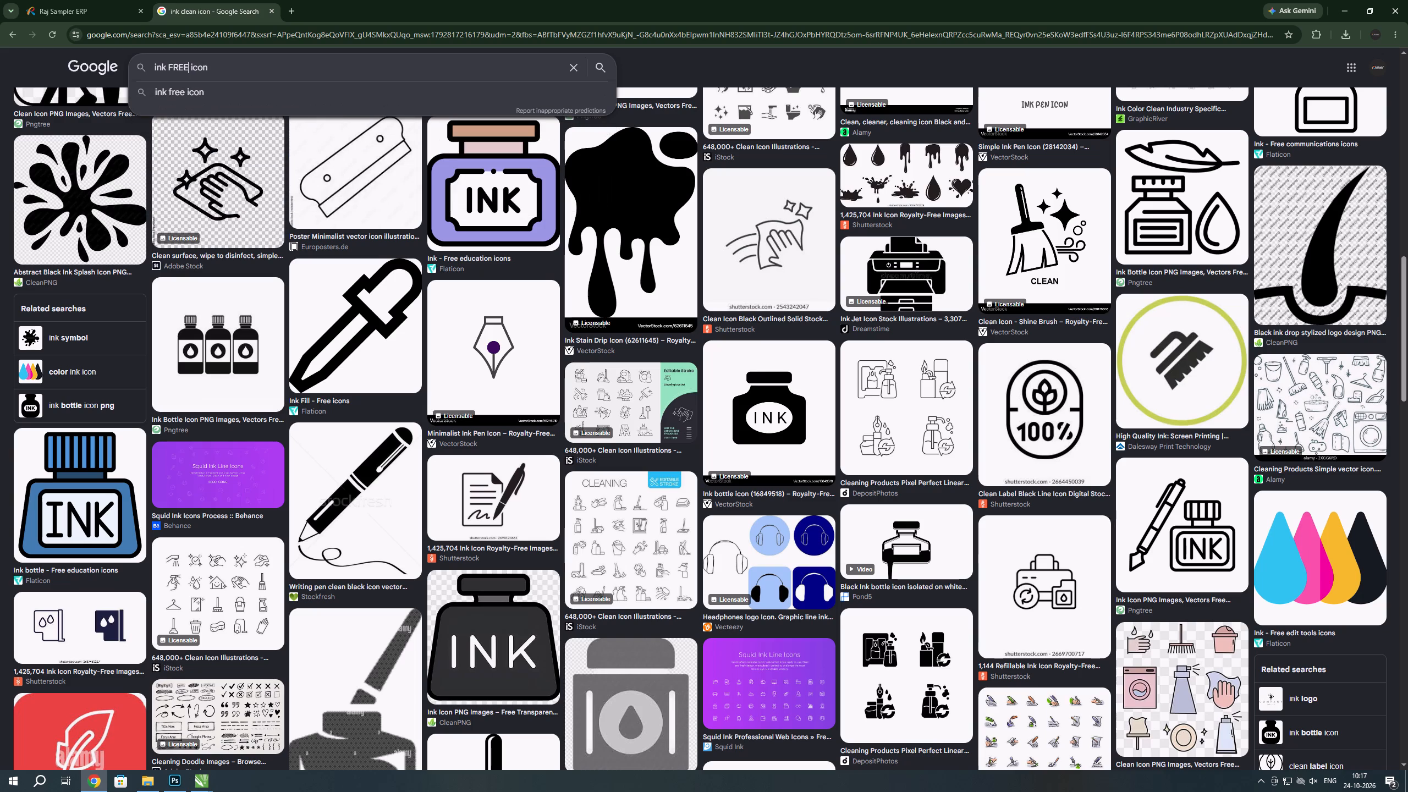
key(space)
key(Return)
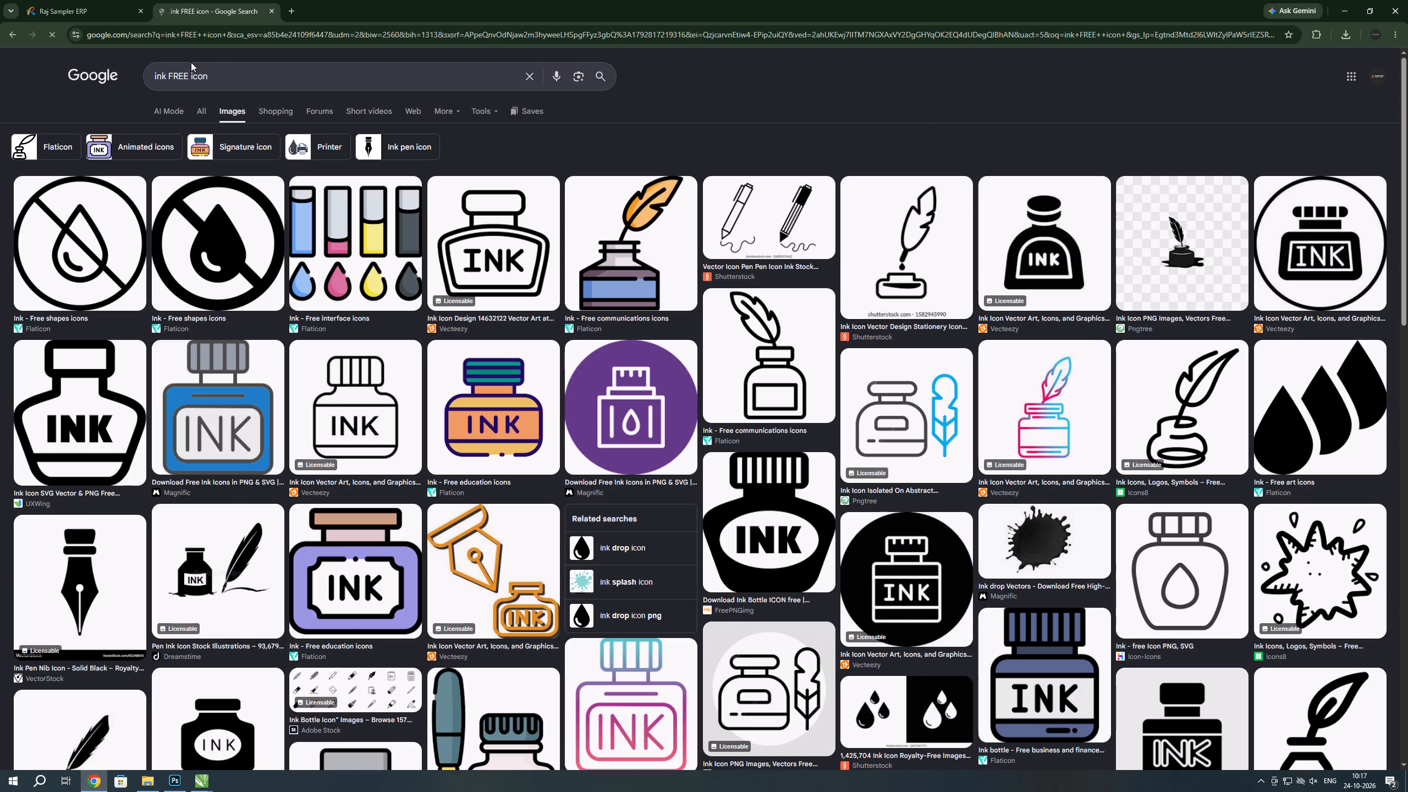
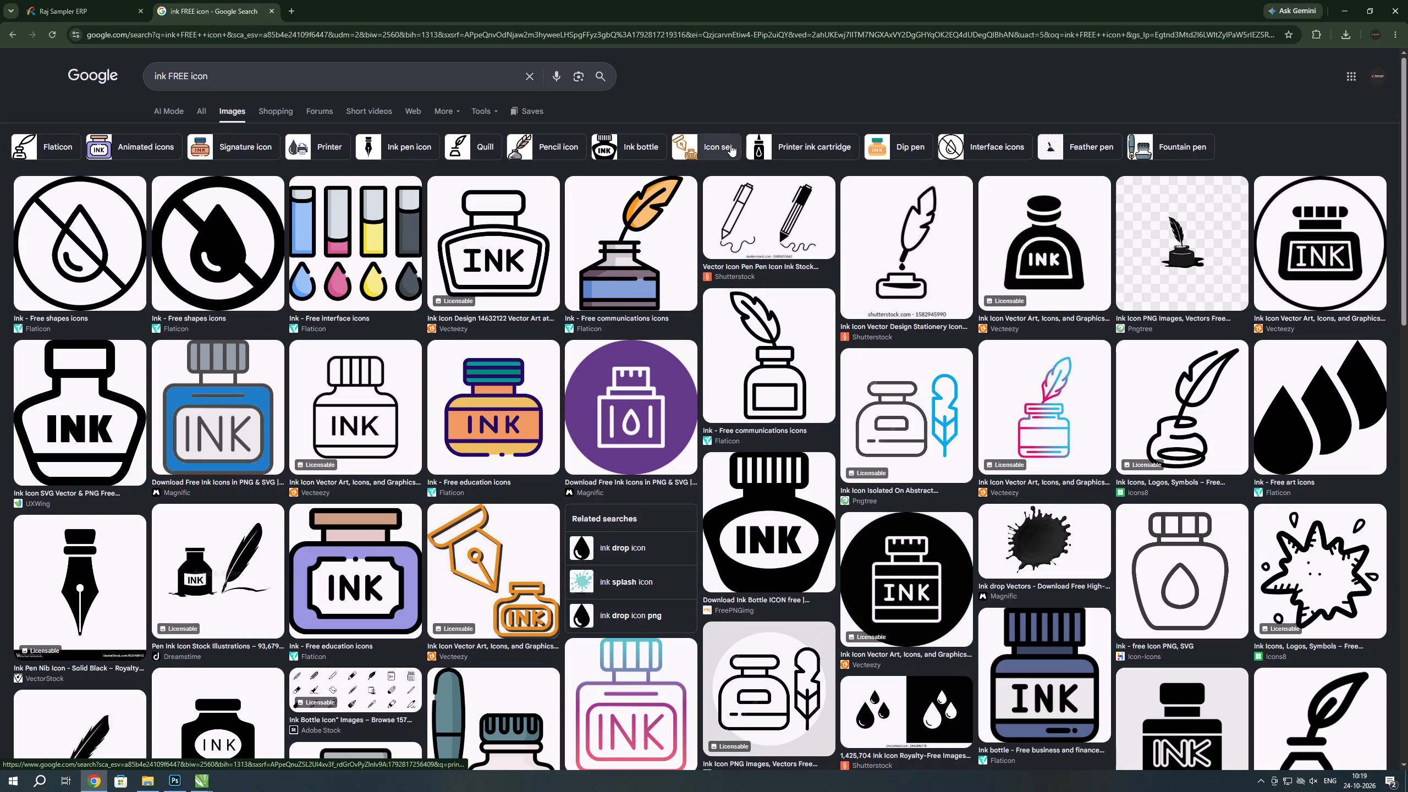
Go back out of the ink icon search results and close the search tab, returning to the Raj Sampler ERP order.
click(7, 38)
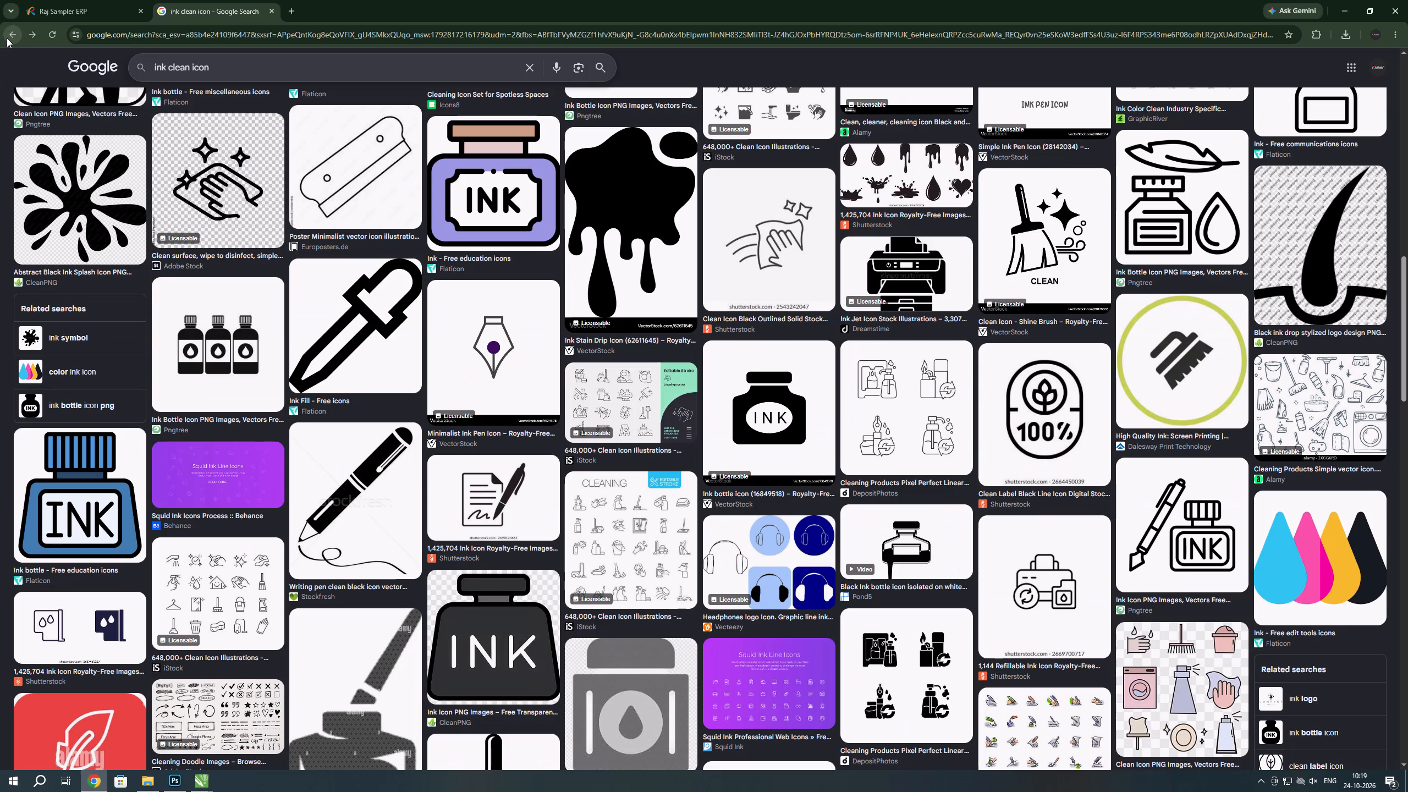
click(7, 38)
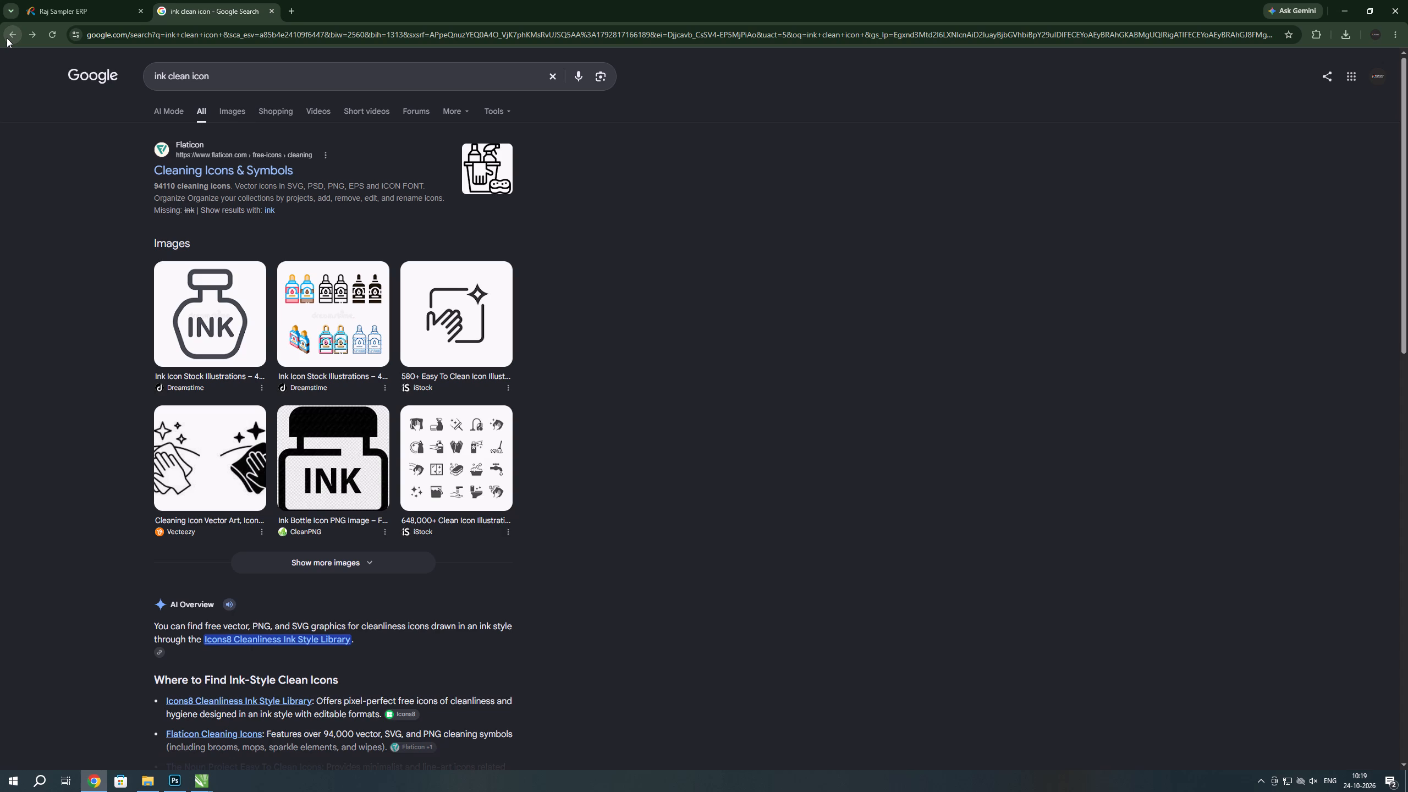
click(7, 38)
click(7, 38)
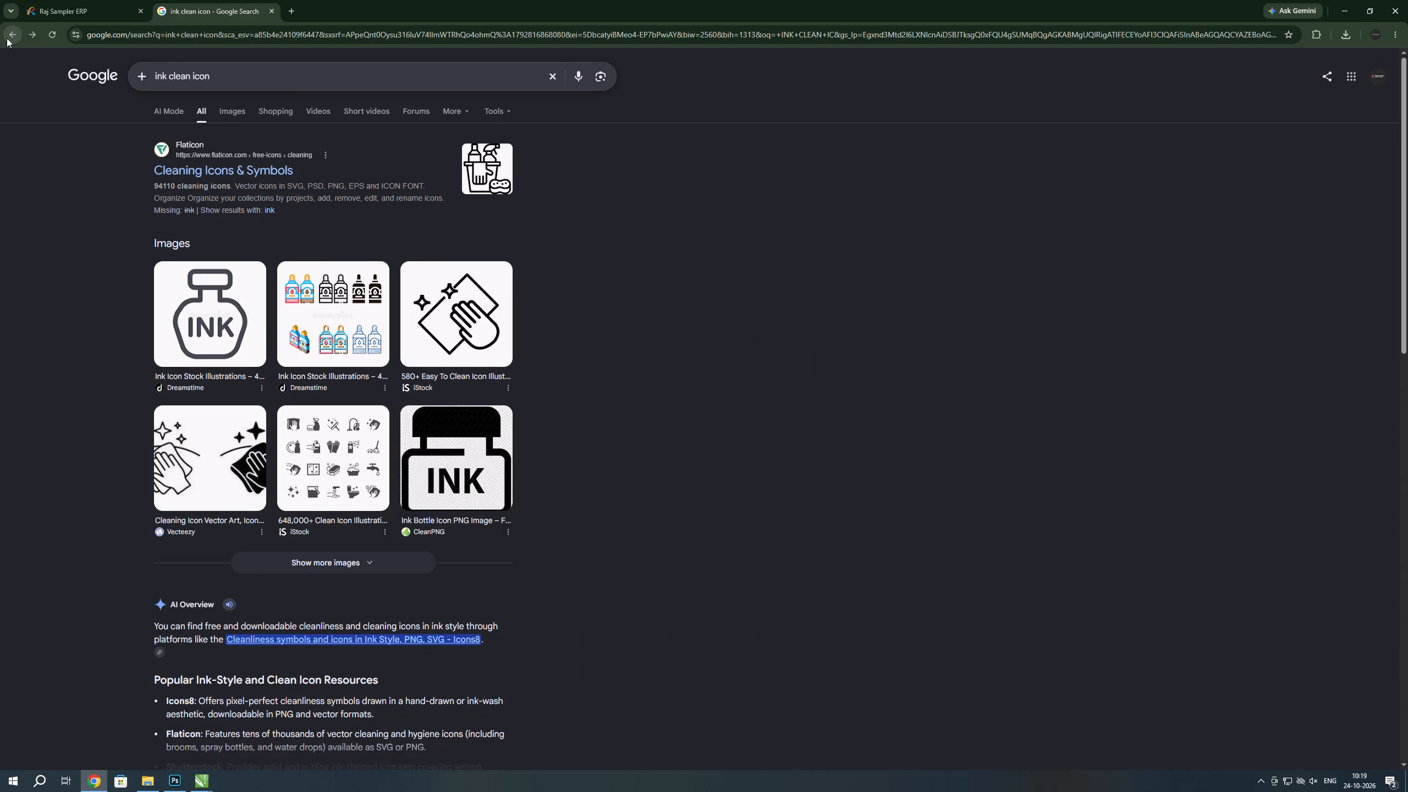
click(7, 38)
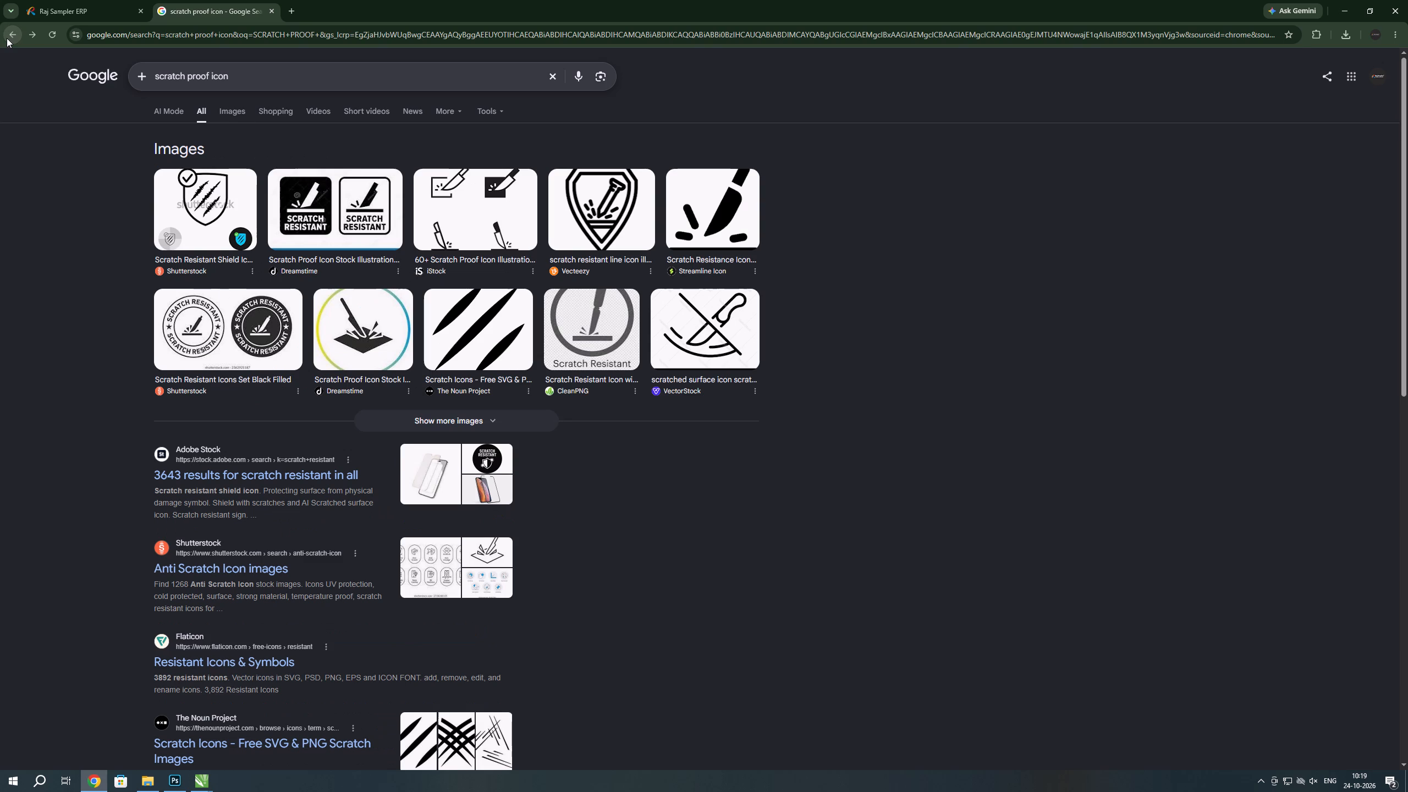
click(7, 38)
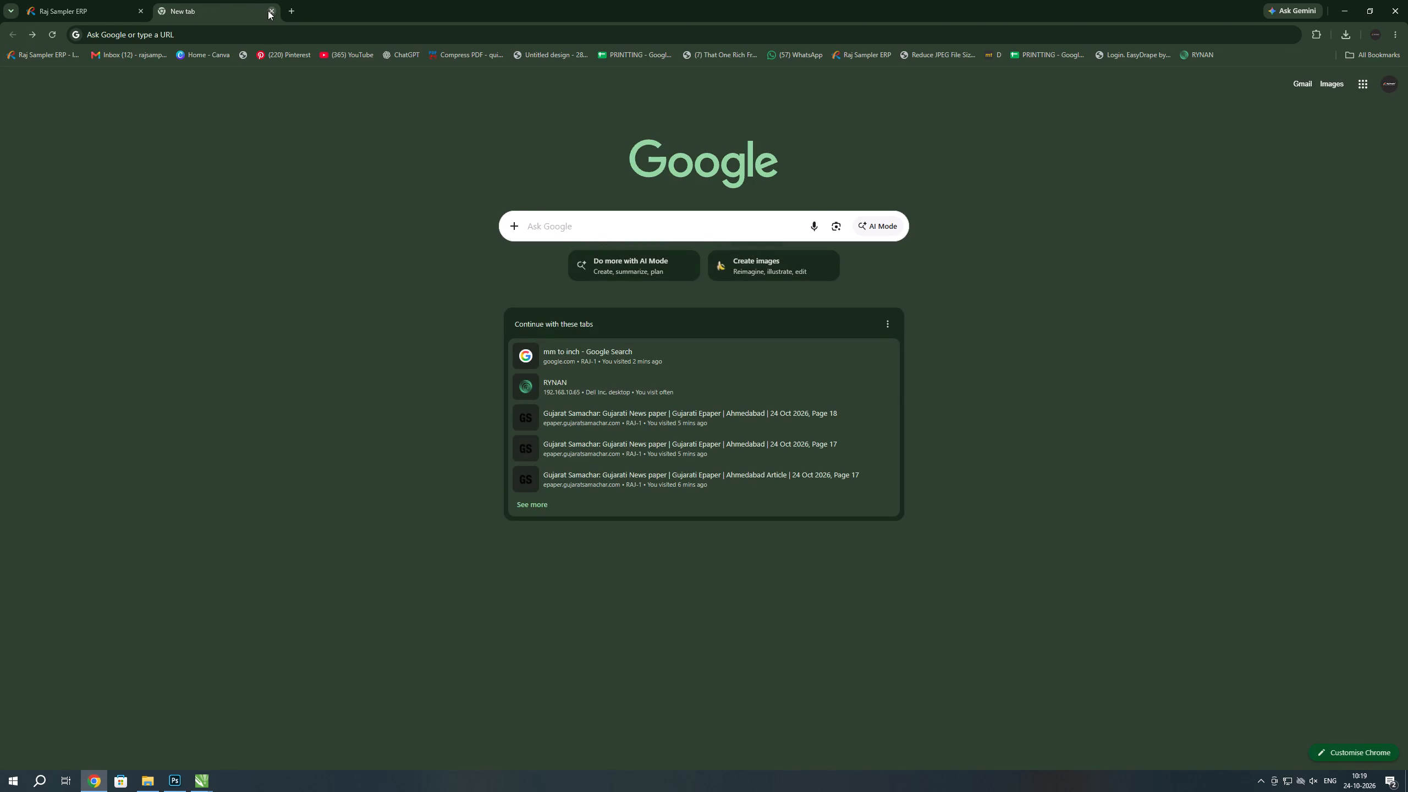
click(271, 10)
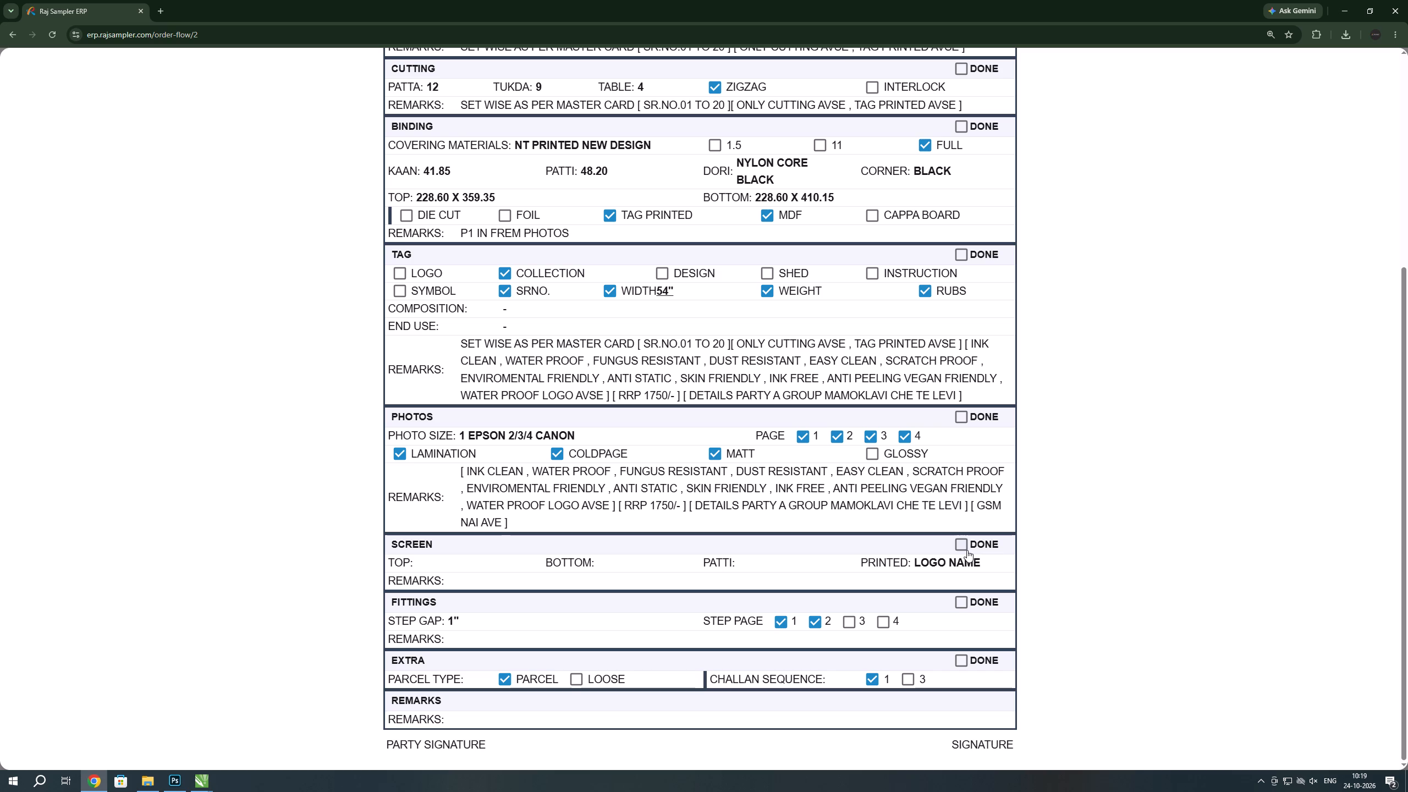
Compare the feature list in the order's Photos remarks with the icons available in SYMBOL.cdr in CorelDRAW.
key(alt+Tab)
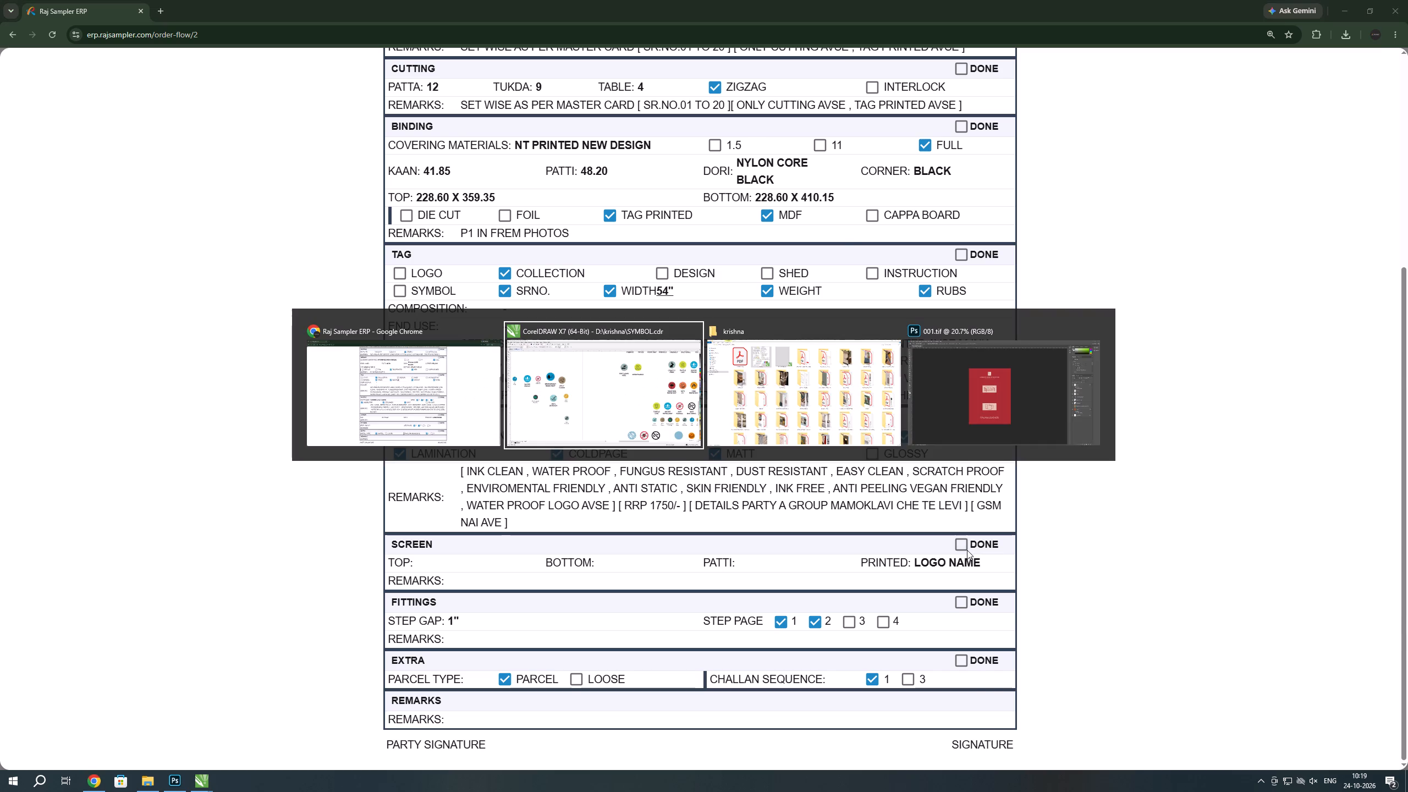
scroll(507, 476, down, 1)
scroll(945, 597, up, 1)
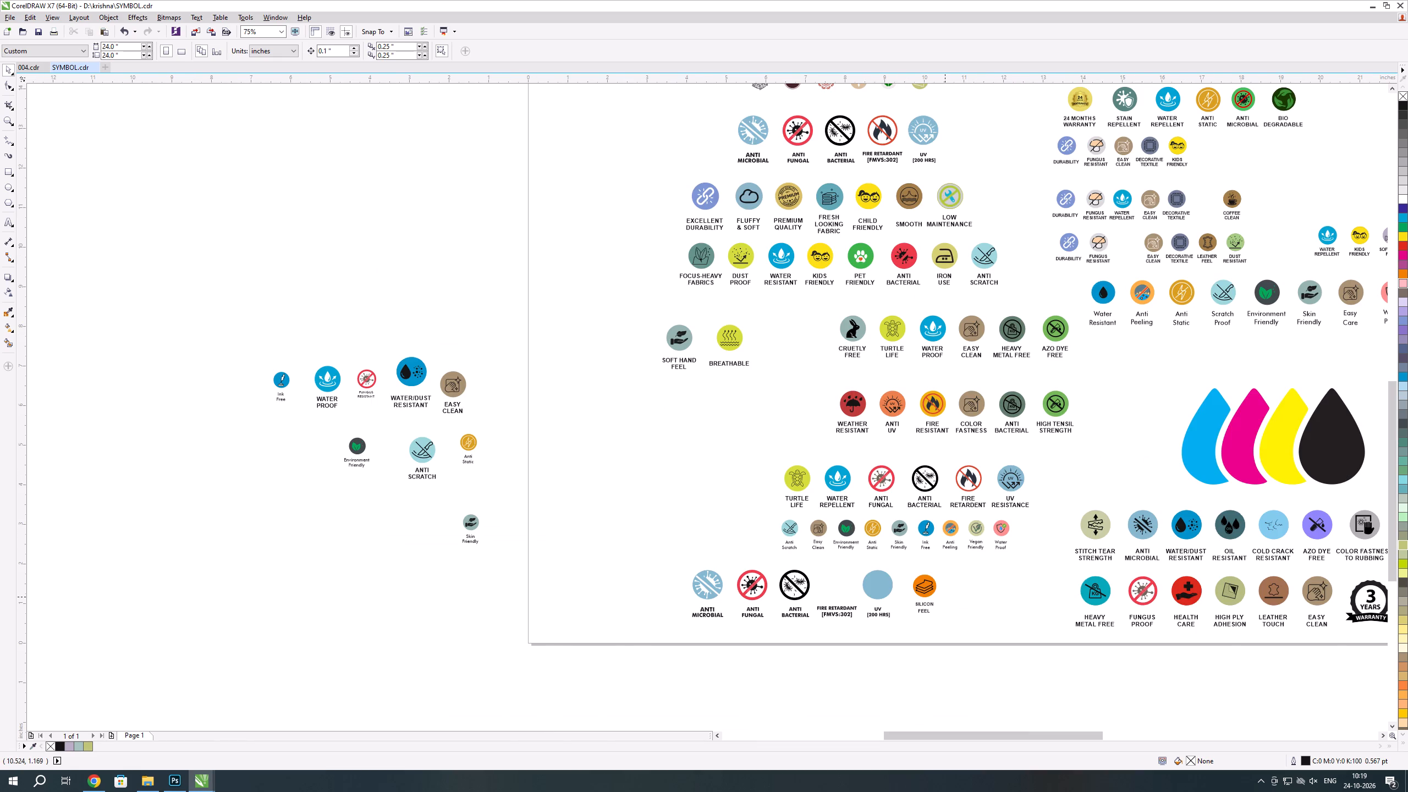
key(alt+Tab)
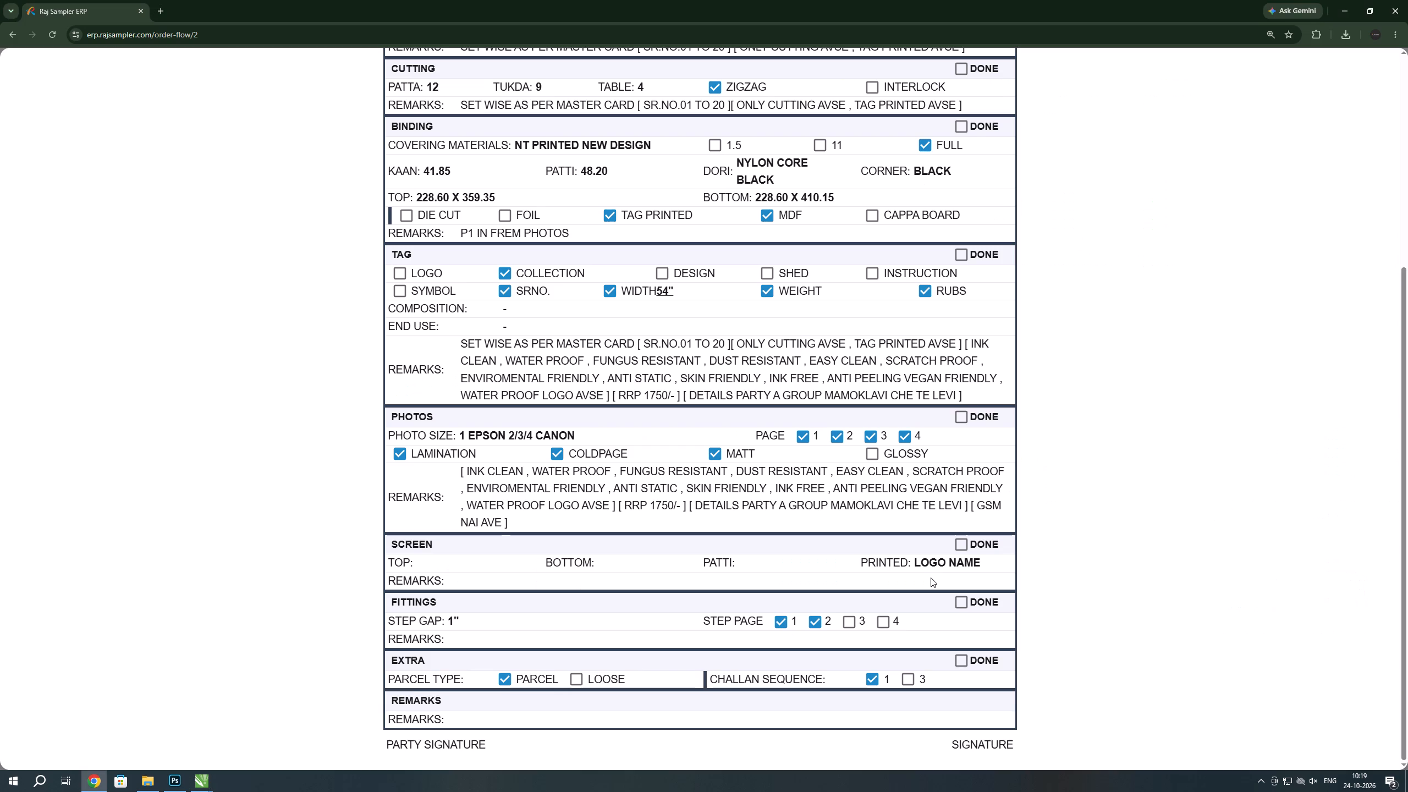
key(alt+Tab)
key(alt+Tab)
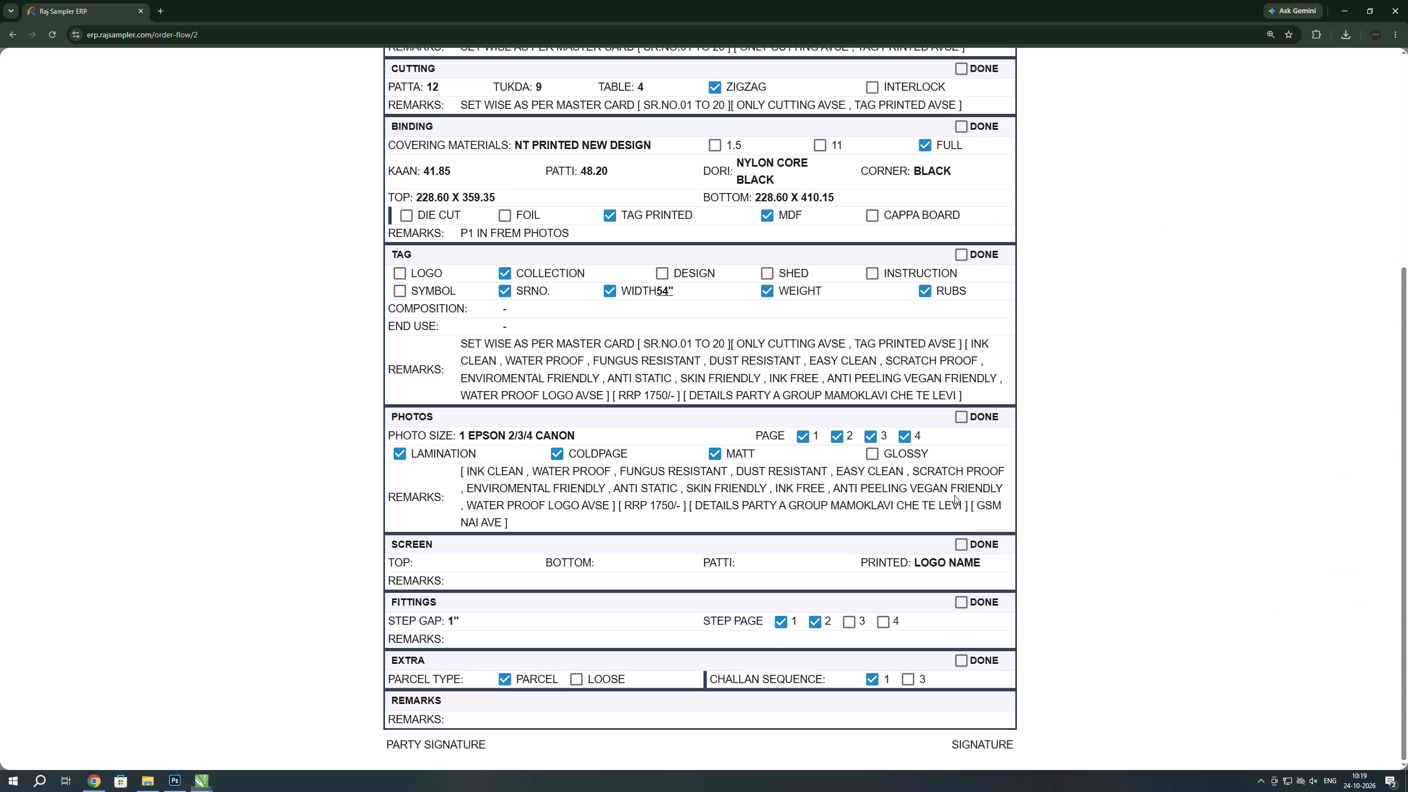
key(alt+Tab)
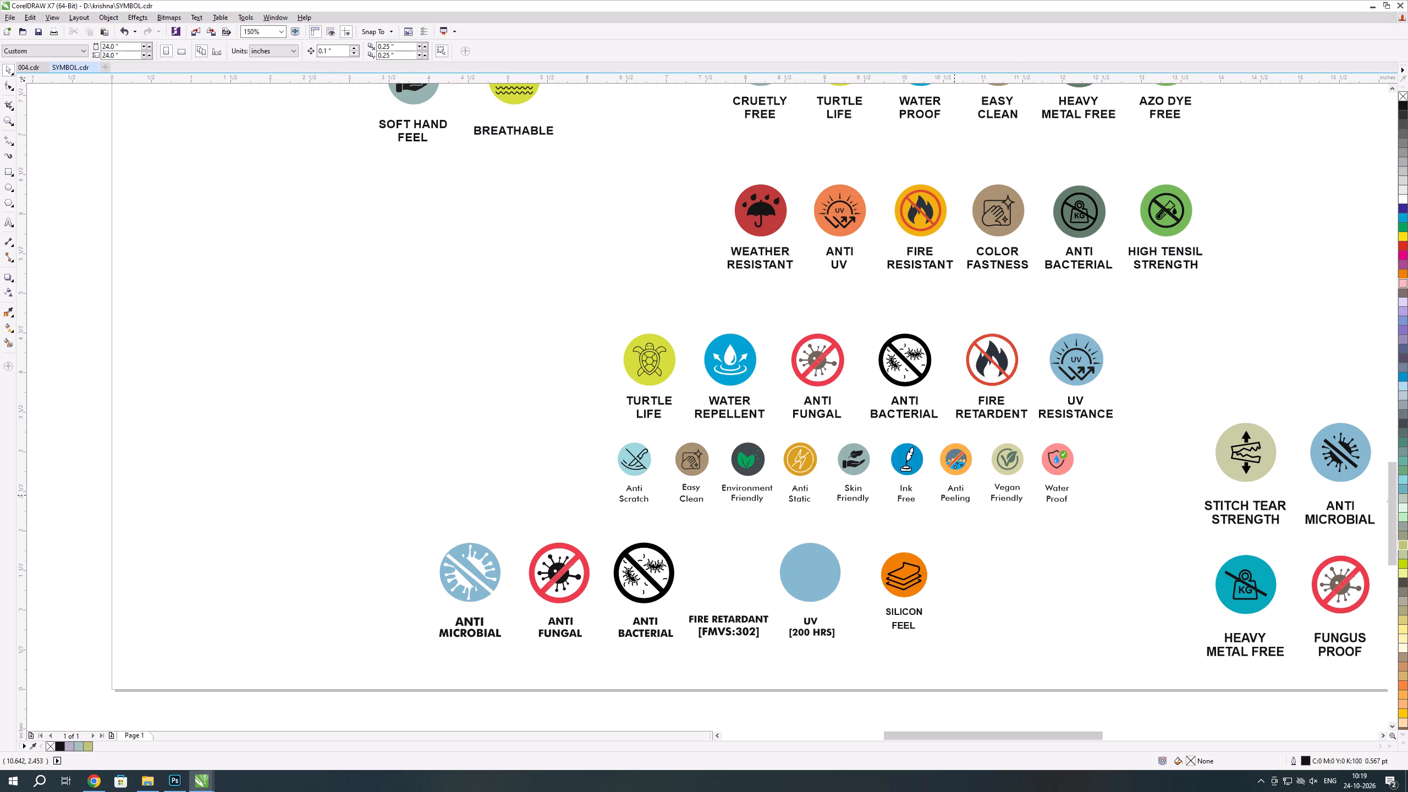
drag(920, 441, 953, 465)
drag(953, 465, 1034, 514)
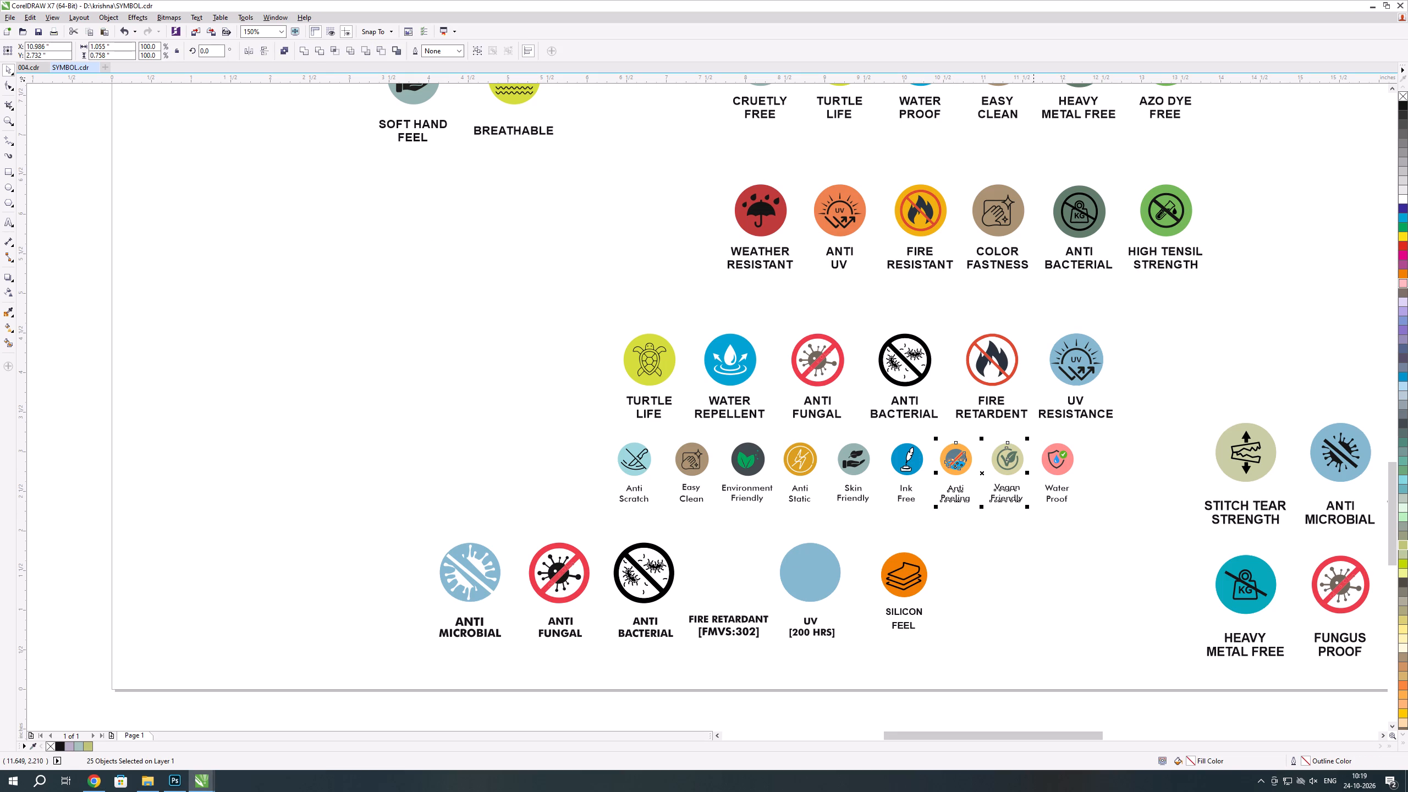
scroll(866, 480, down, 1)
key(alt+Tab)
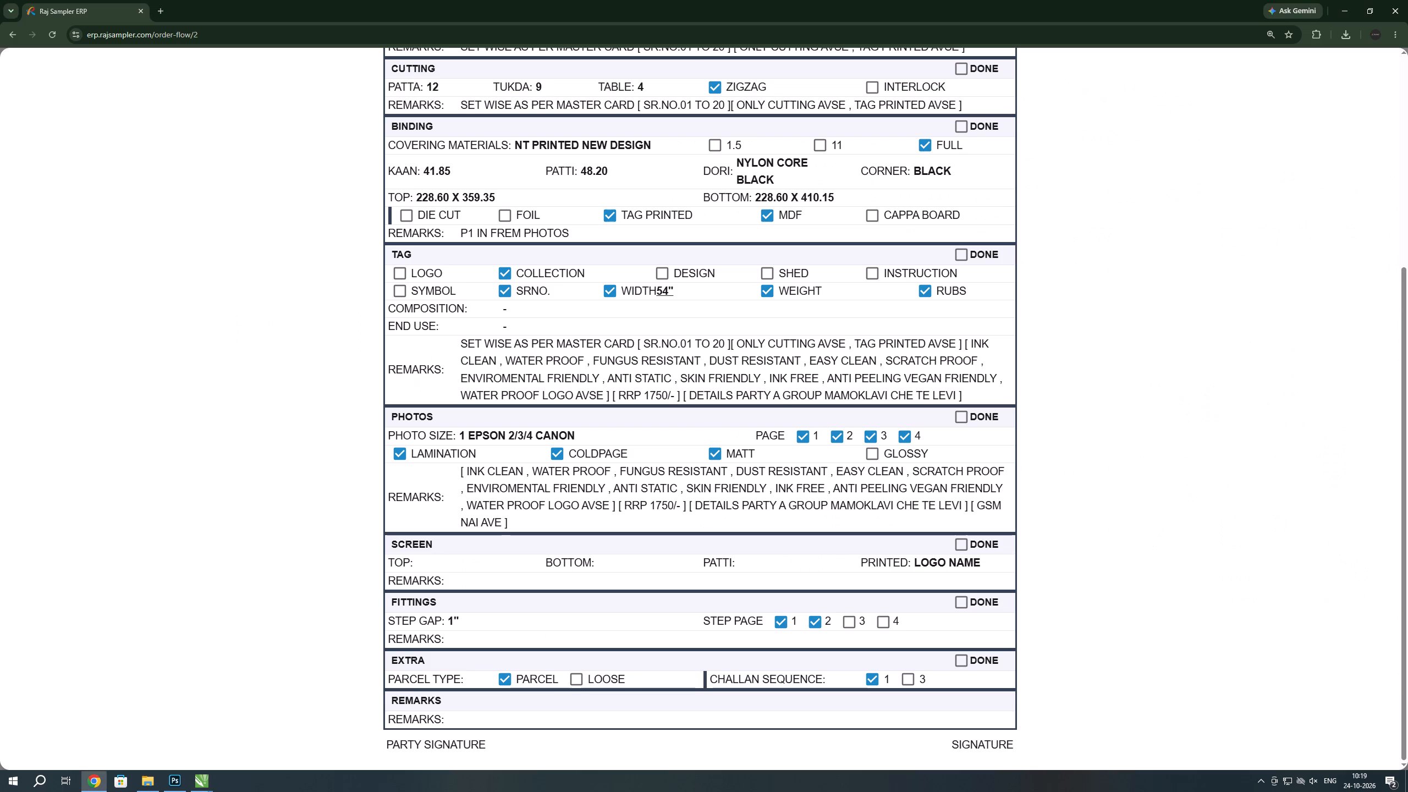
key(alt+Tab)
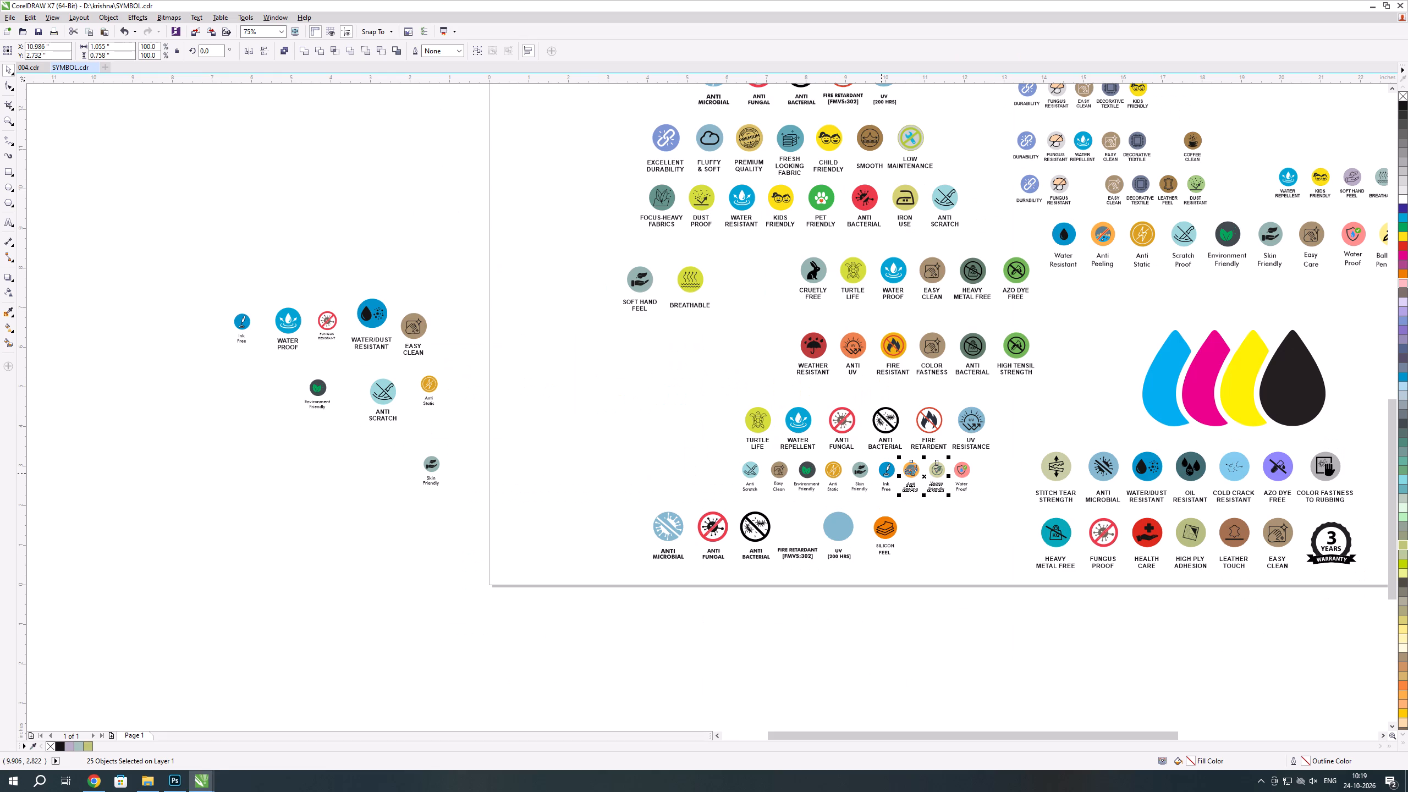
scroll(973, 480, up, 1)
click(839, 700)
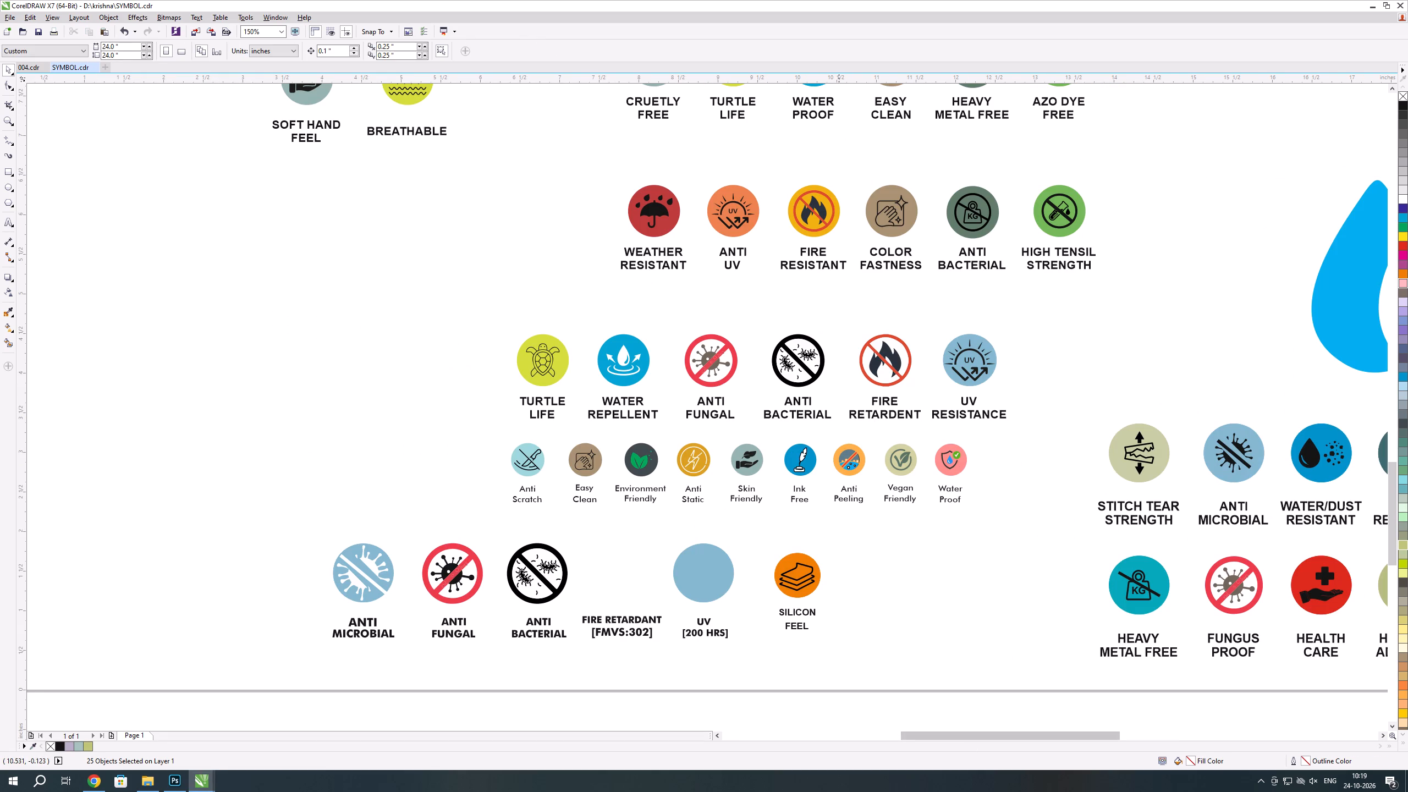
Copy the small Anti Peeling, Vegan Friendly and Water Proof icons with their labels into the collected set beside the page, below Environment Friendly.
drag(816, 446, 993, 518)
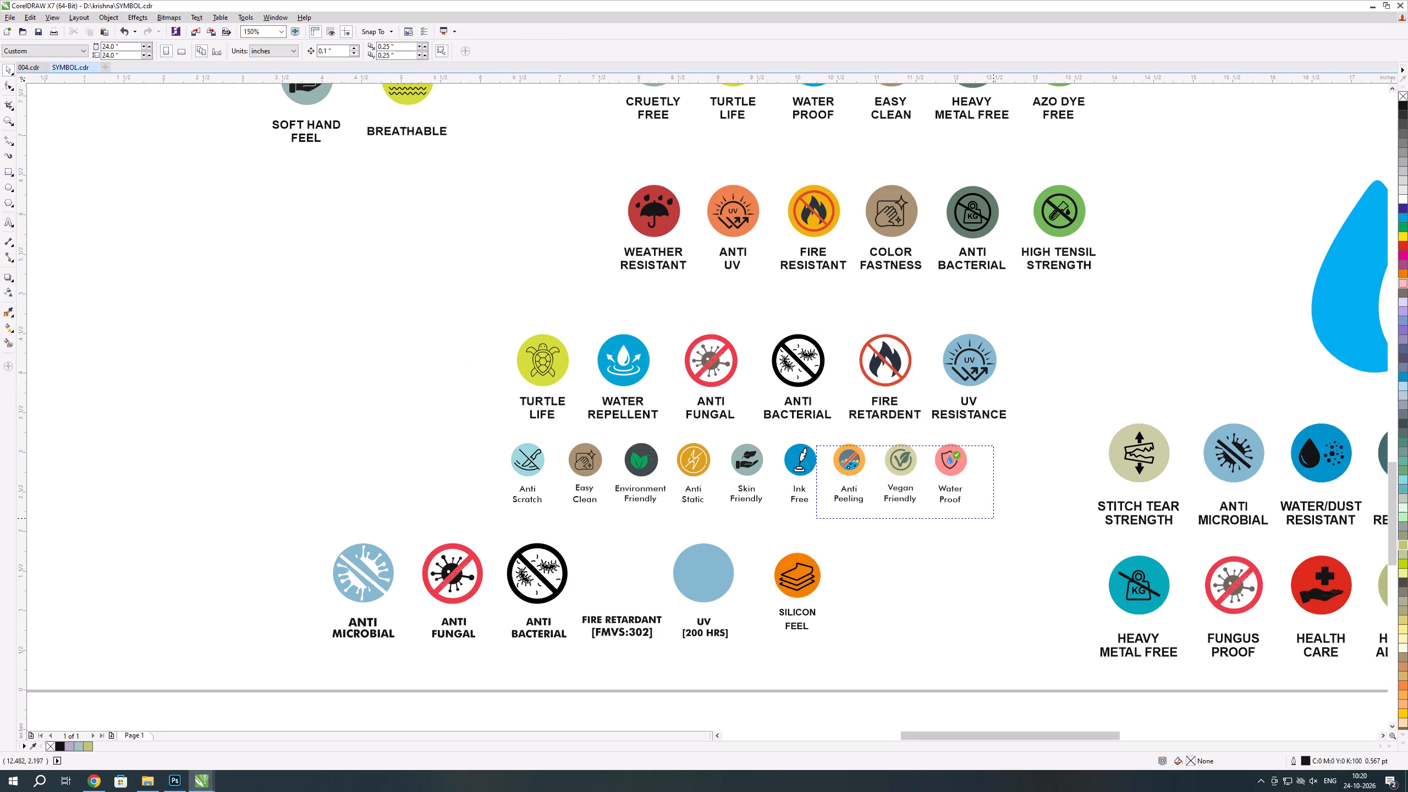
drag(993, 518, 994, 522)
click(821, 437)
drag(821, 436, 987, 509)
scroll(974, 509, down, 1)
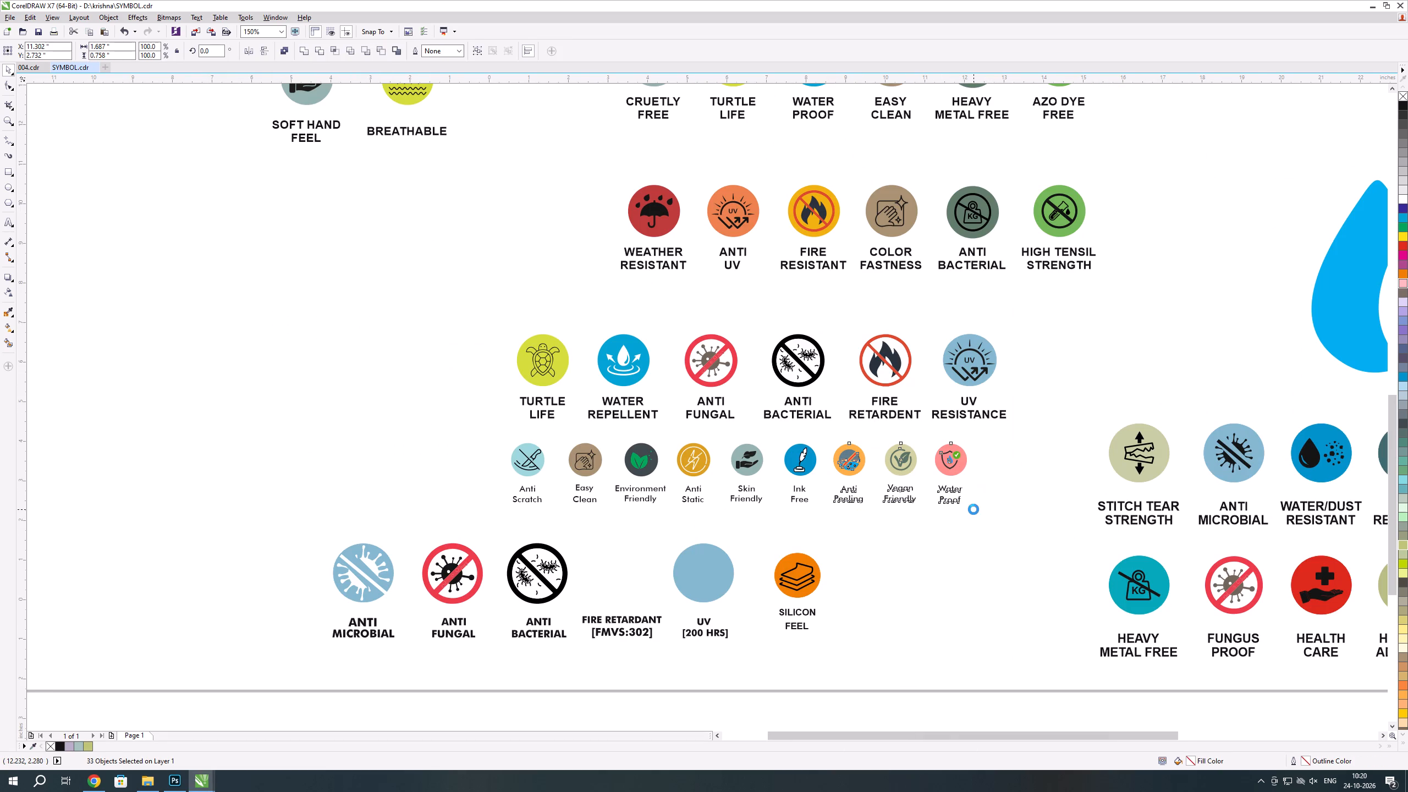
key(ctrl+c)
key(ctrl+v)
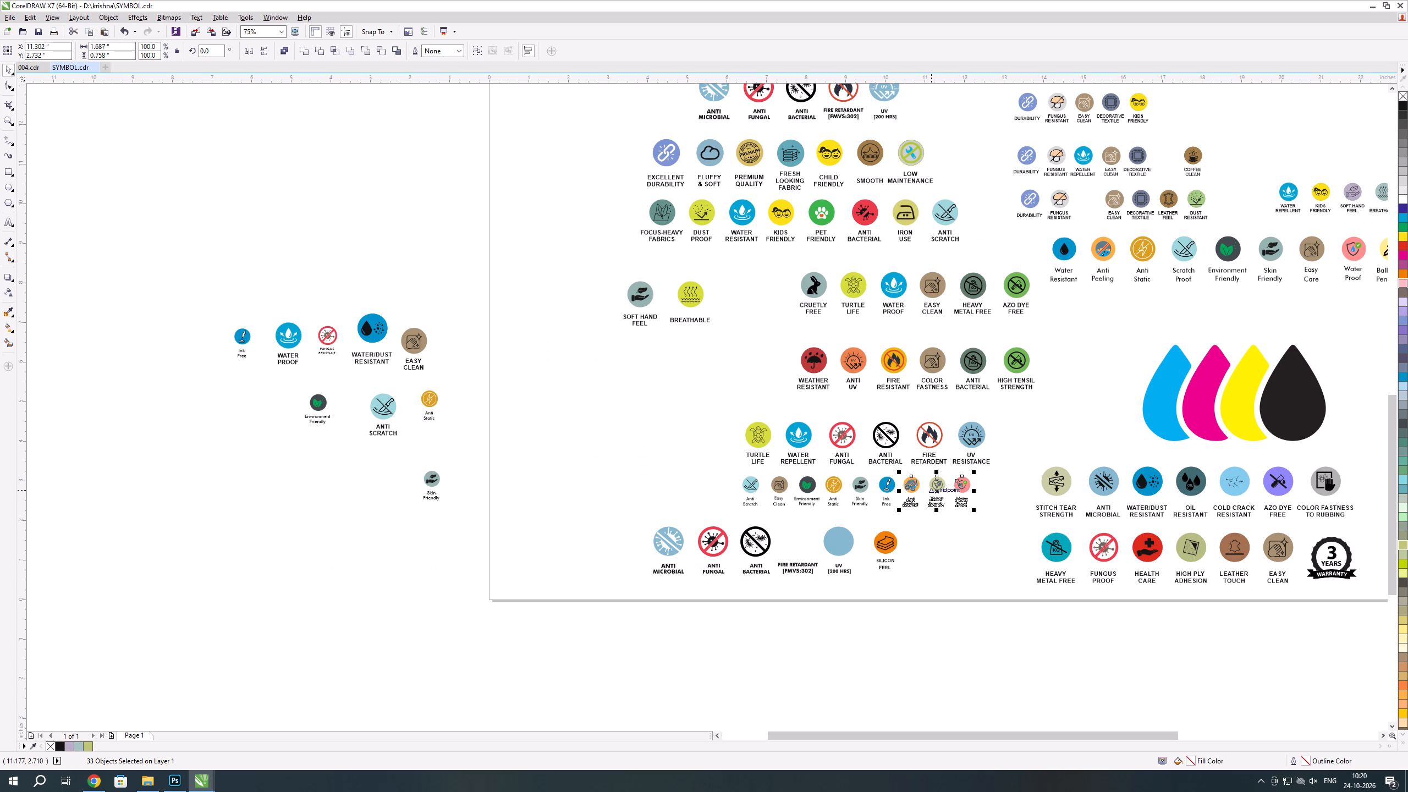
drag(939, 492, 298, 481)
click(367, 525)
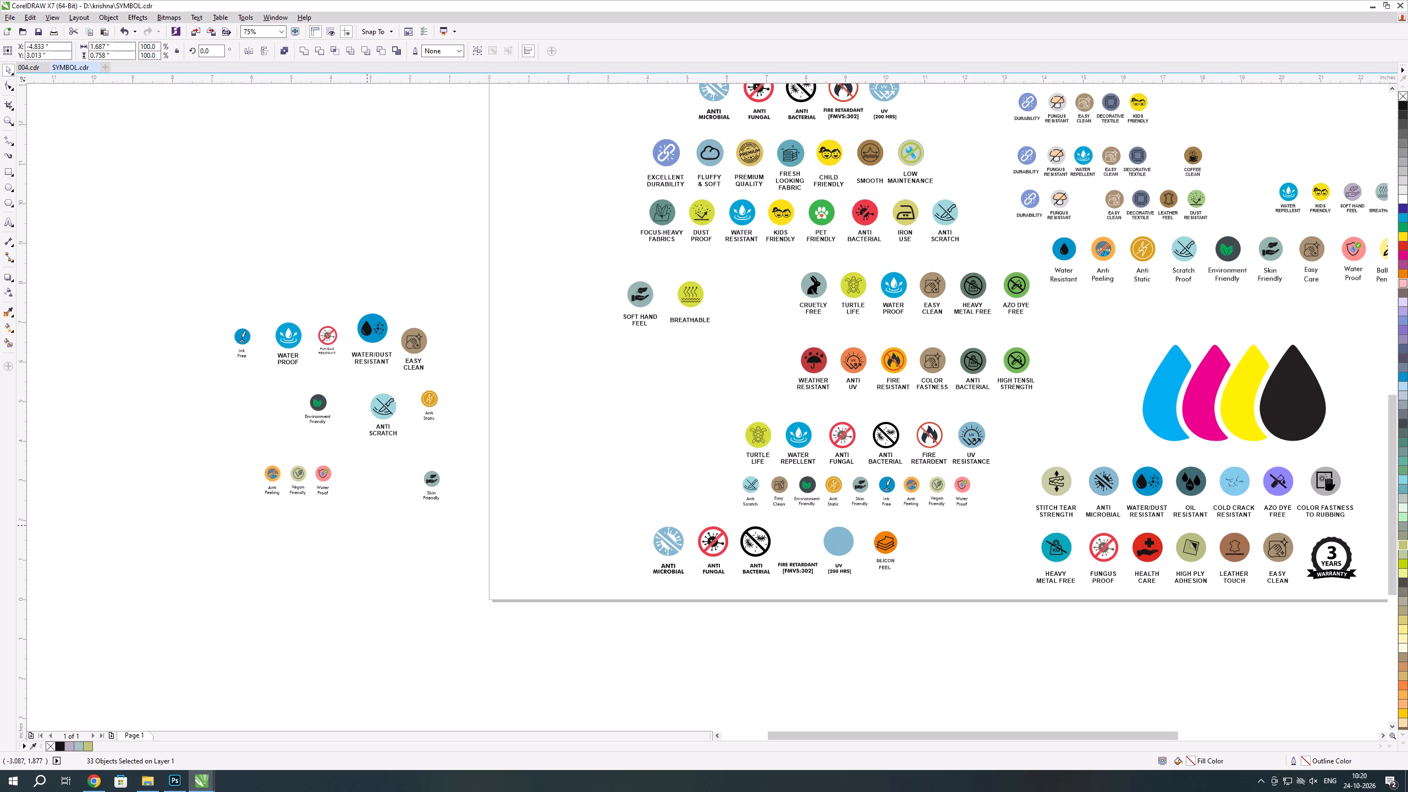
Recheck the feature list in the order's Photos remarks and examine the lower and left-hand icon rows of SYMBOL.cdr for missing features.
key(alt+Tab)
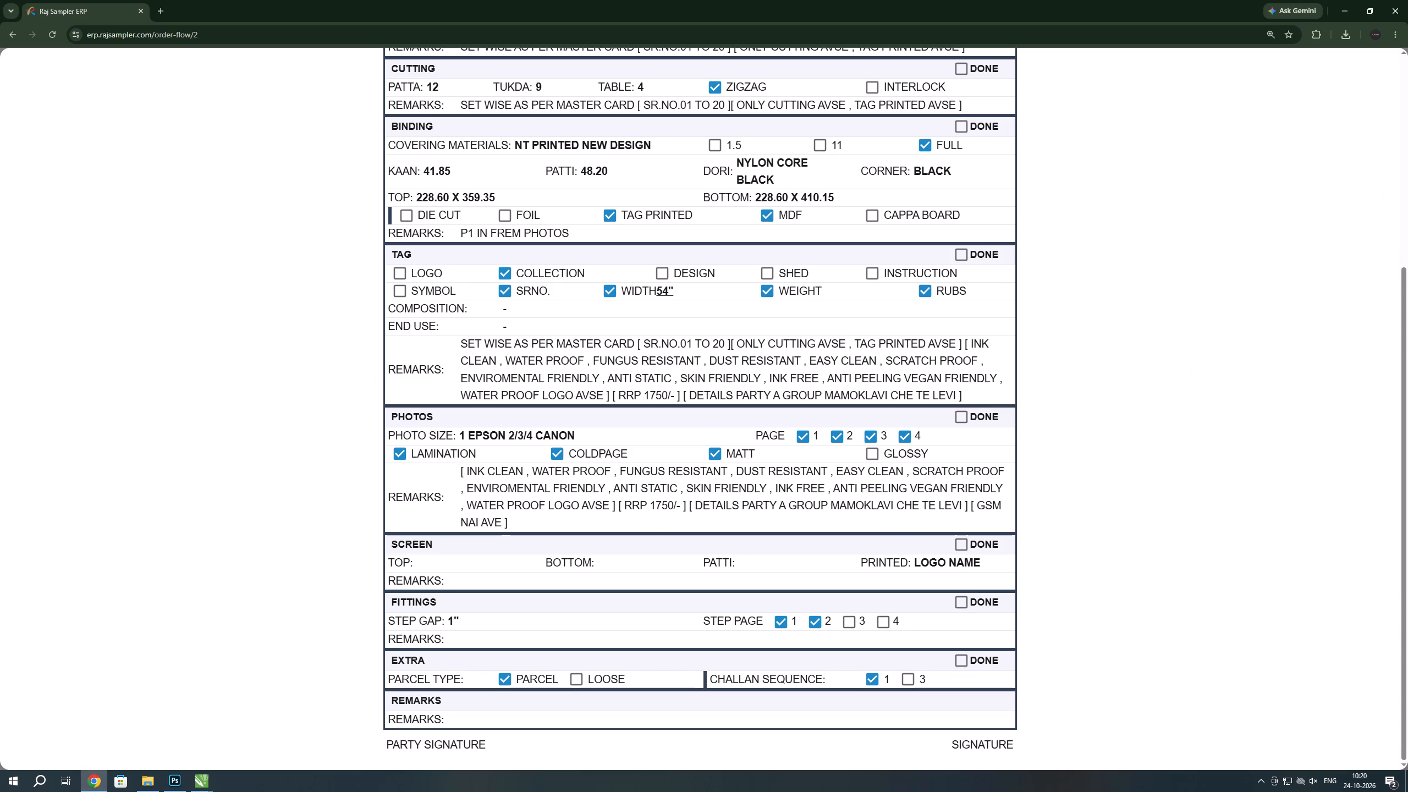
key(alt+Tab)
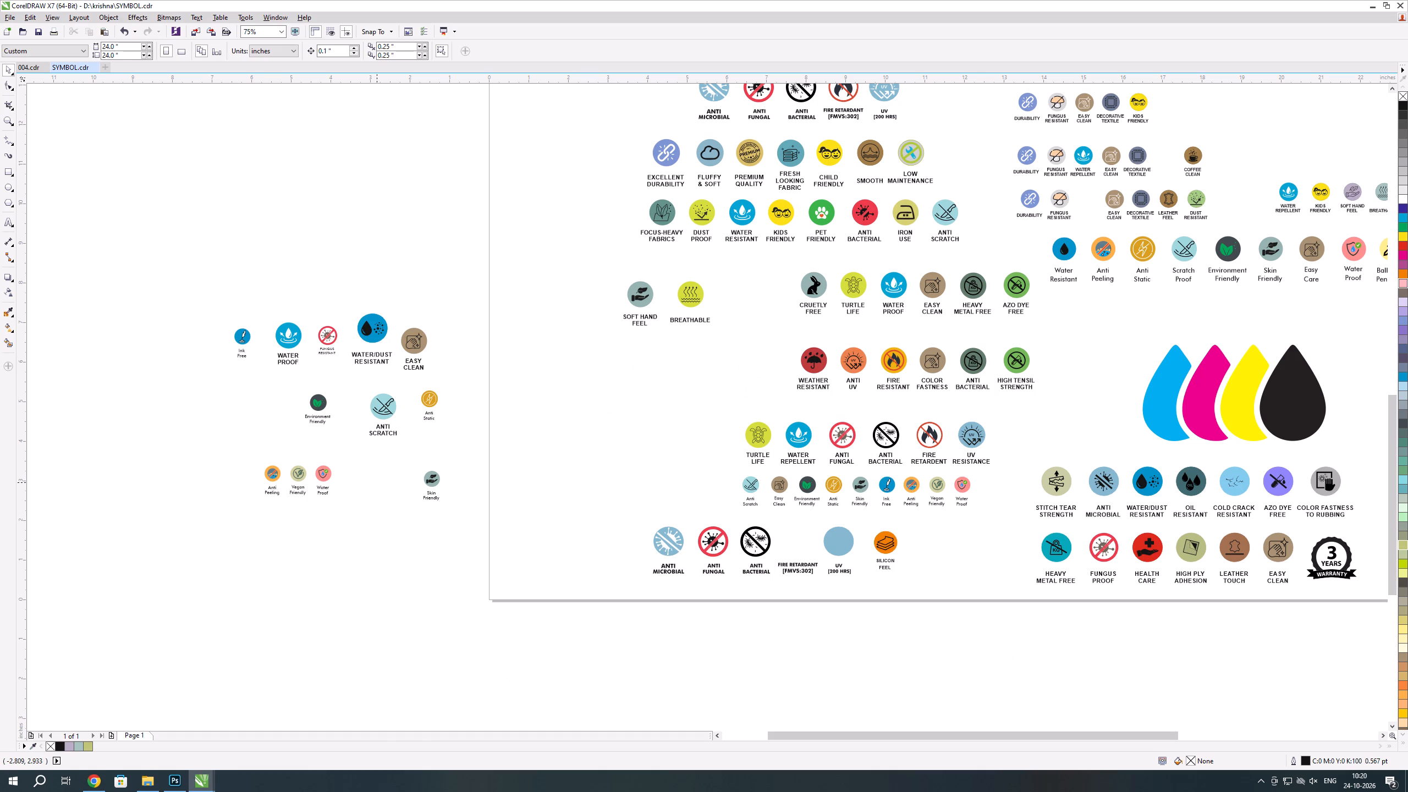
key(alt+Tab)
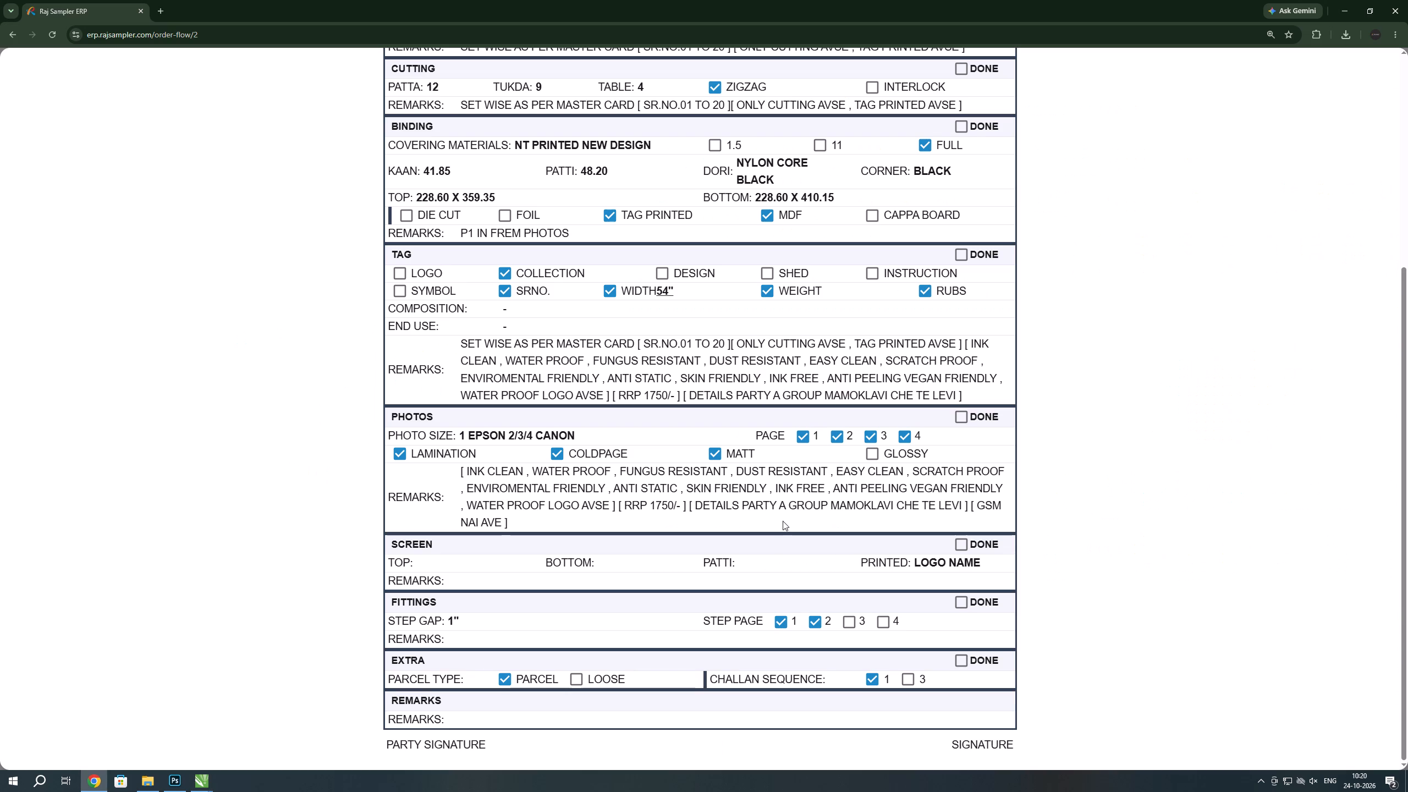
key(alt+Tab)
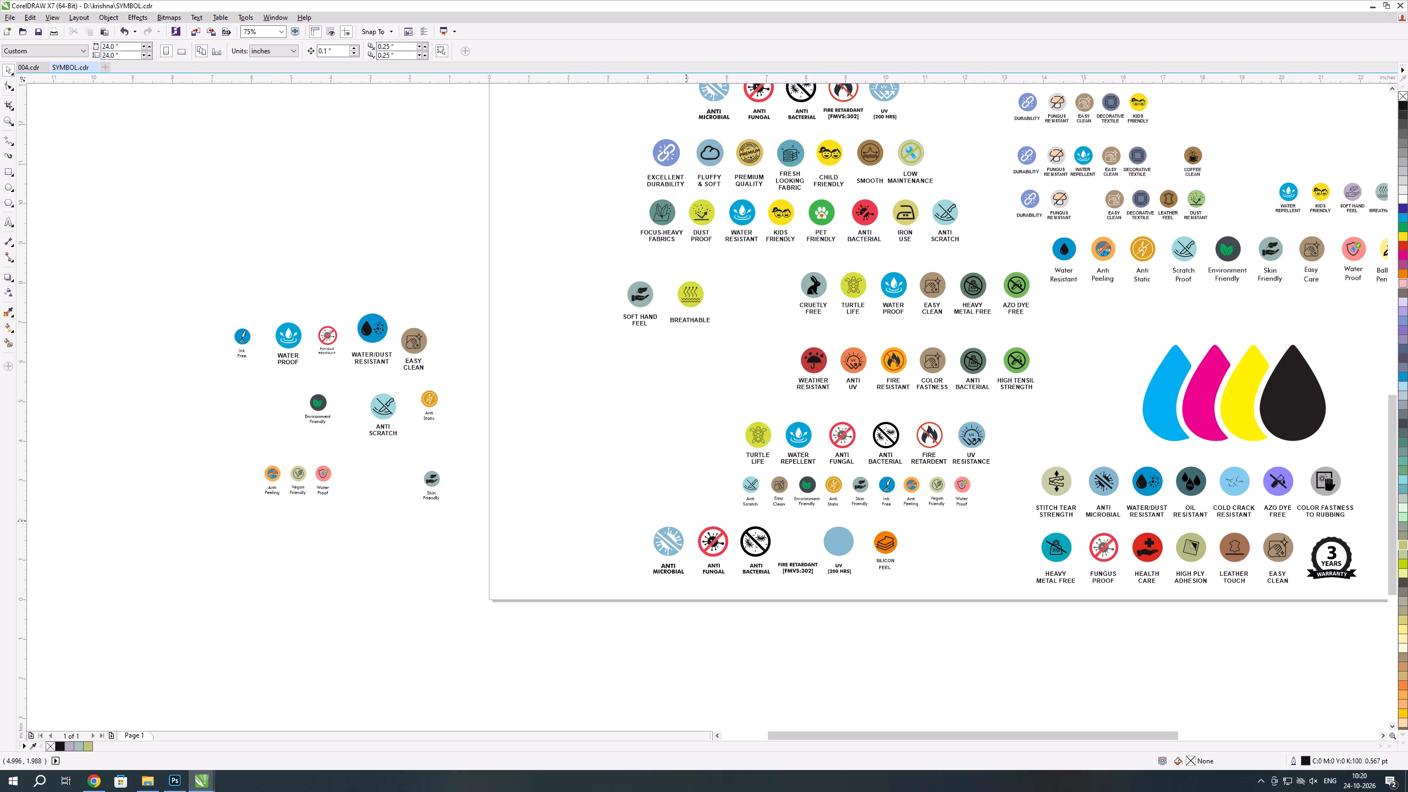
scroll(686, 521, down, 1)
scroll(744, 527, up, 1)
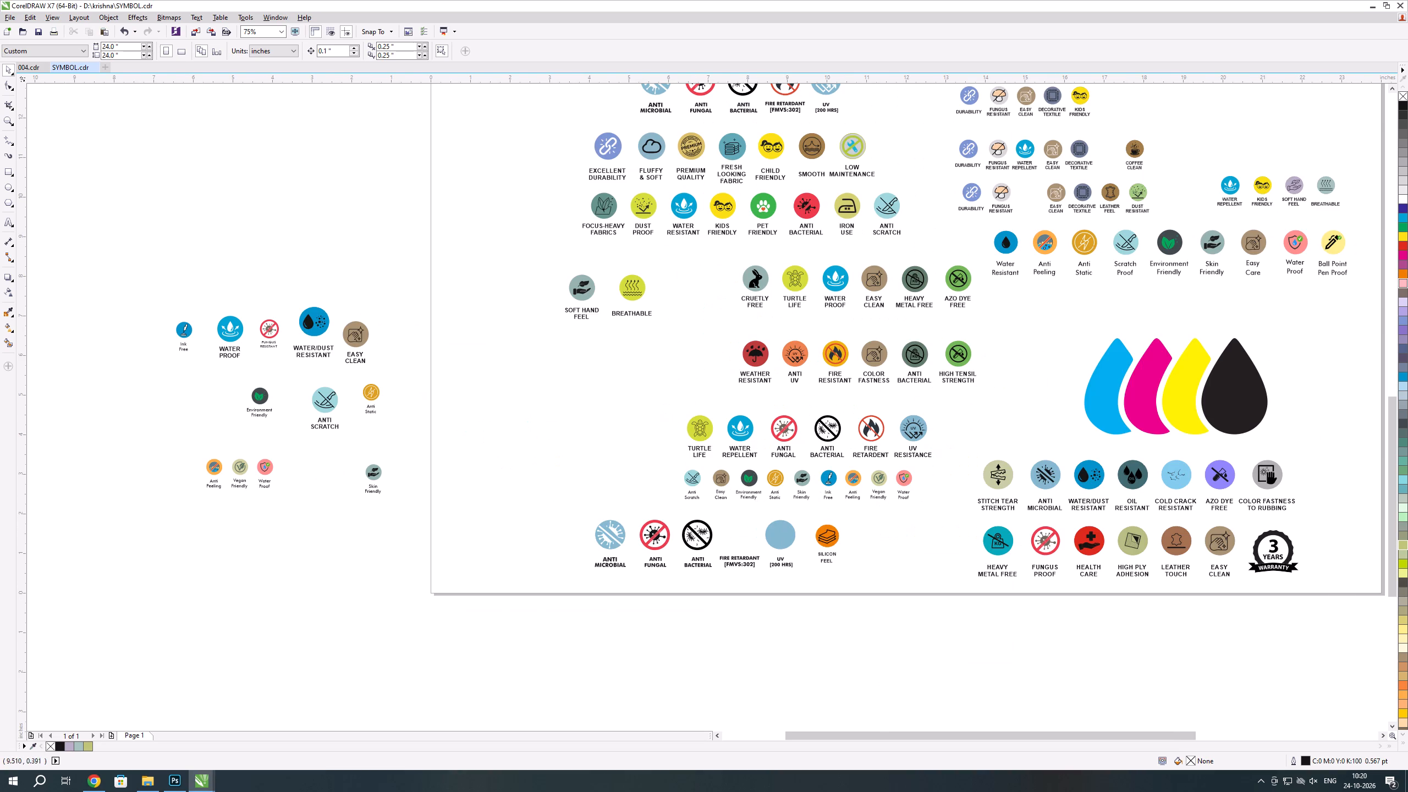
scroll(740, 553, up, 1)
scroll(600, 625, down, 1)
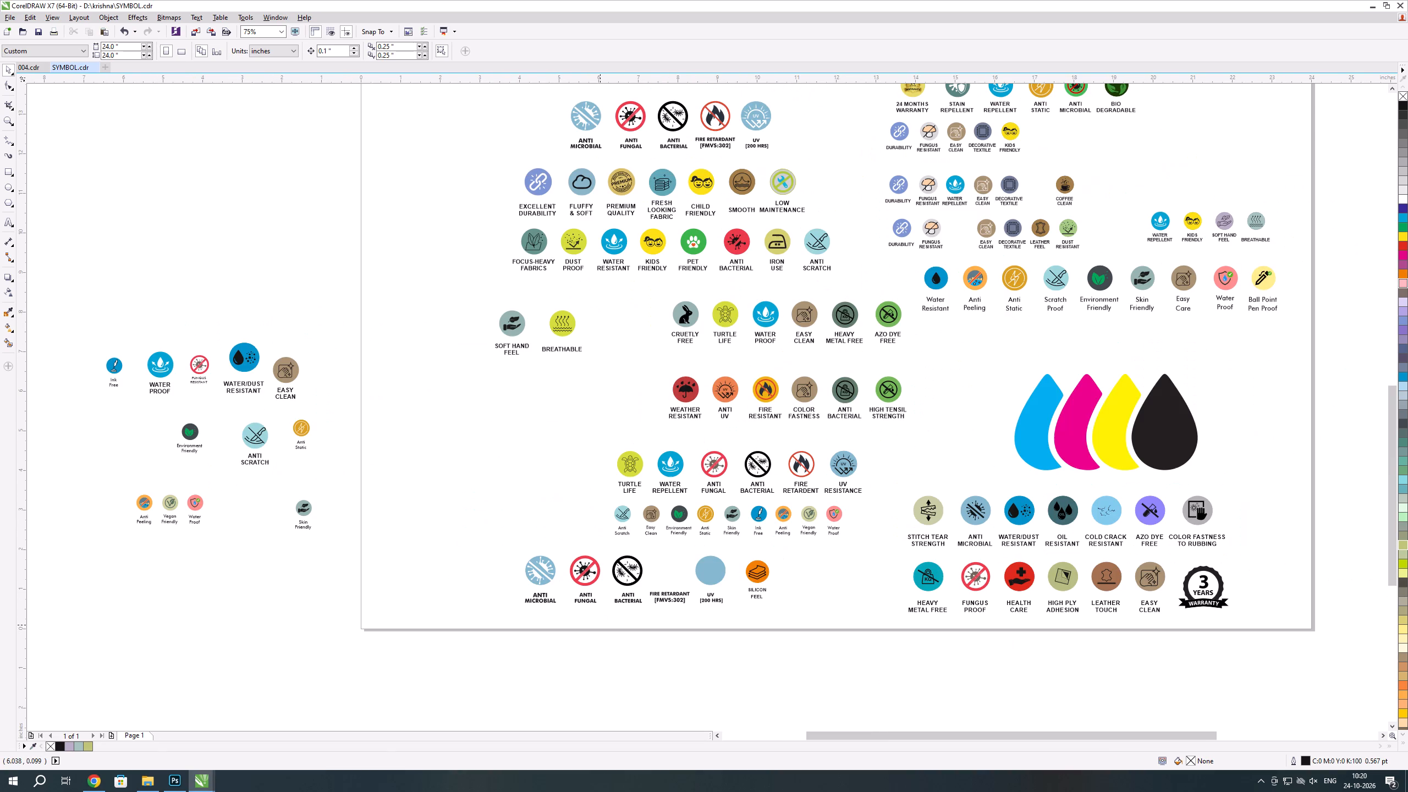
scroll(707, 534, up, 1)
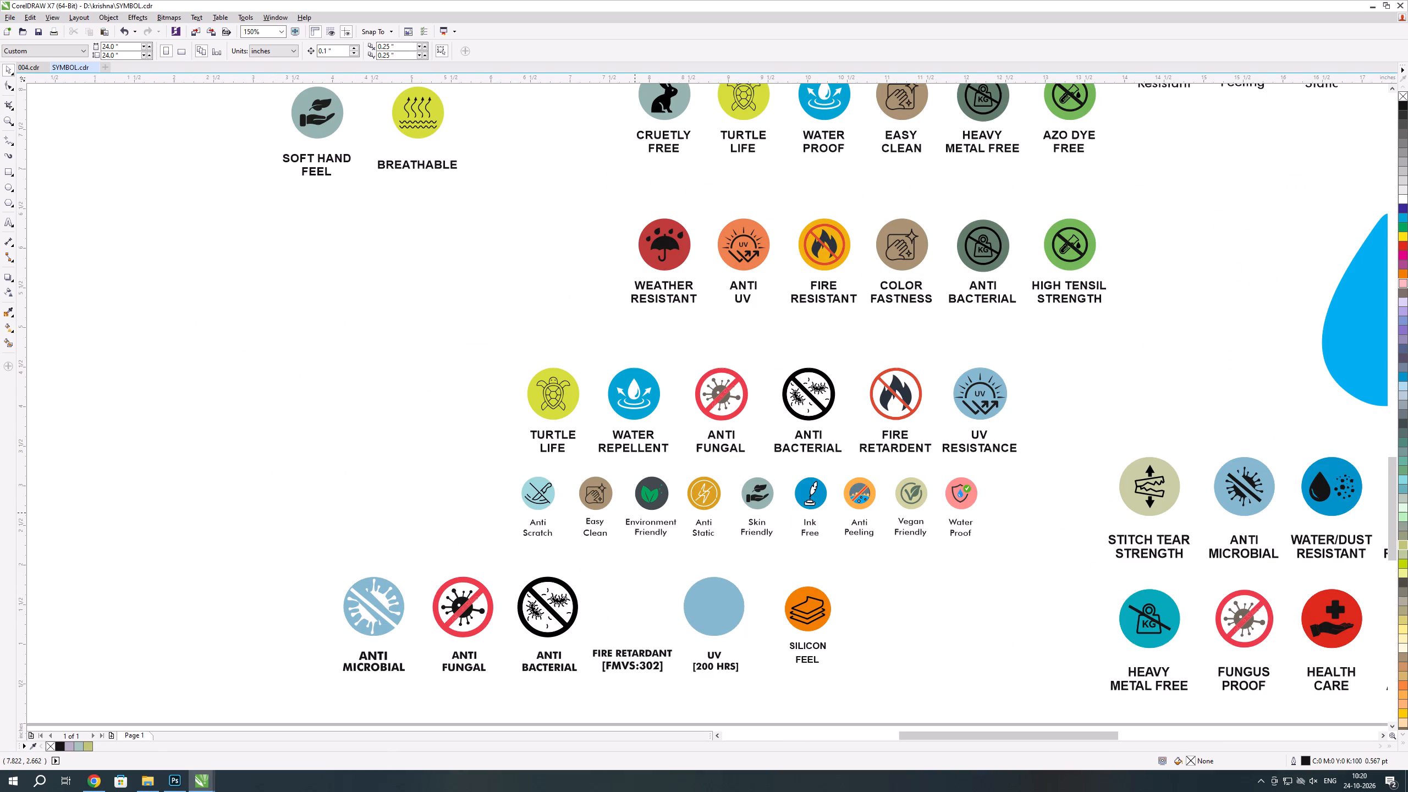
scroll(635, 513, down, 1)
scroll(1103, 536, up, 1)
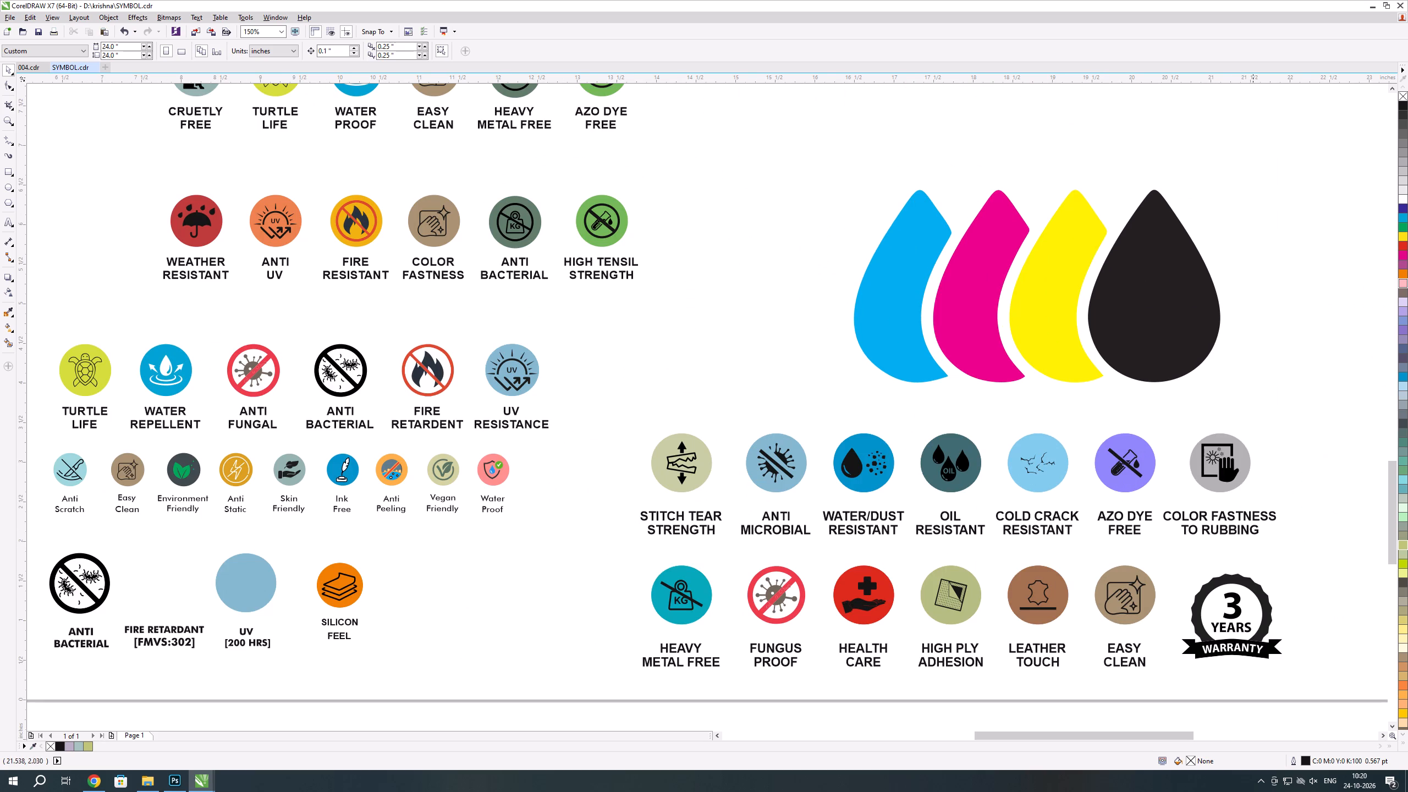
scroll(717, 616, down, 1)
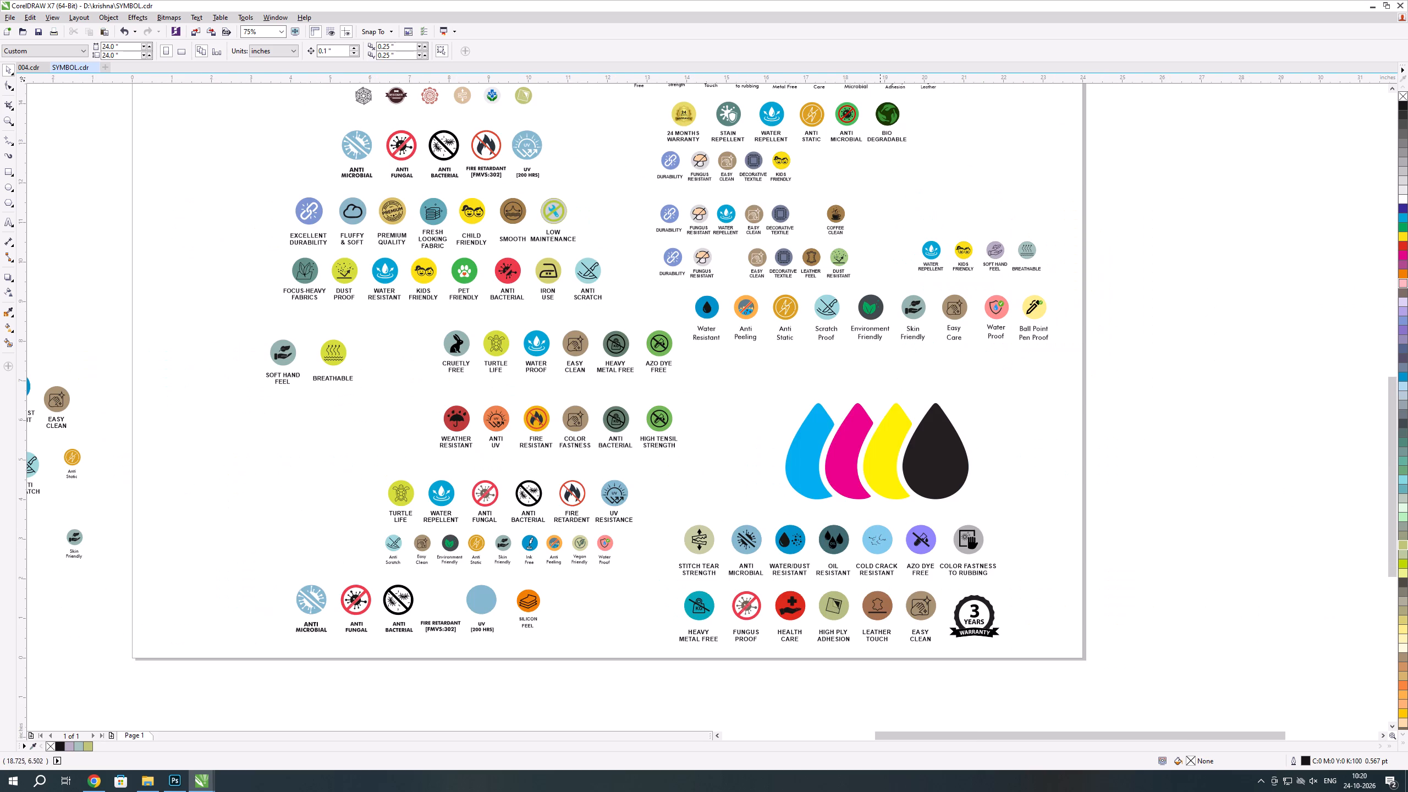
scroll(590, 414, up, 1)
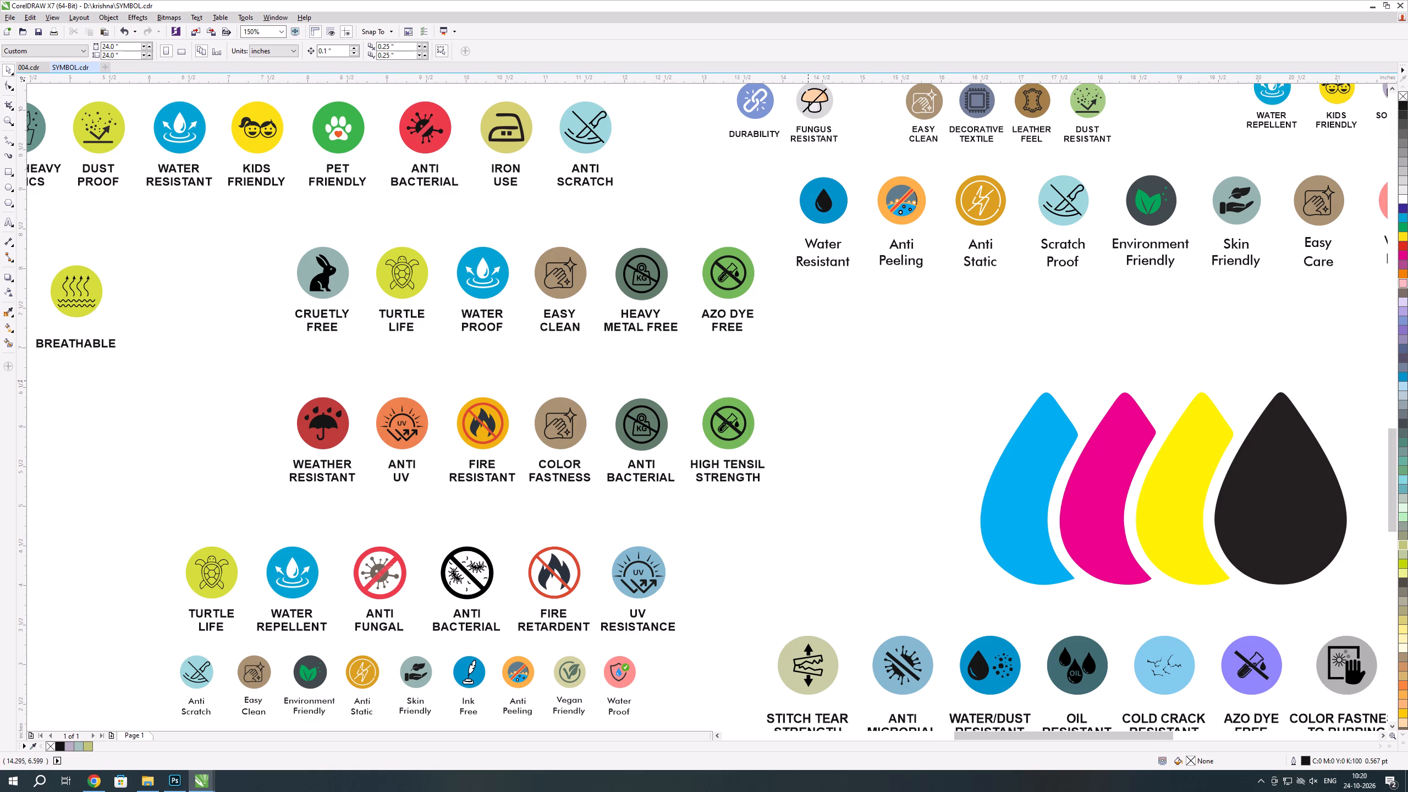
scroll(808, 381, down, 1)
scroll(399, 353, up, 1)
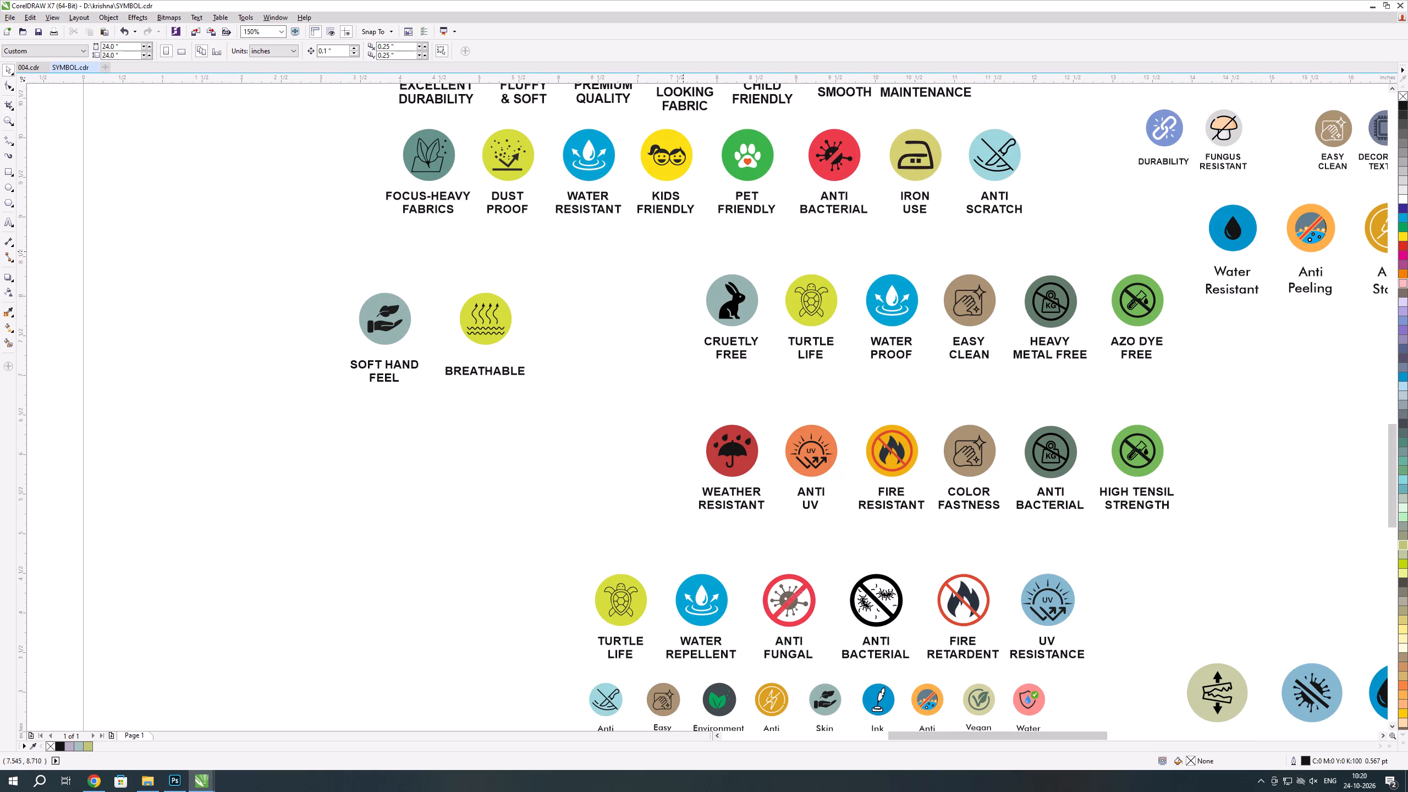
scroll(687, 351, down, 1)
scroll(721, 222, up, 1)
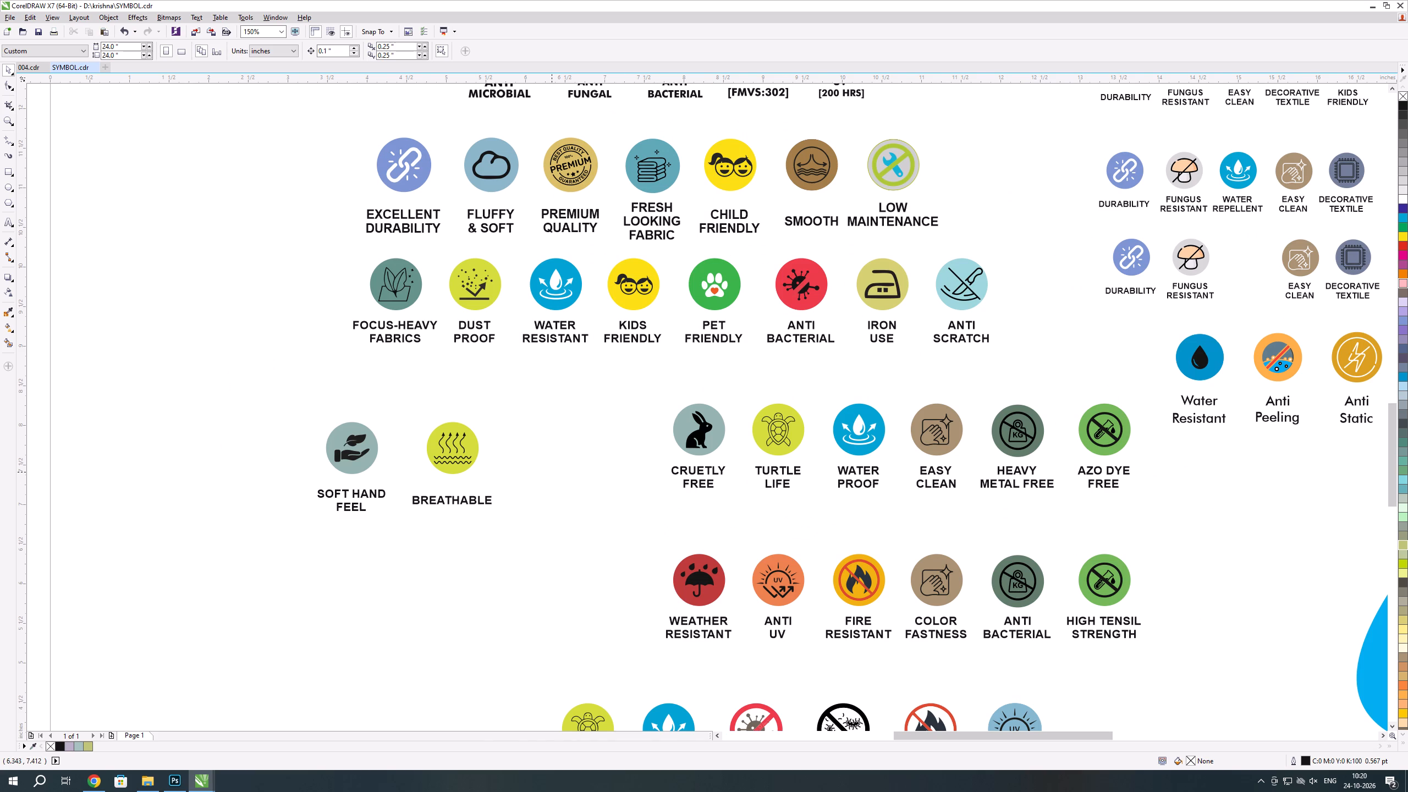
scroll(552, 472, down, 1)
scroll(577, 257, up, 1)
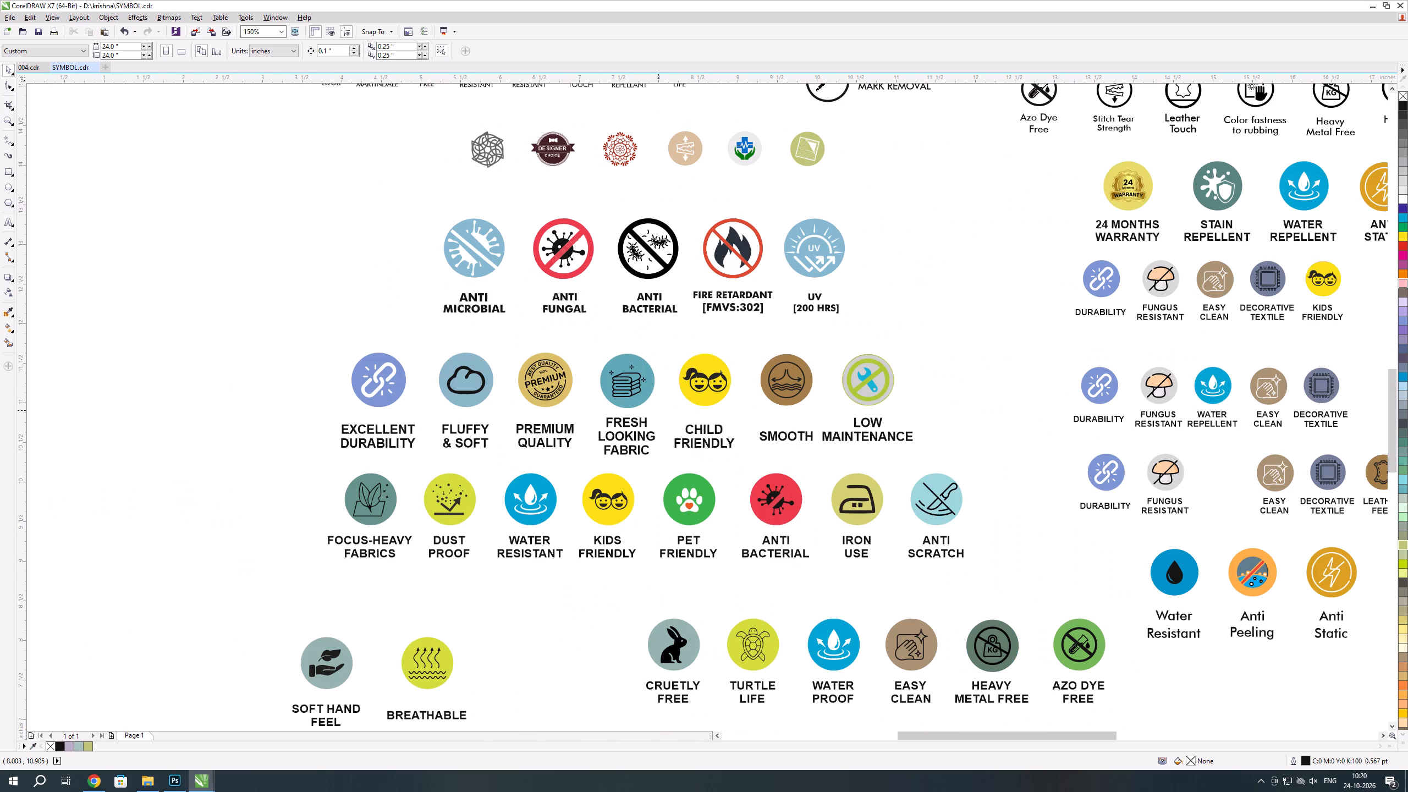
scroll(658, 410, down, 1)
scroll(657, 320, up, 1)
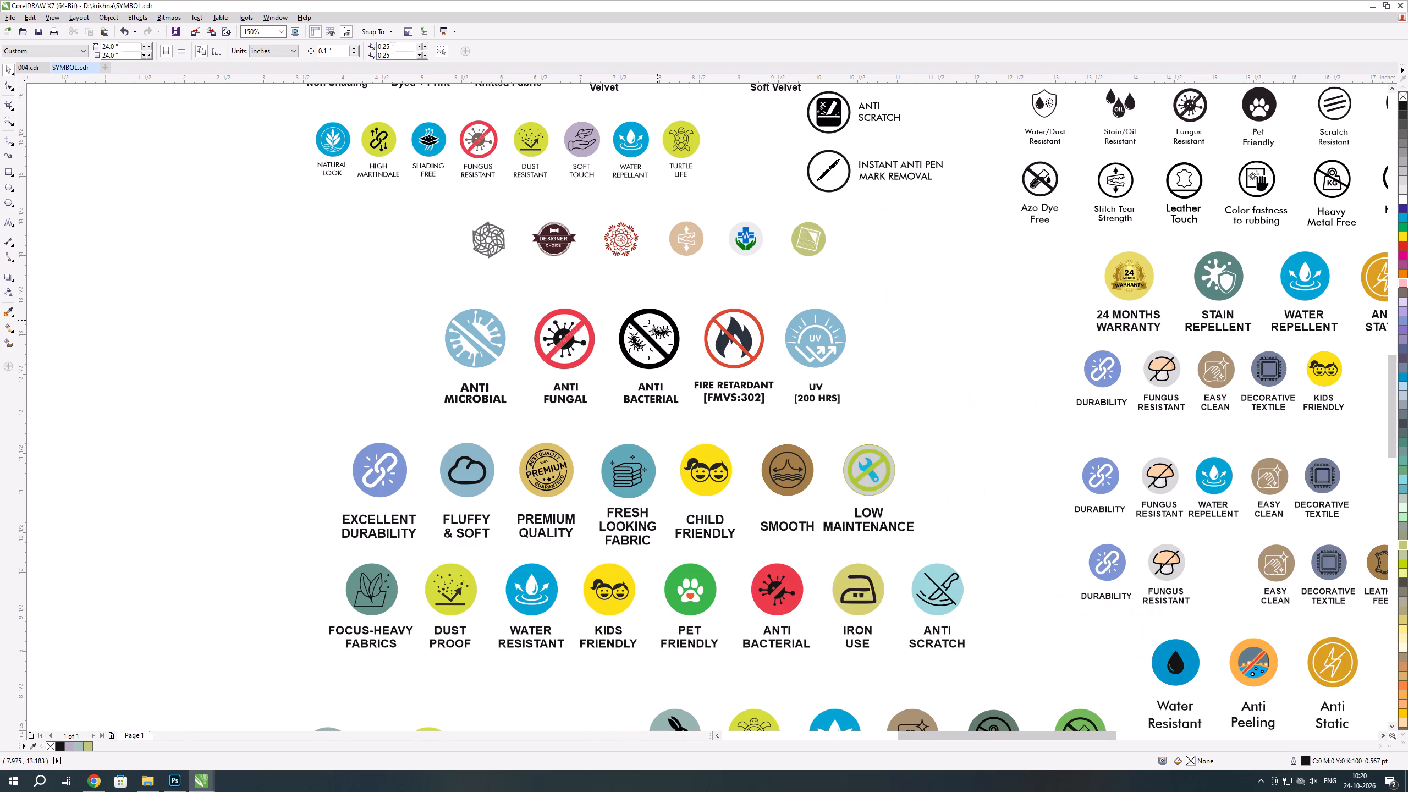
Examine the coloured and black outline icon rows on the right half of the SYMBOL.cdr page, up to its top edge, for missing features.
scroll(493, 299, down, 1)
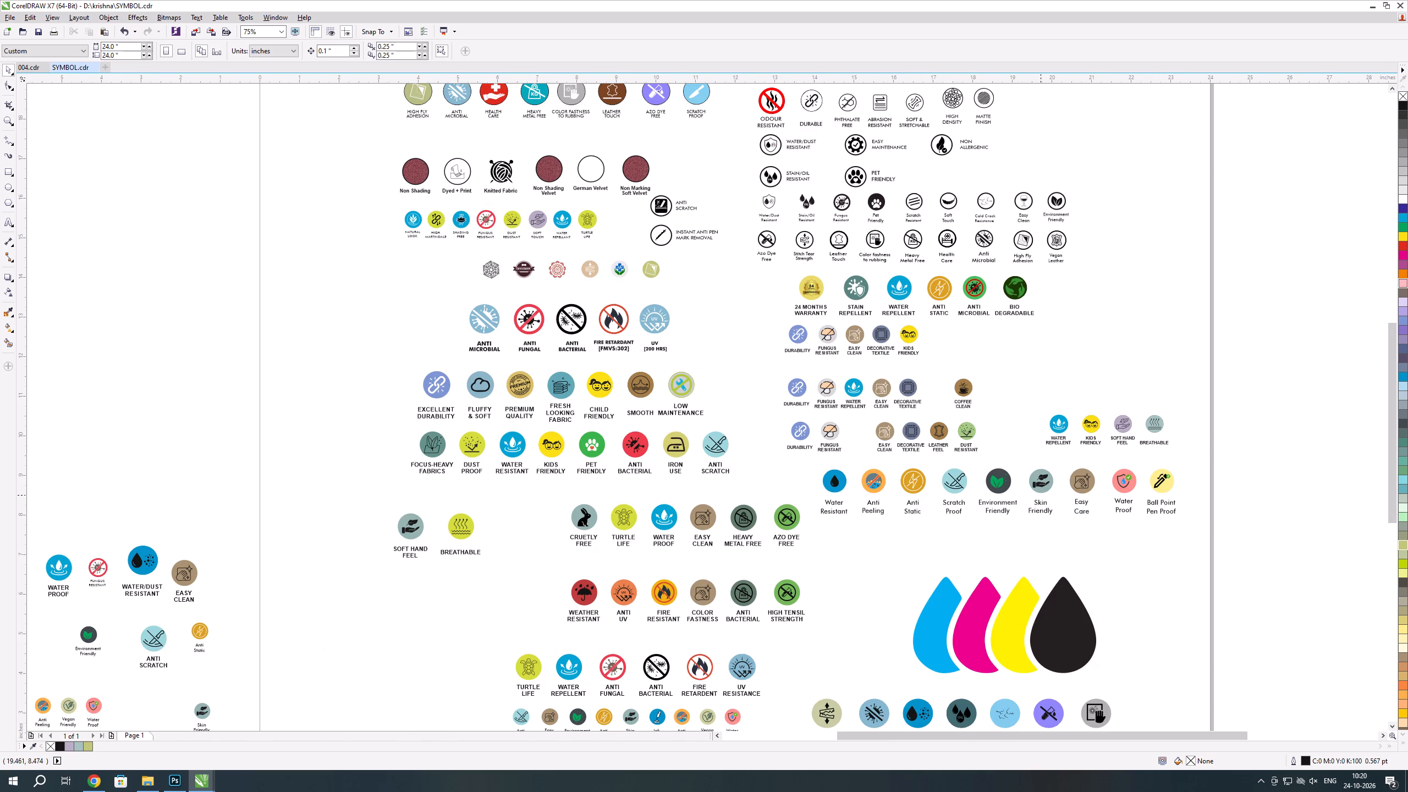
scroll(1150, 494, up, 1)
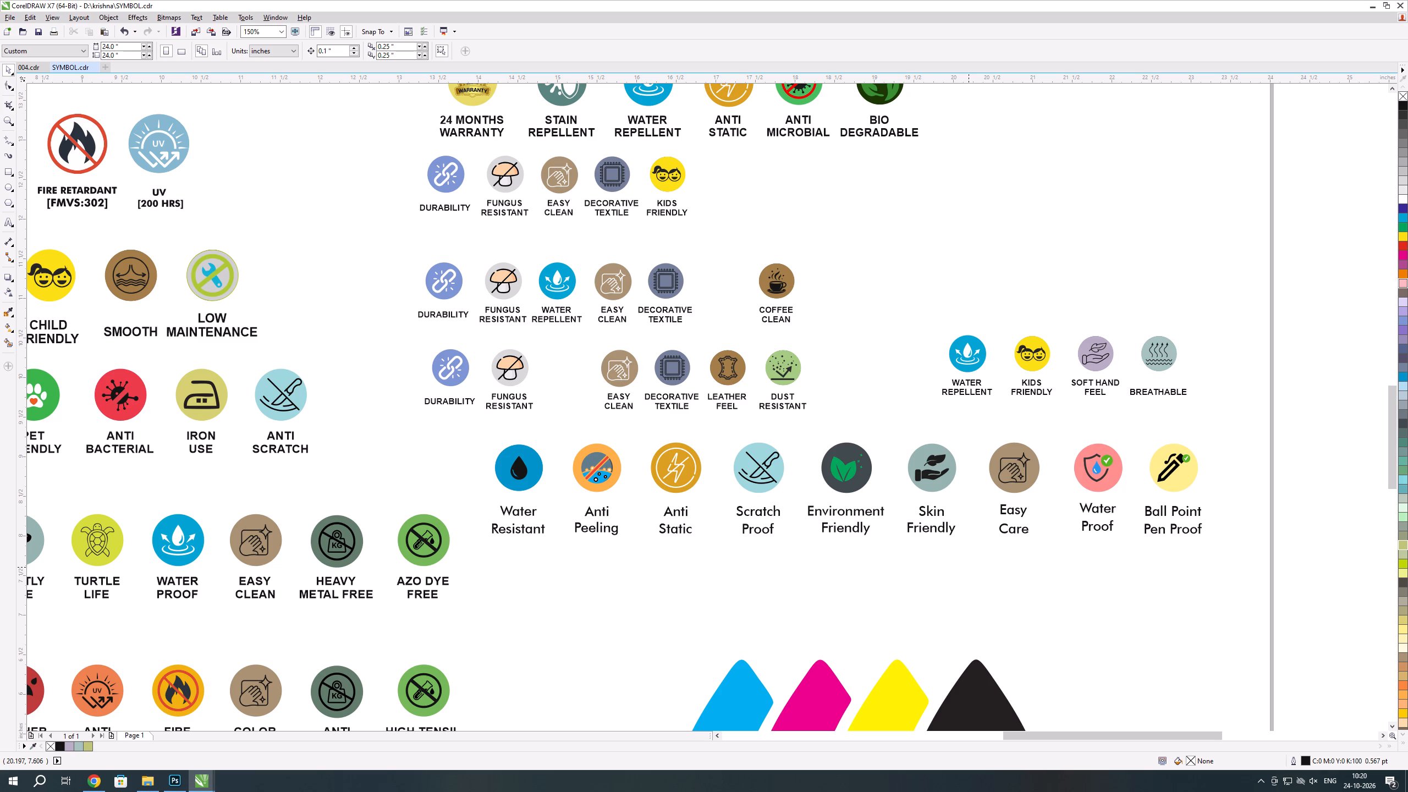
scroll(673, 537, down, 1)
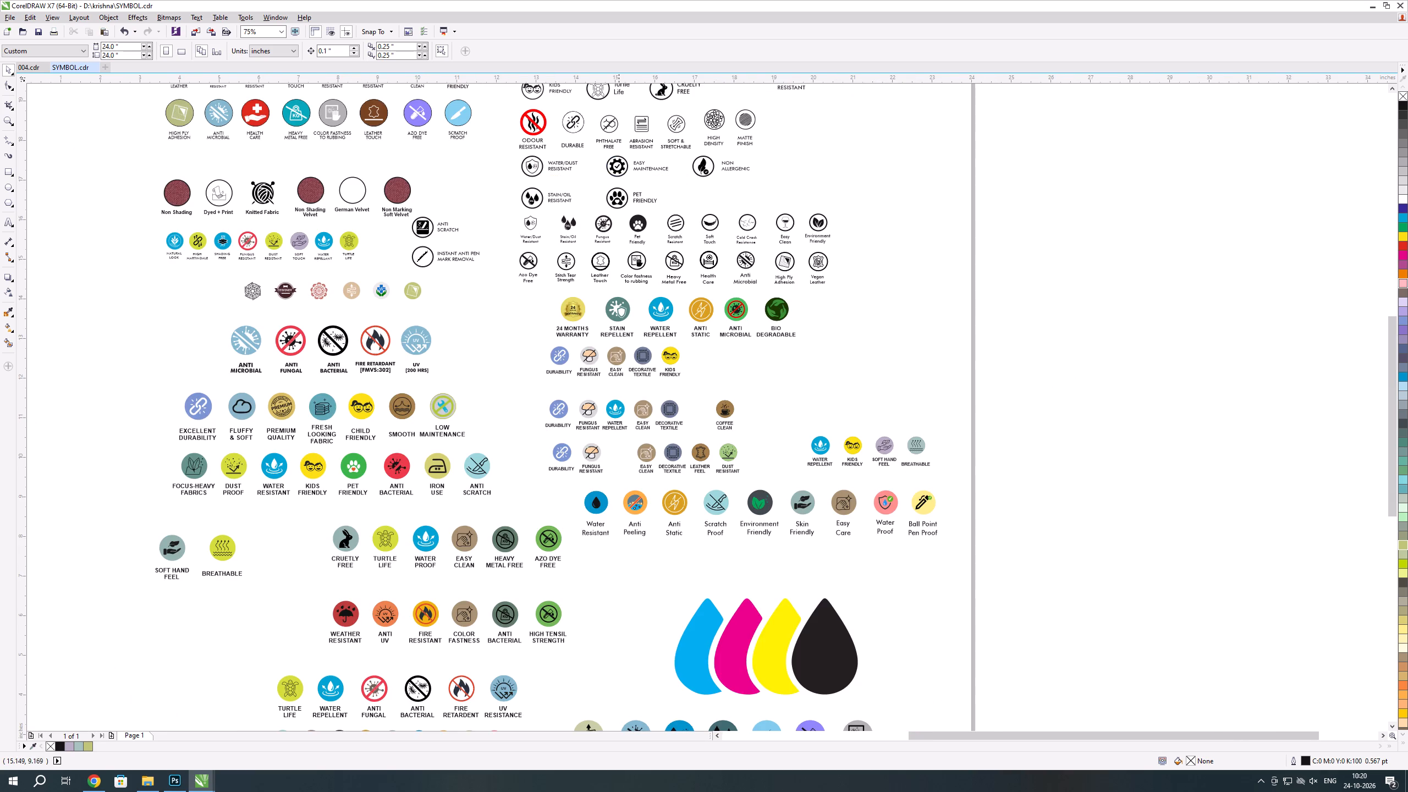
scroll(618, 448, up, 1)
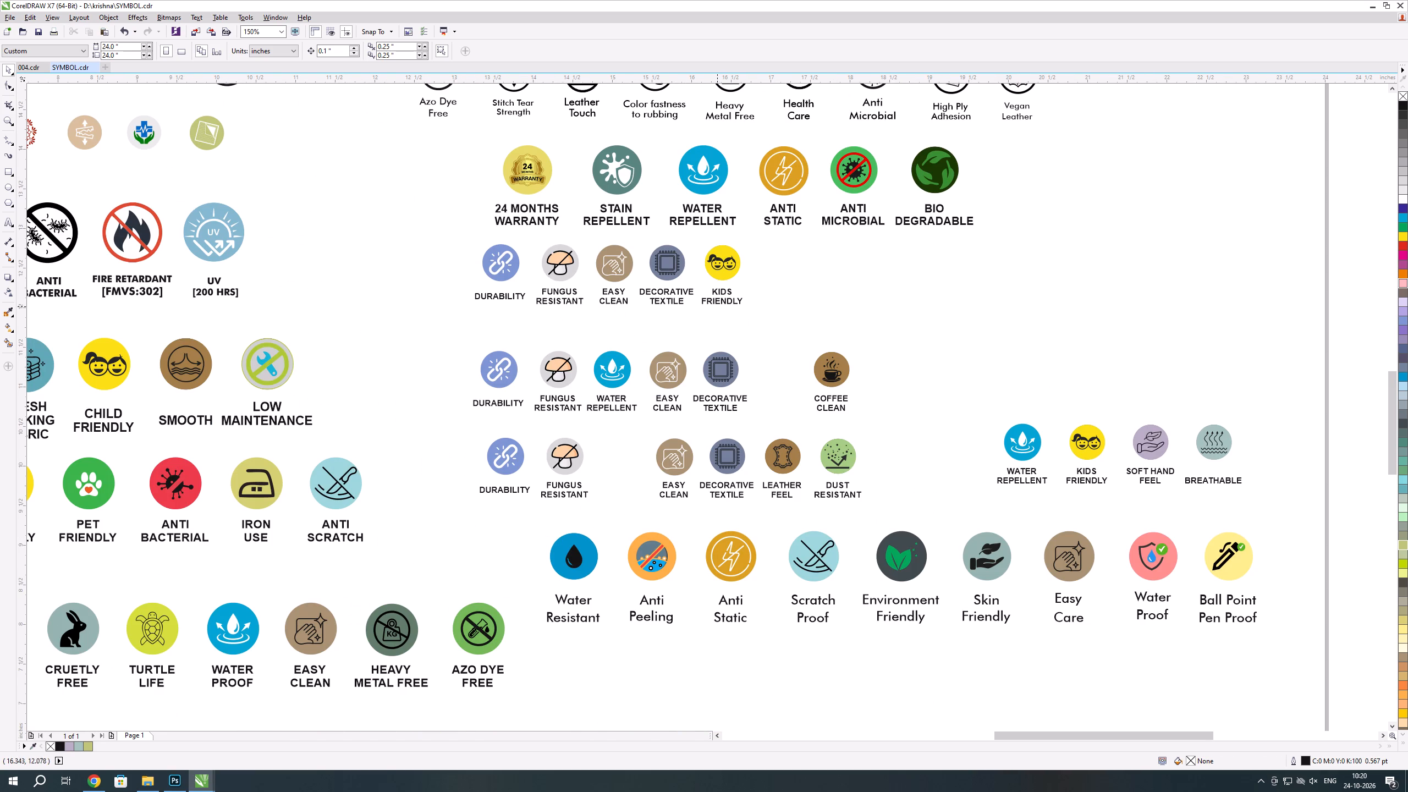
scroll(723, 346, down, 1)
scroll(701, 206, up, 1)
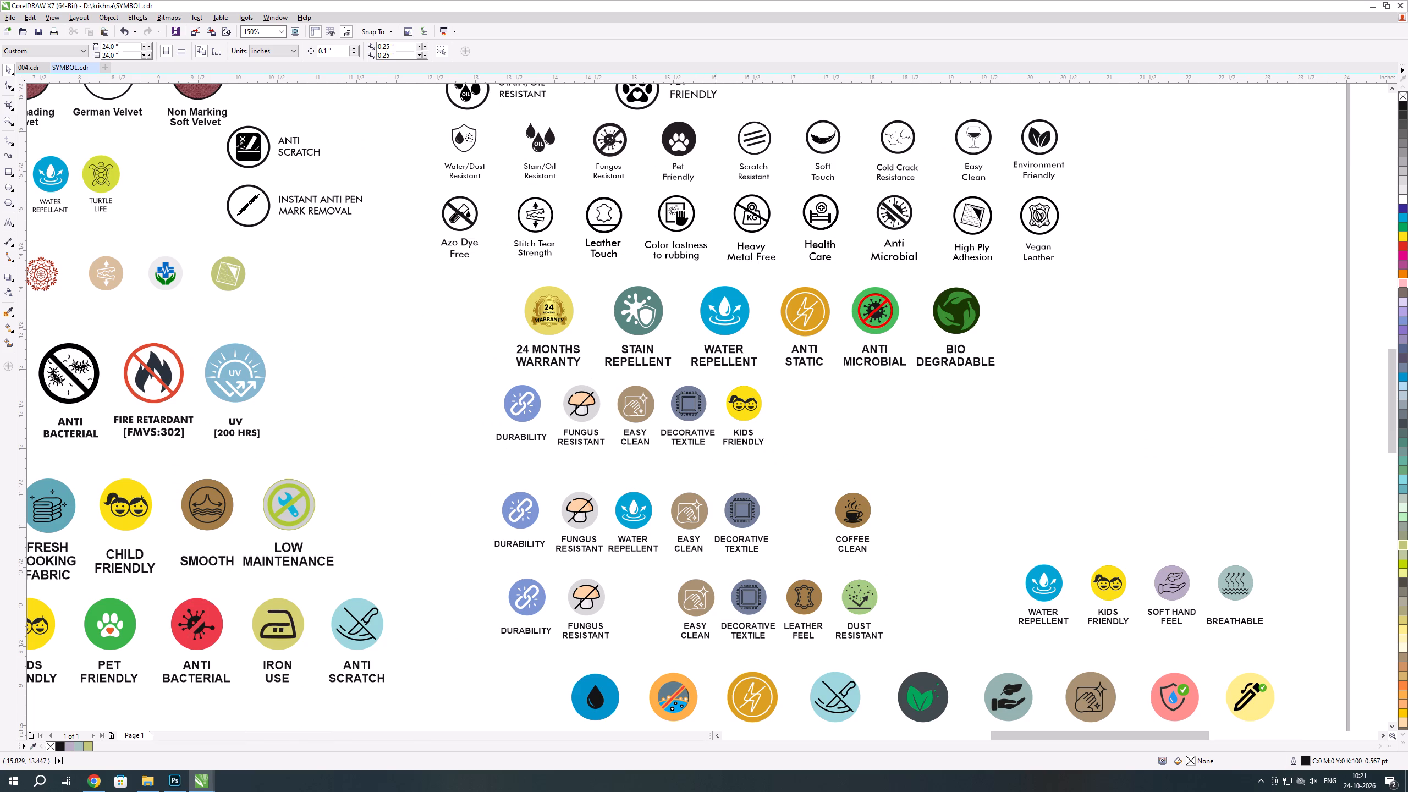
scroll(721, 370, down, 1)
scroll(748, 299, up, 1)
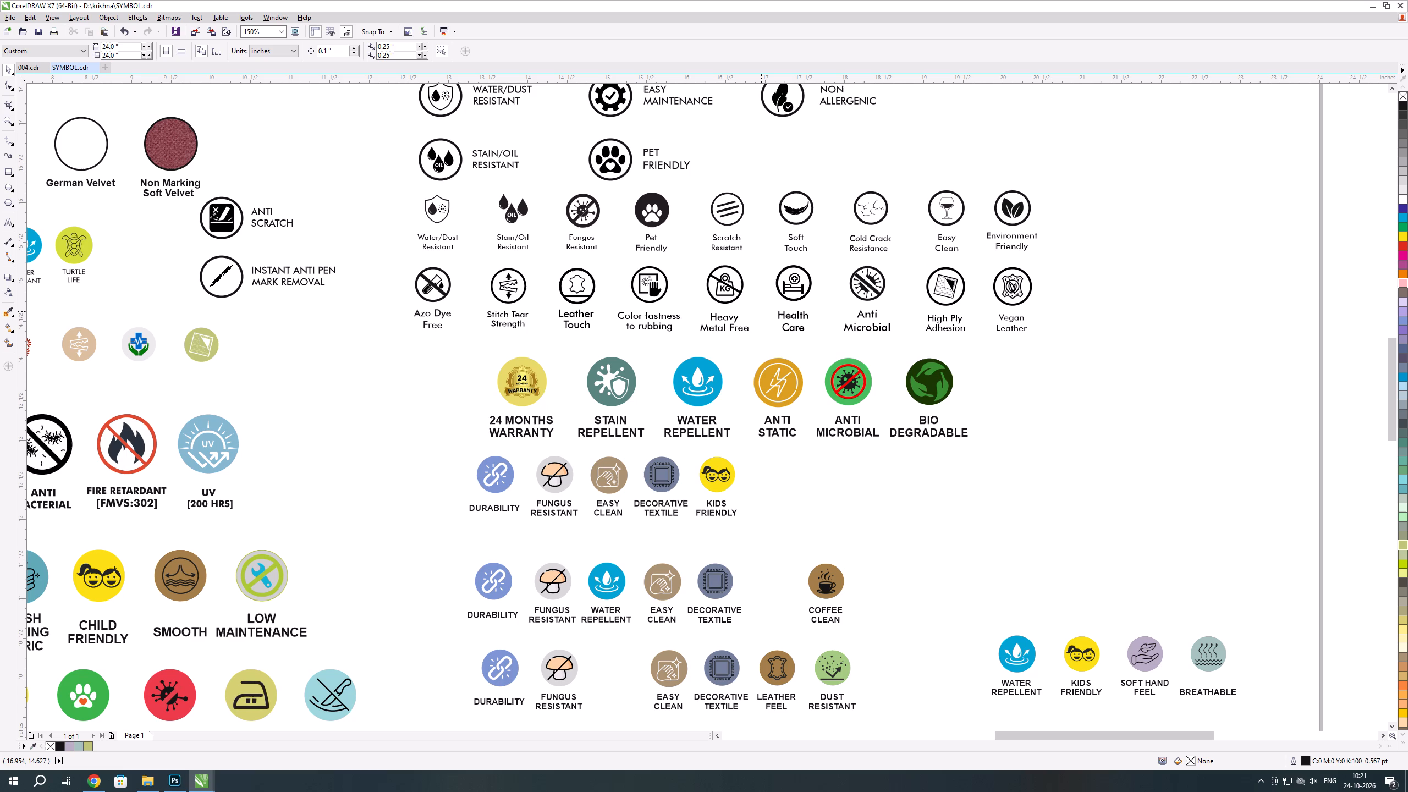
scroll(732, 335, down, 1)
scroll(687, 139, up, 1)
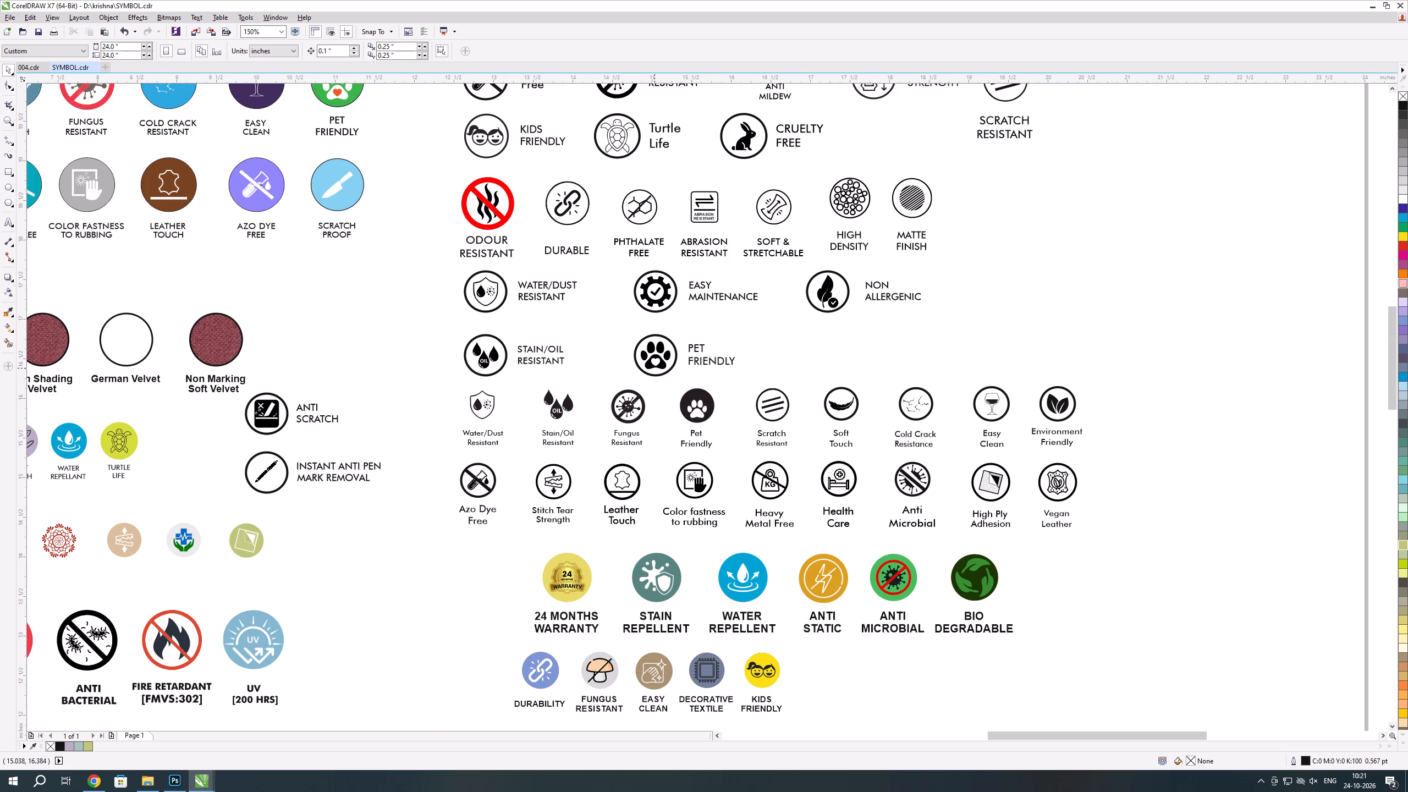
scroll(654, 368, down, 1)
scroll(650, 226, up, 1)
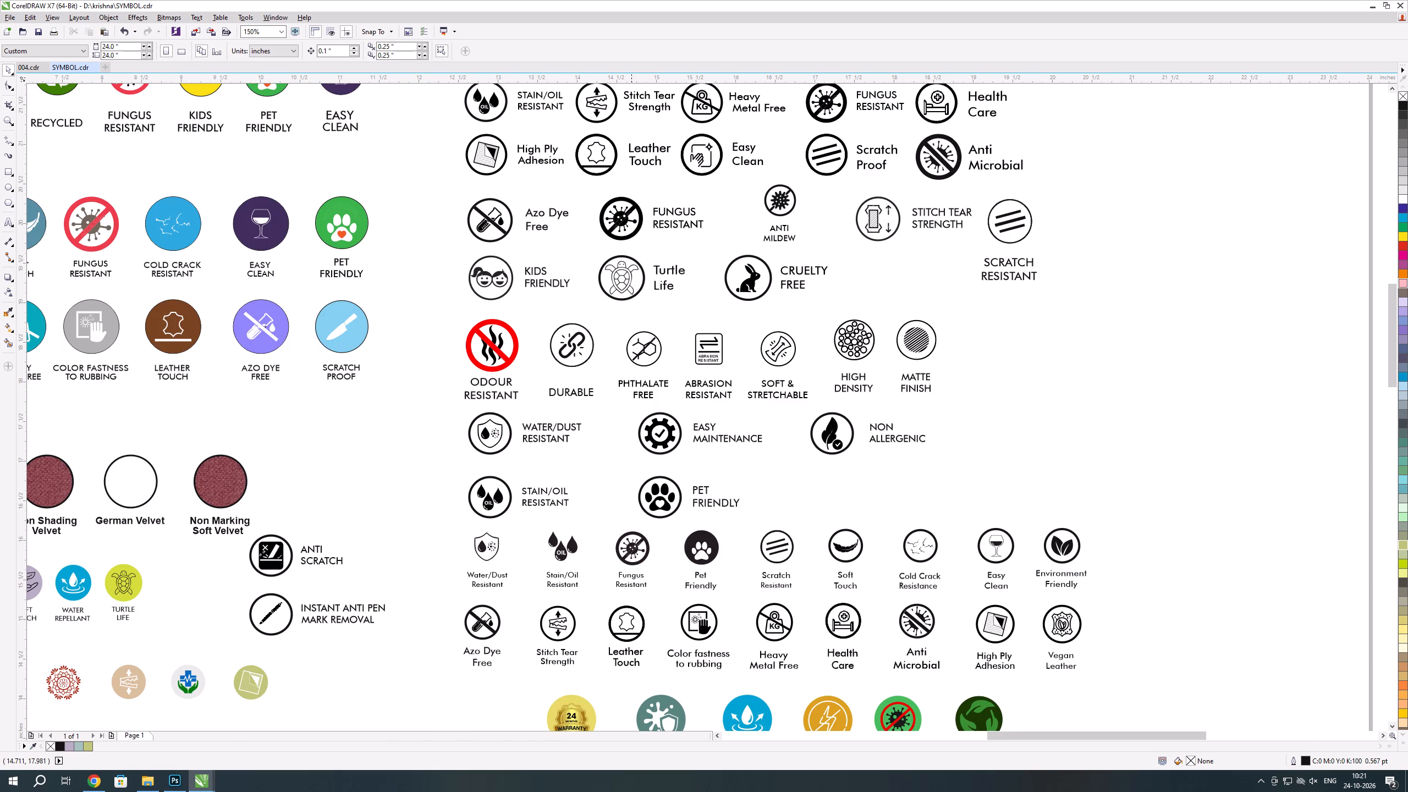
scroll(631, 387, down, 1)
scroll(689, 325, up, 1)
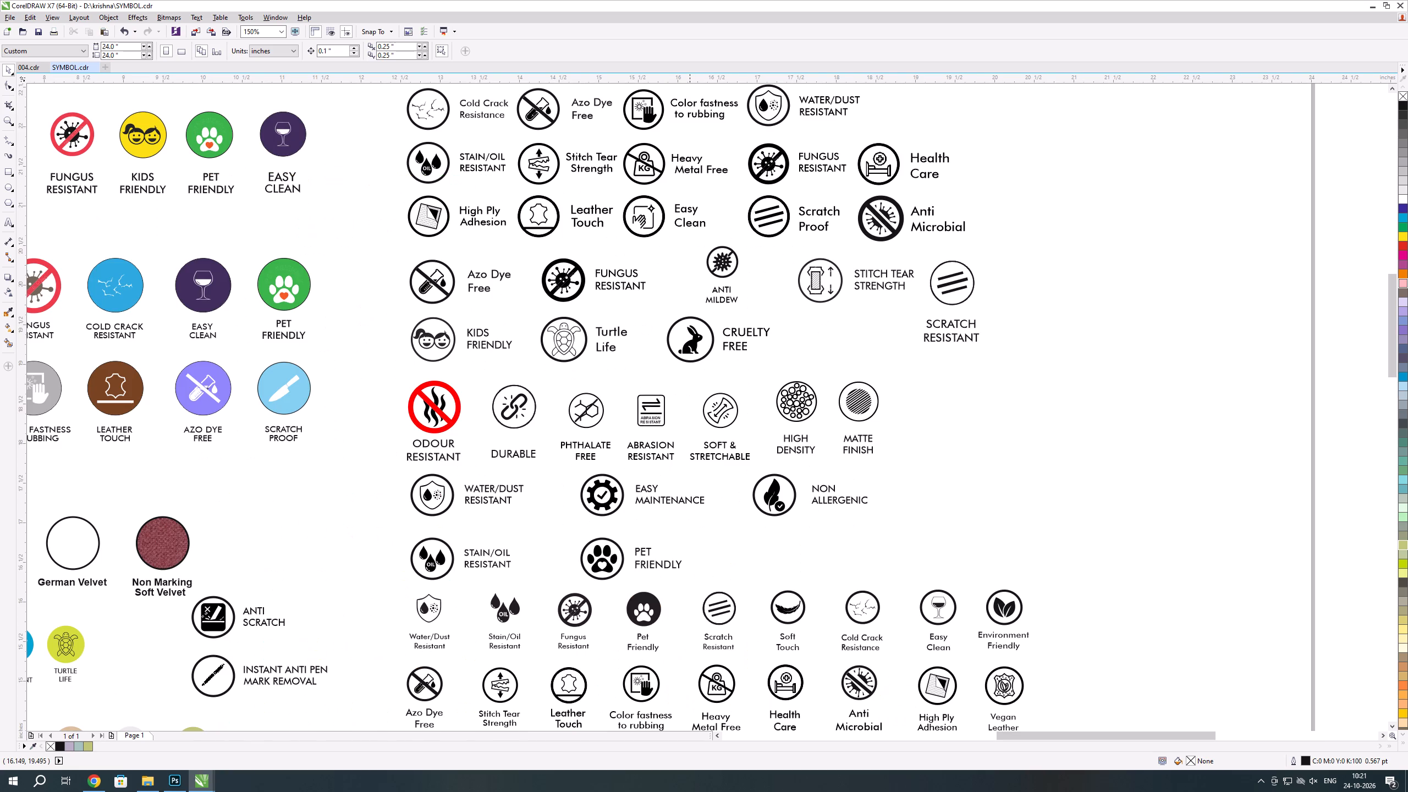
scroll(684, 327, down, 1)
scroll(669, 226, up, 1)
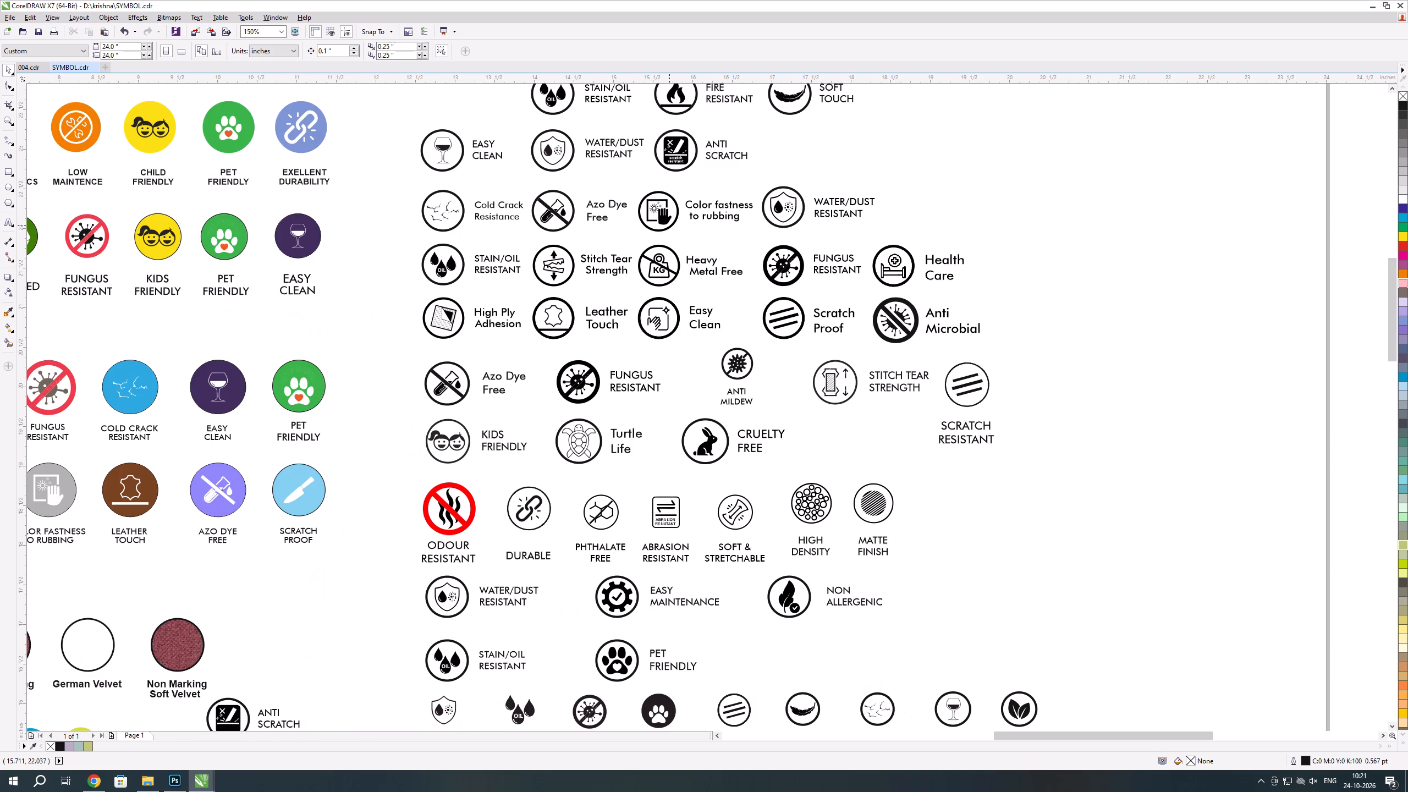
scroll(669, 225, down, 1)
scroll(680, 172, up, 1)
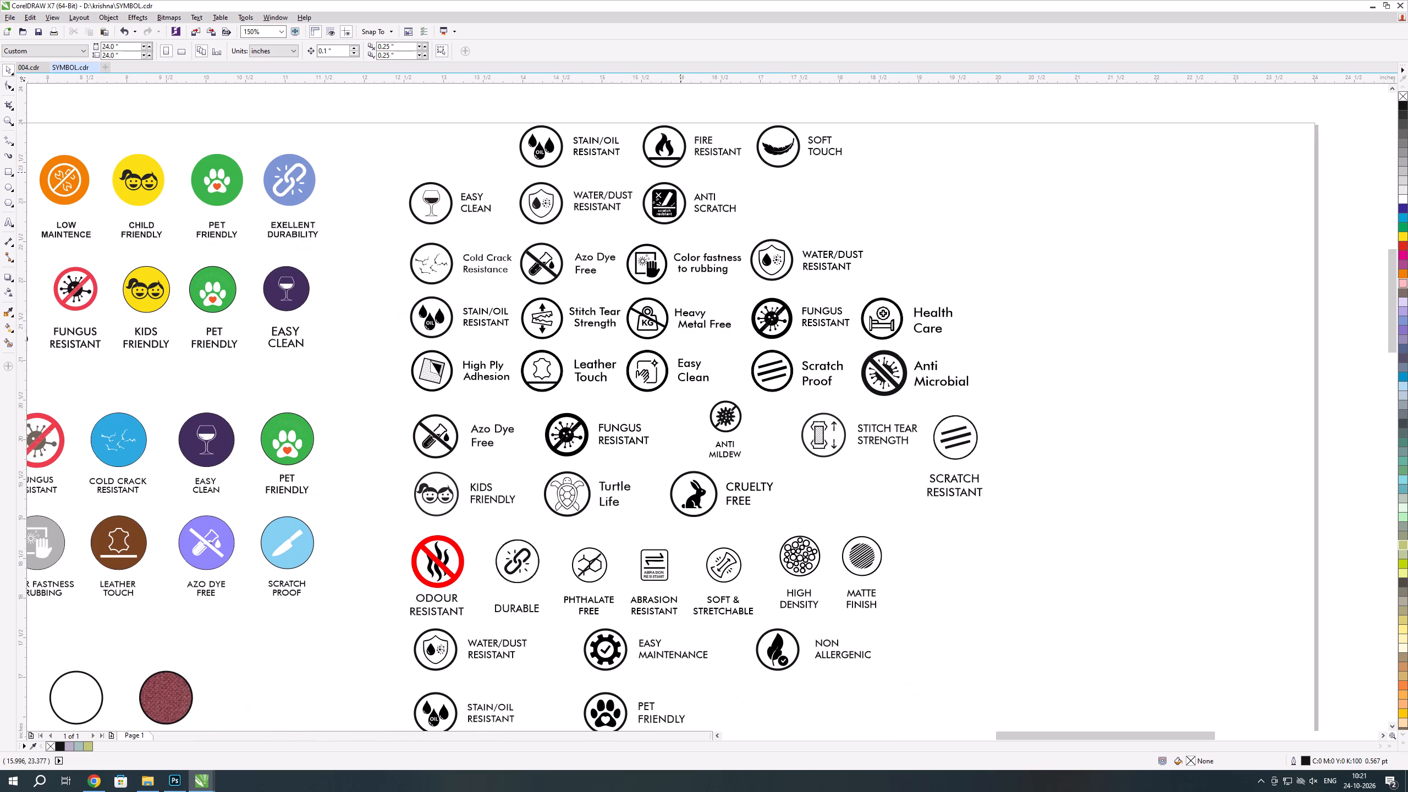
scroll(680, 172, down, 2)
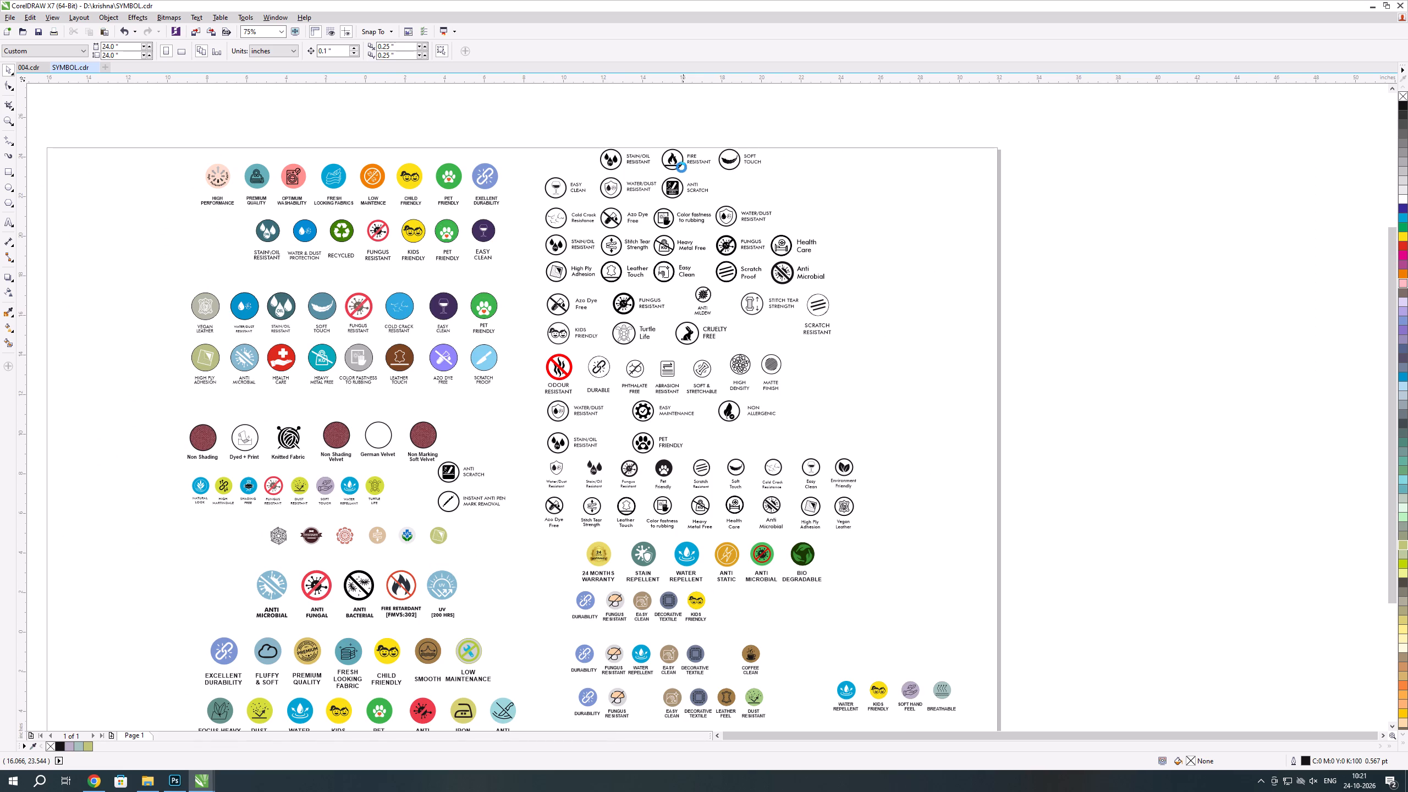
Check the icons collected beside the SYMBOL.cdr page against the feature list in the order's Photos remarks in Chrome.
scroll(258, 608, up, 1)
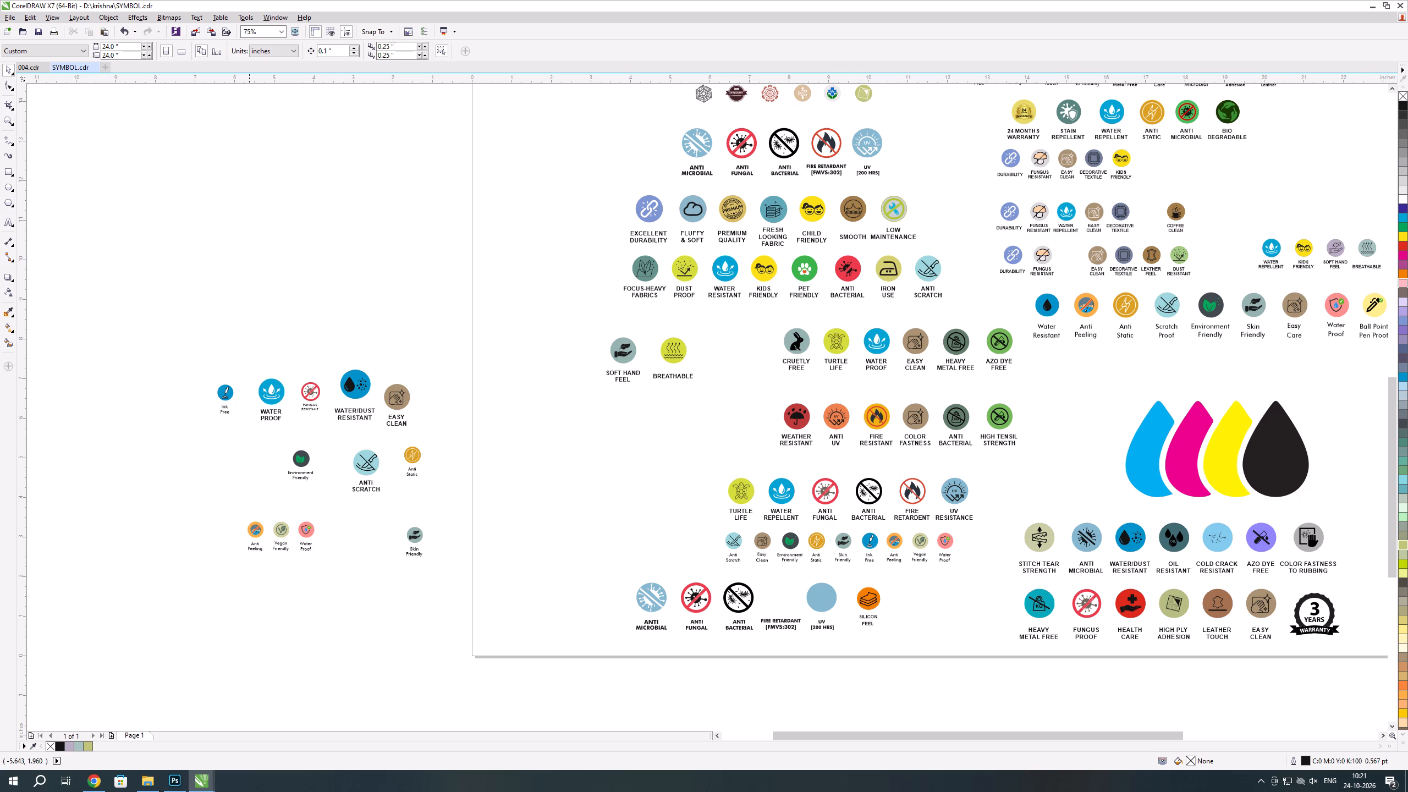
scroll(230, 434, up, 1)
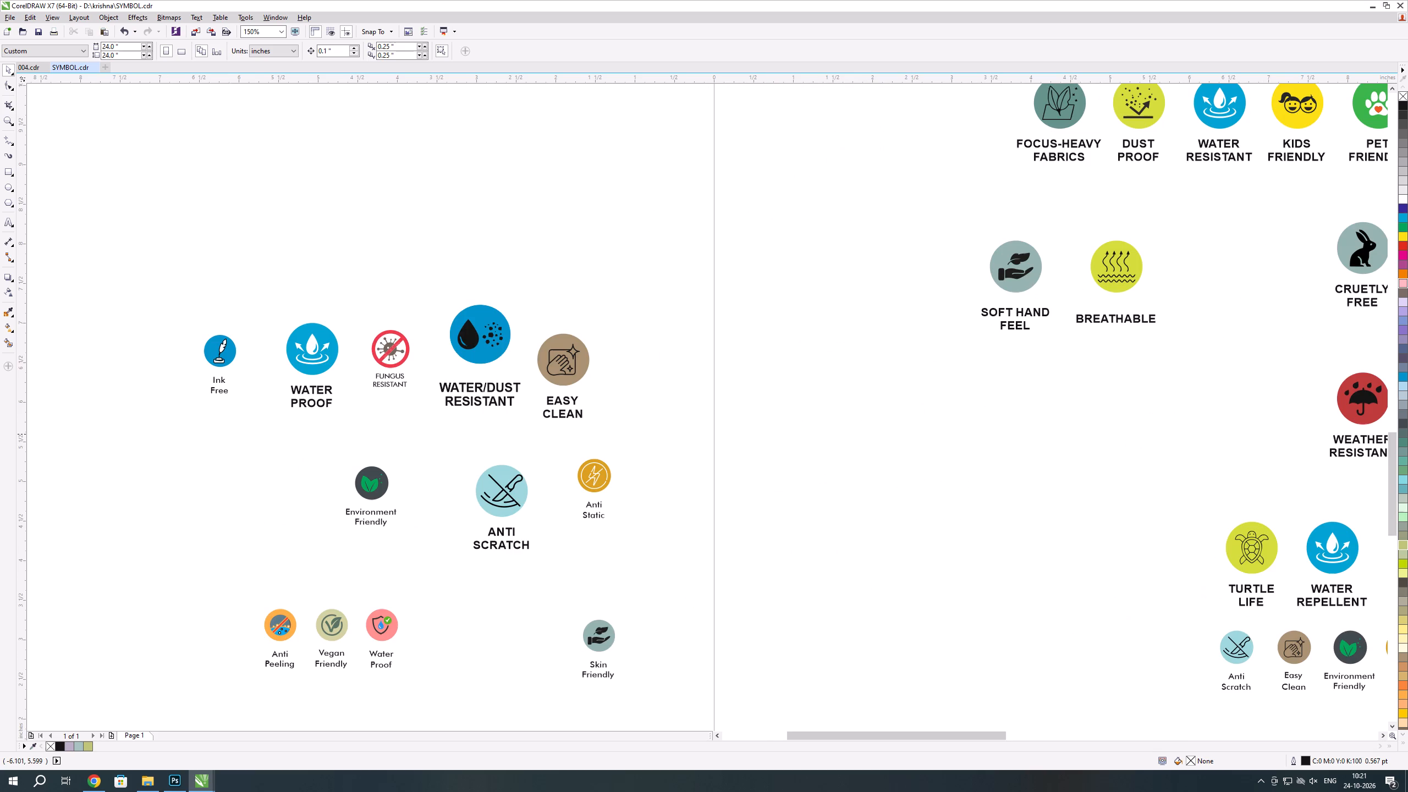
key(alt+Tab)
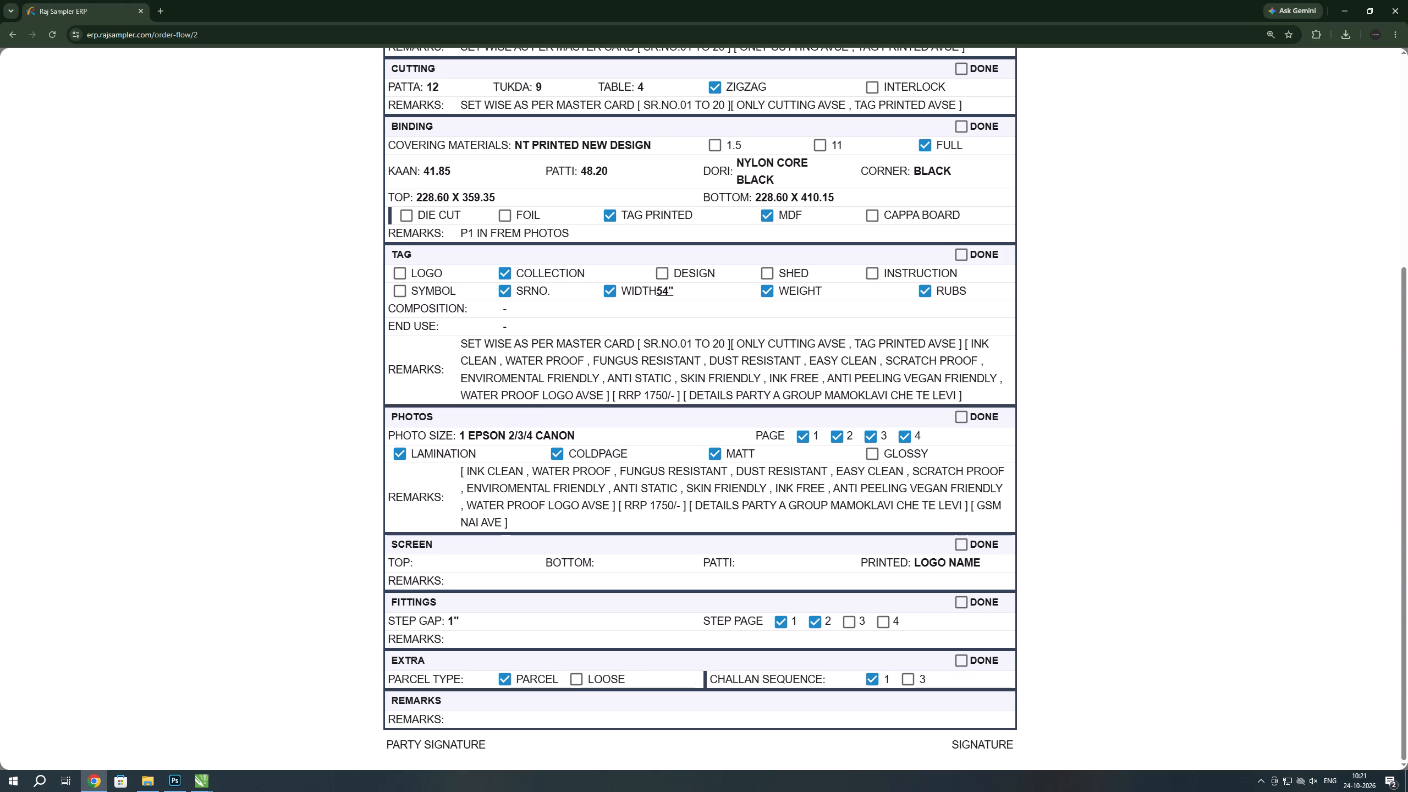
key(alt+Tab)
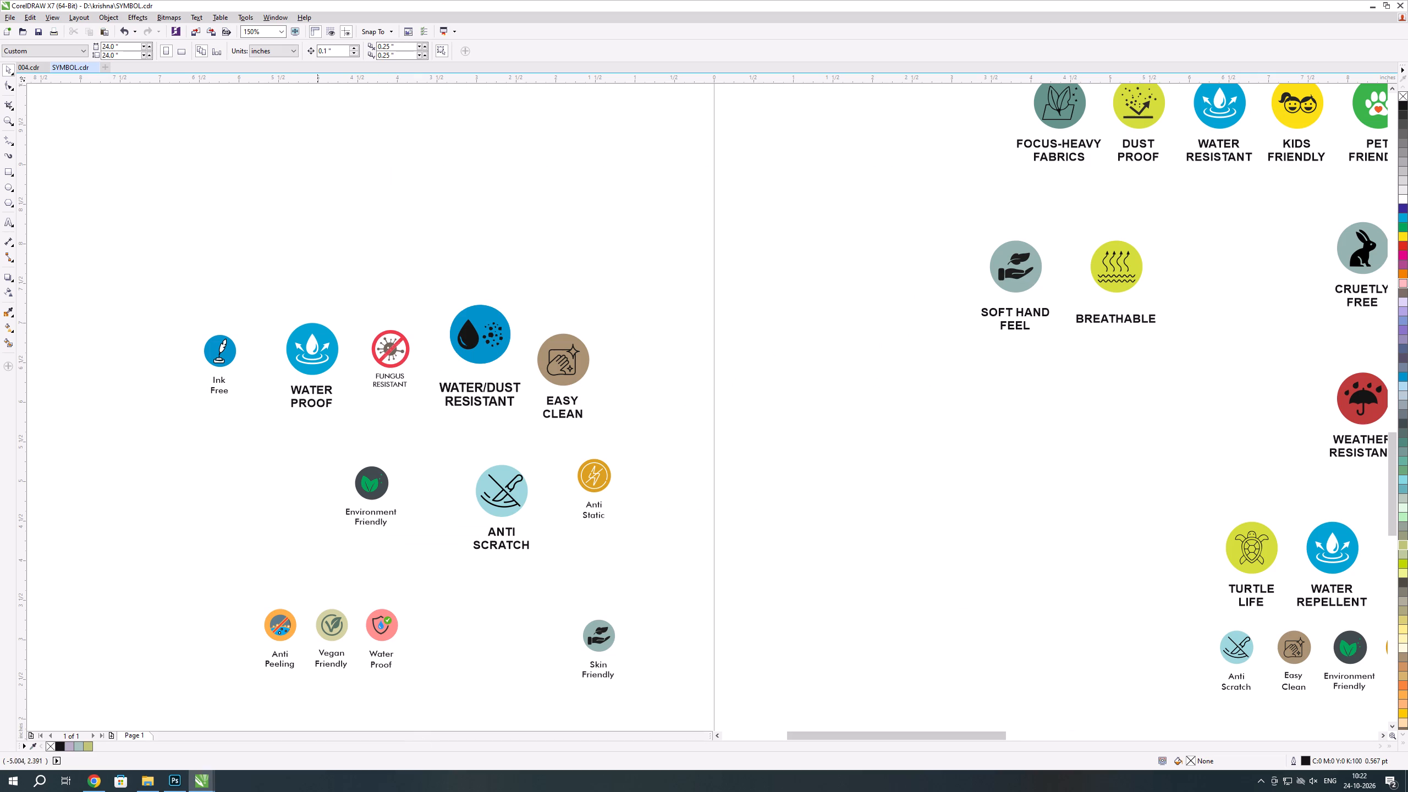
scroll(208, 389, up, 1)
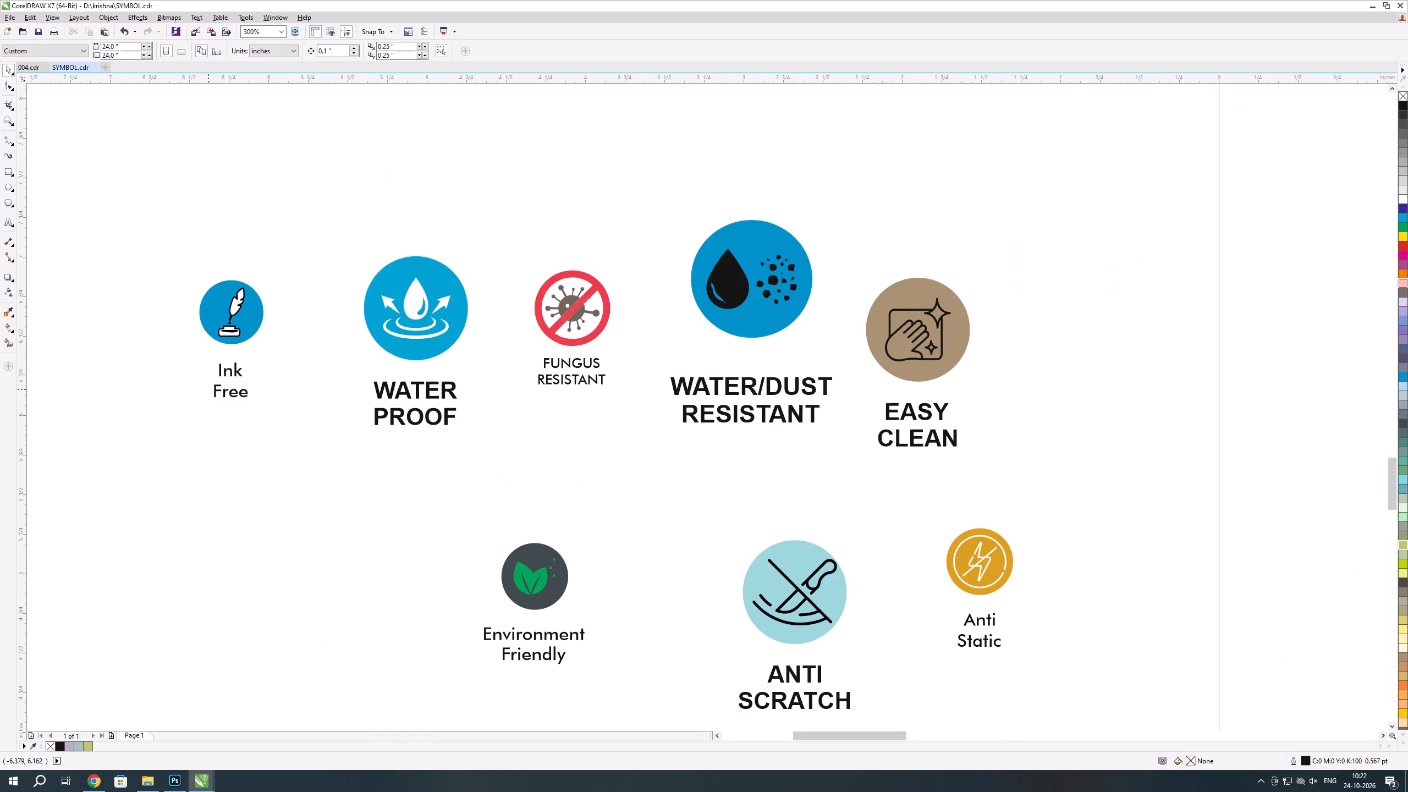
key(alt+Tab)
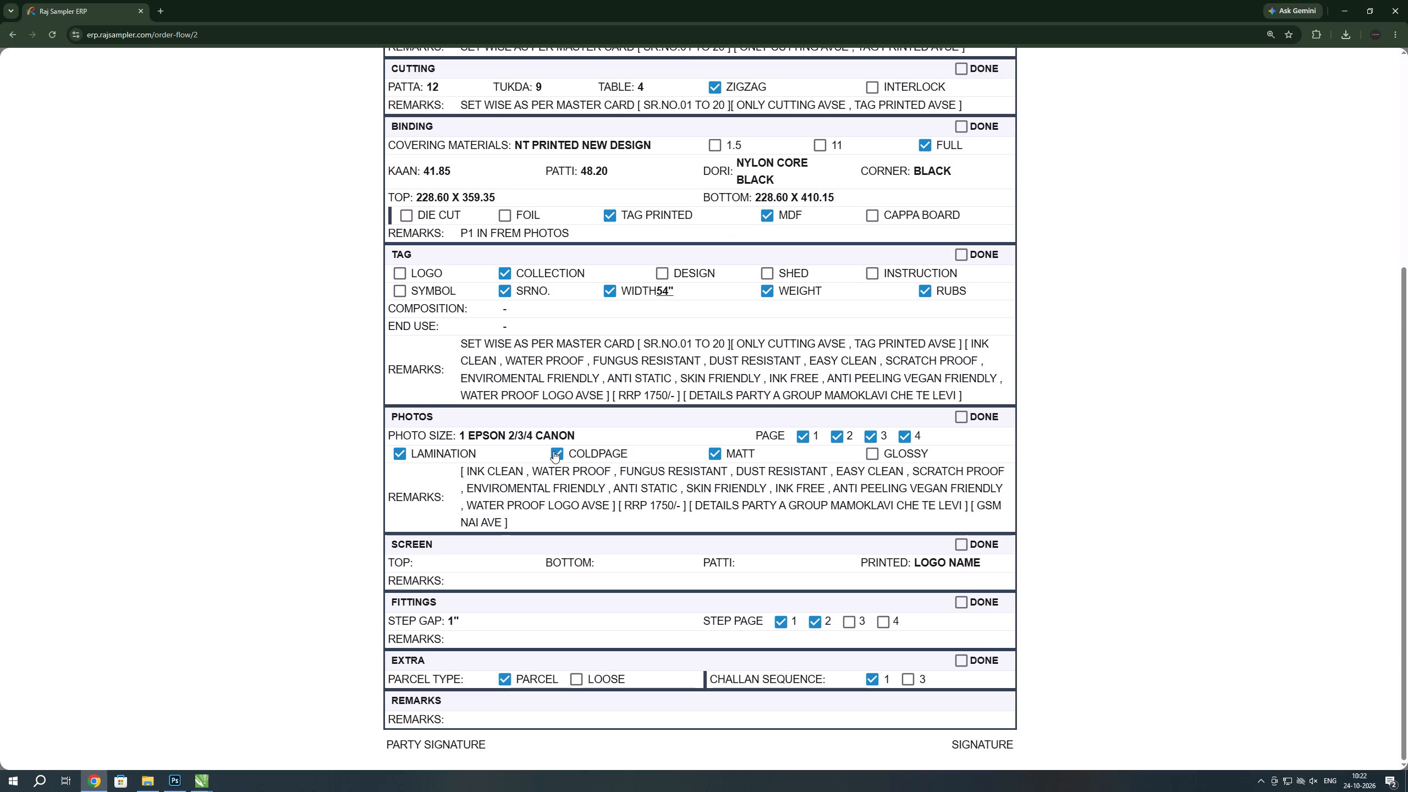
Search Google for "ink clean icon" in a new browser tab.
click(162, 7)
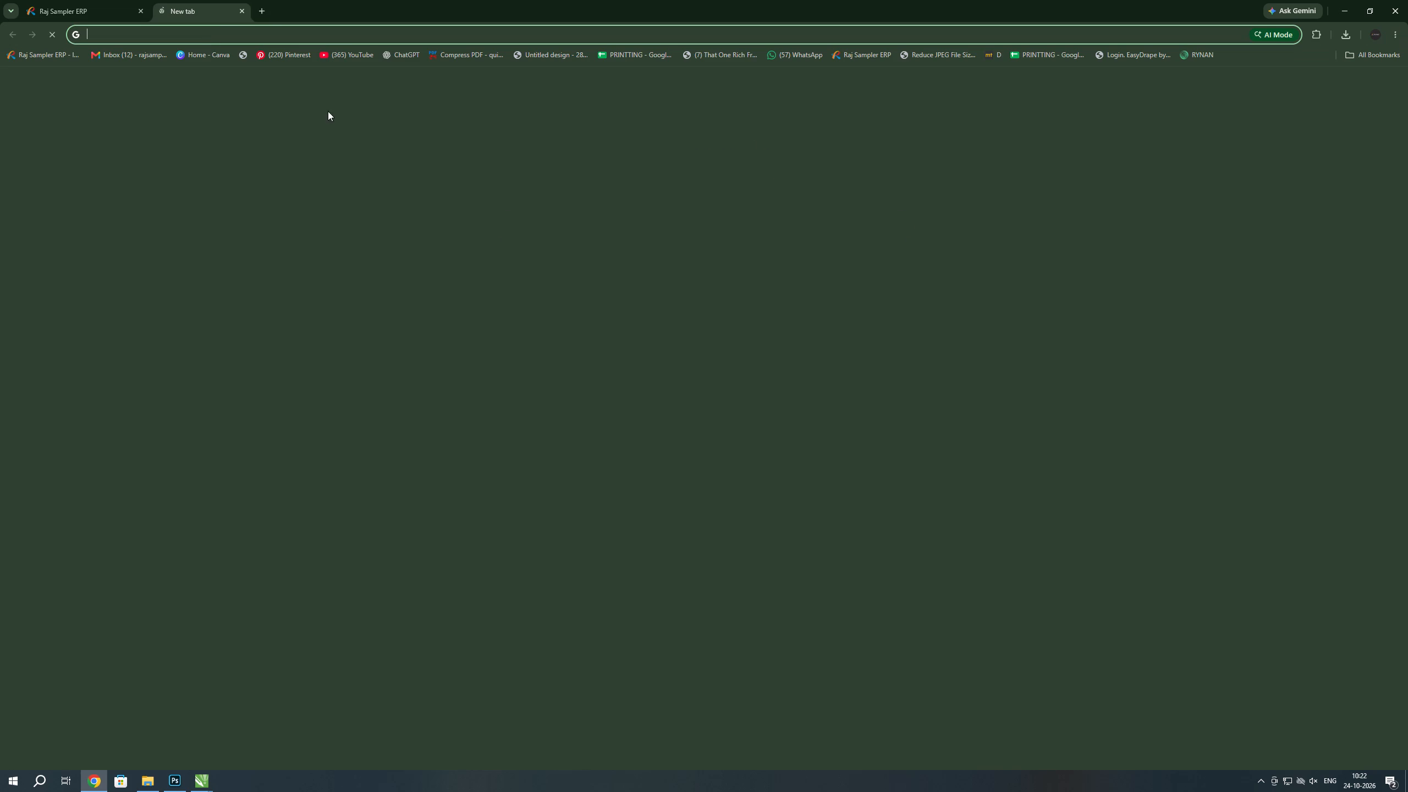
click(643, 219)
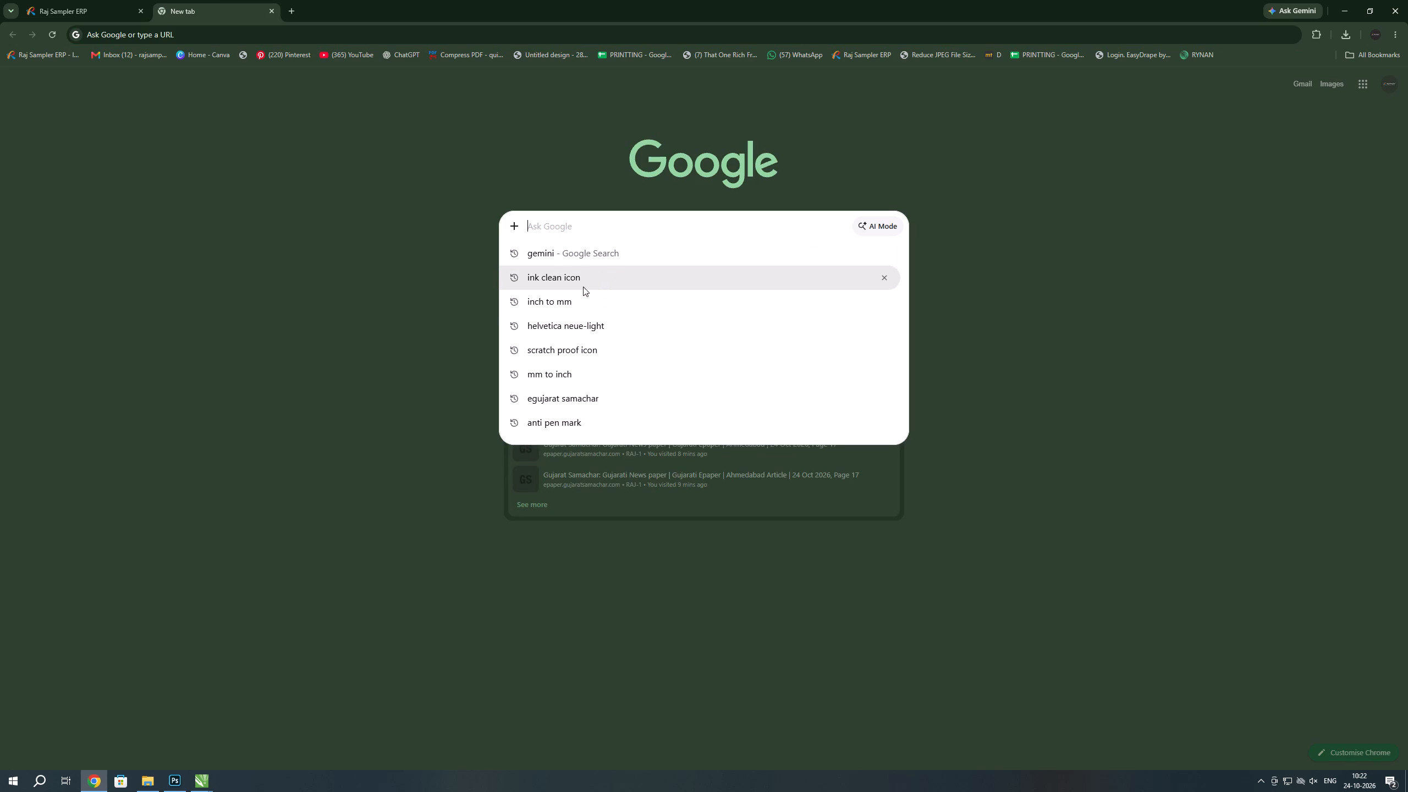
click(579, 281)
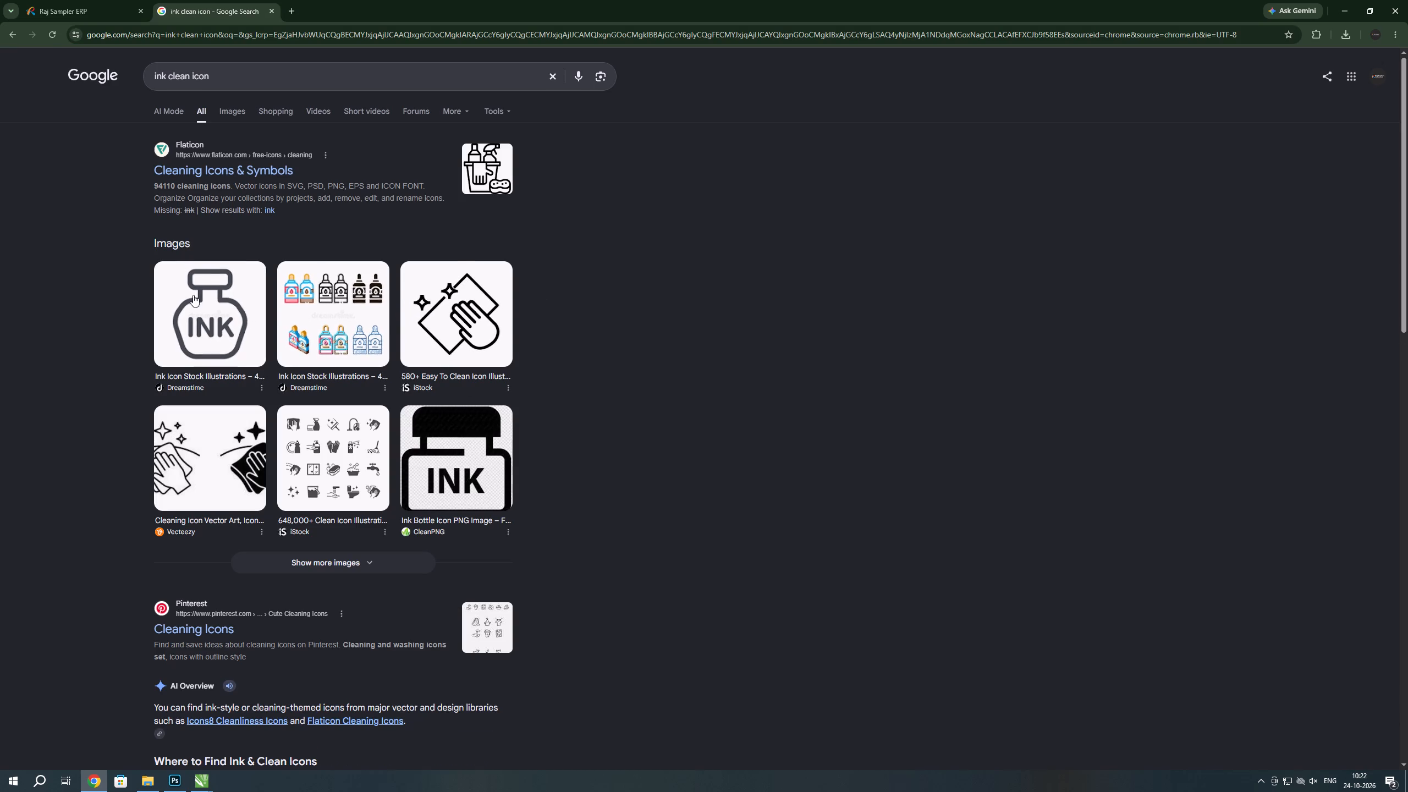
Recheck the collected icons and search Google for "inkfree or clean main kaya differnce icon".
key(alt+Tab)
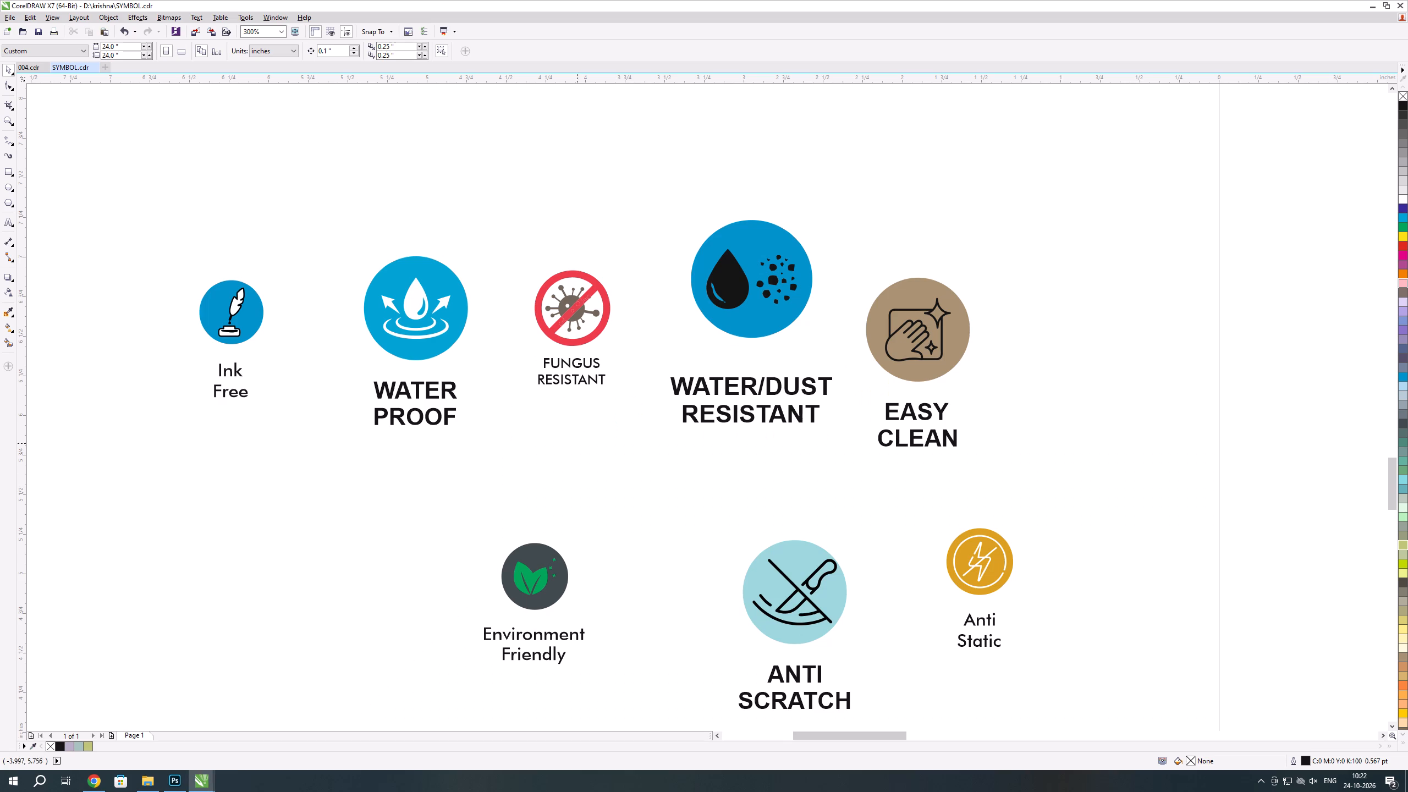
key(alt+Tab)
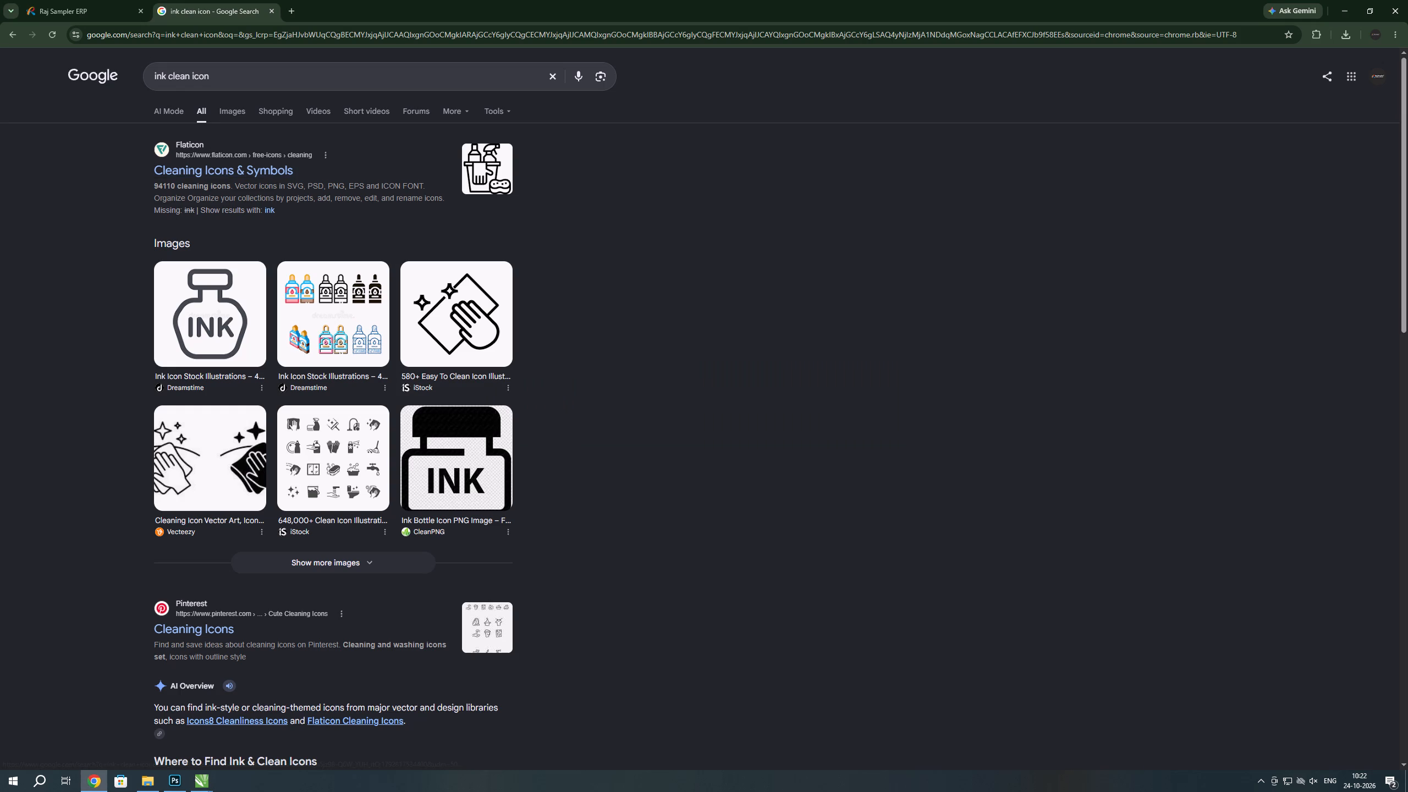
drag(167, 77, 191, 78)
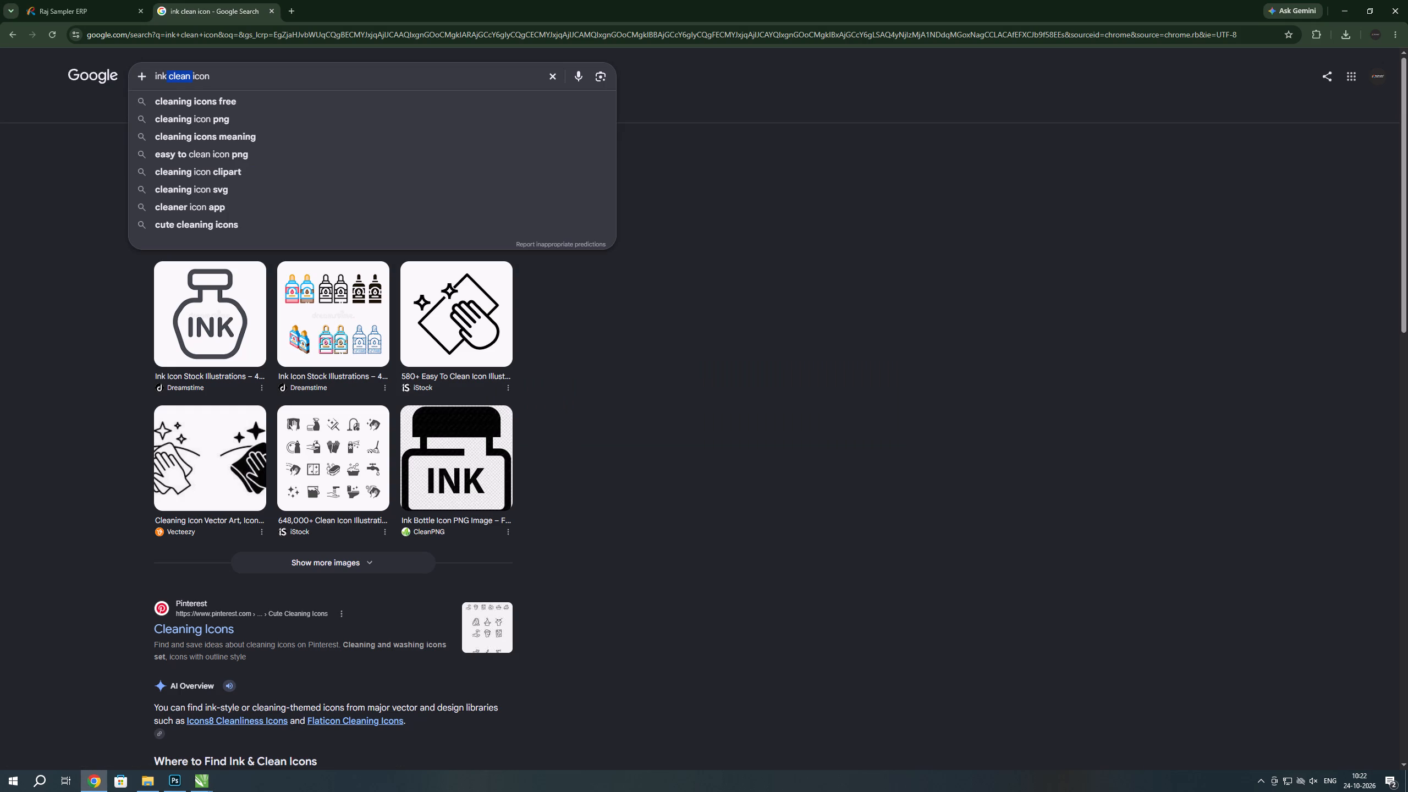
text(FREE OR CLEAN MAIN KAYA)
key(space)
text(DIFF)
text(ERNS)
key(space)
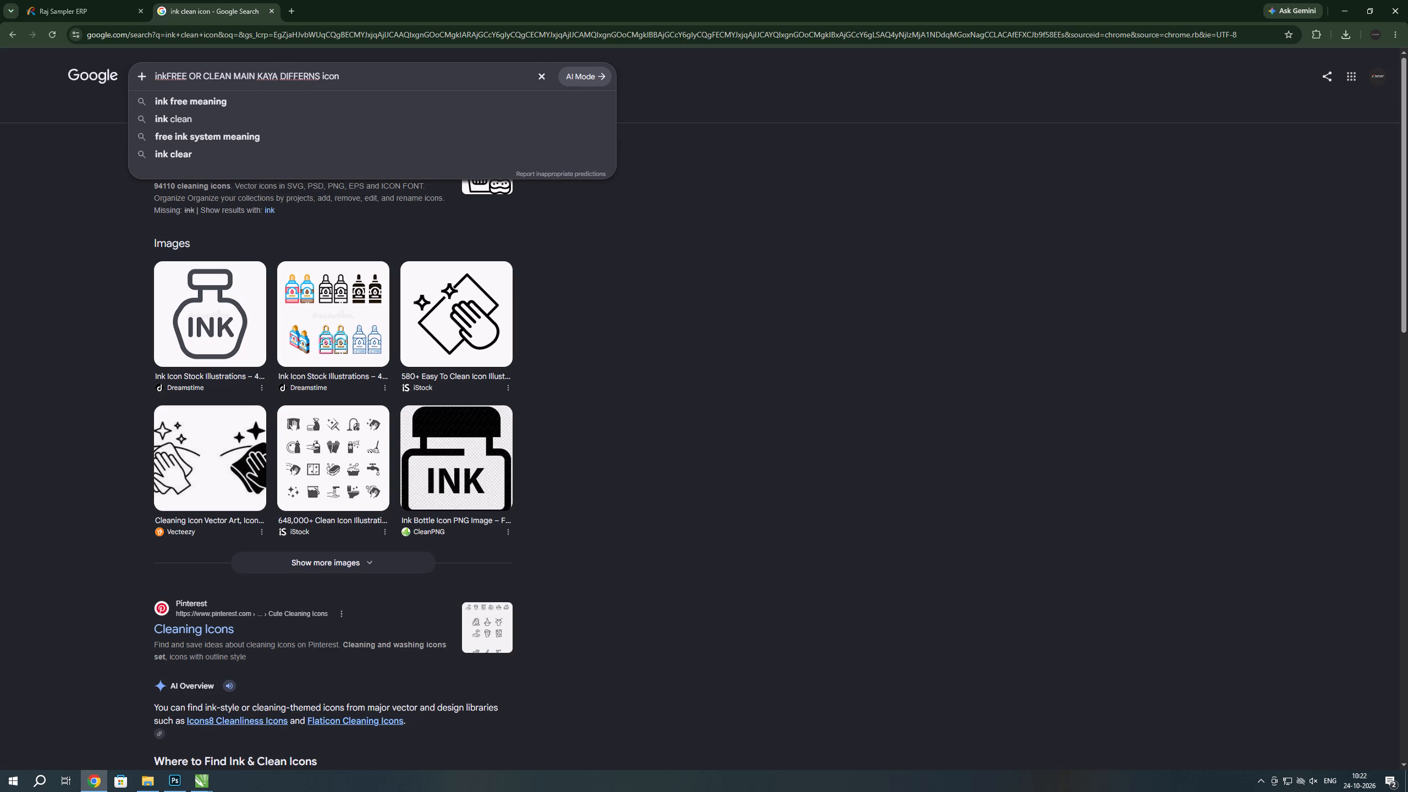
key(BackSpace)
key(BackSpace)
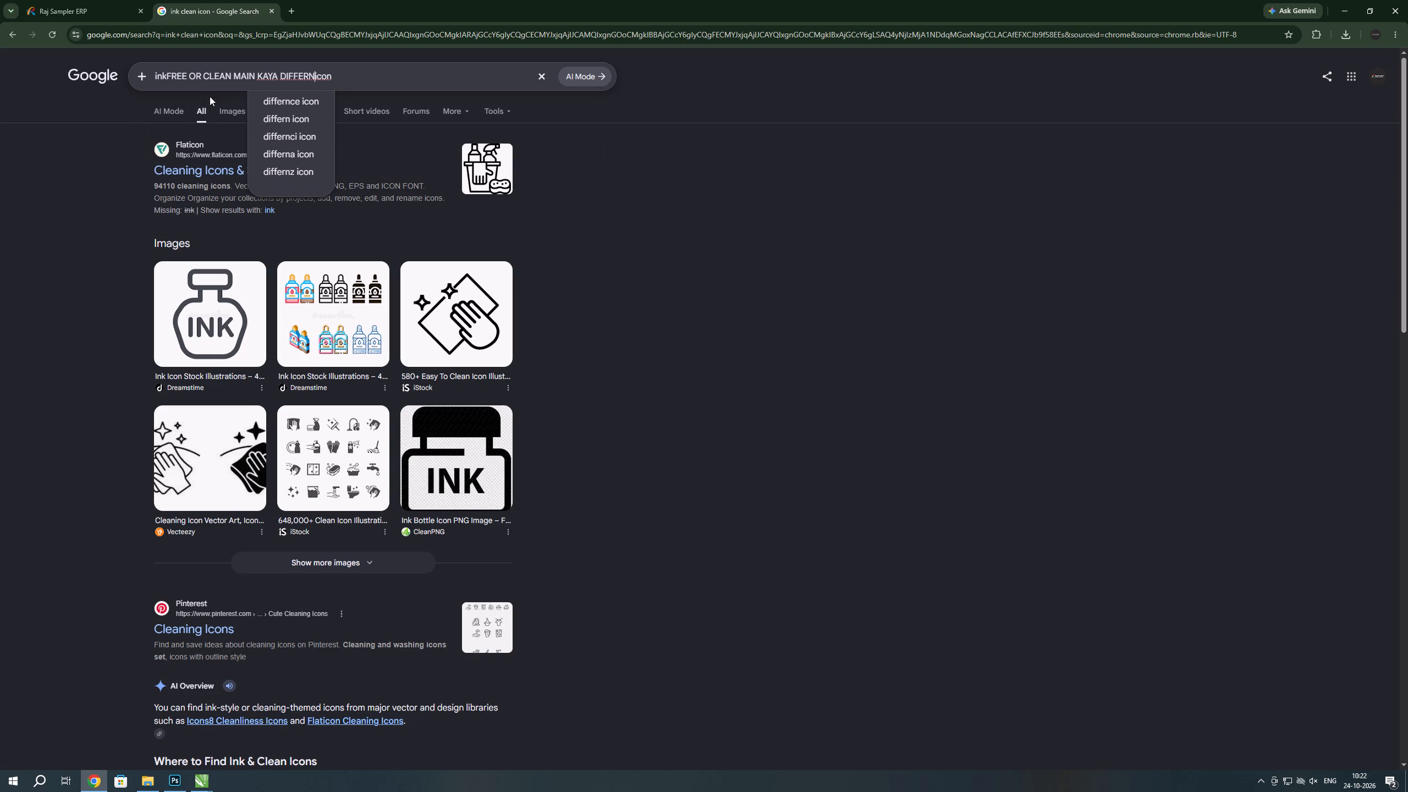
click(289, 102)
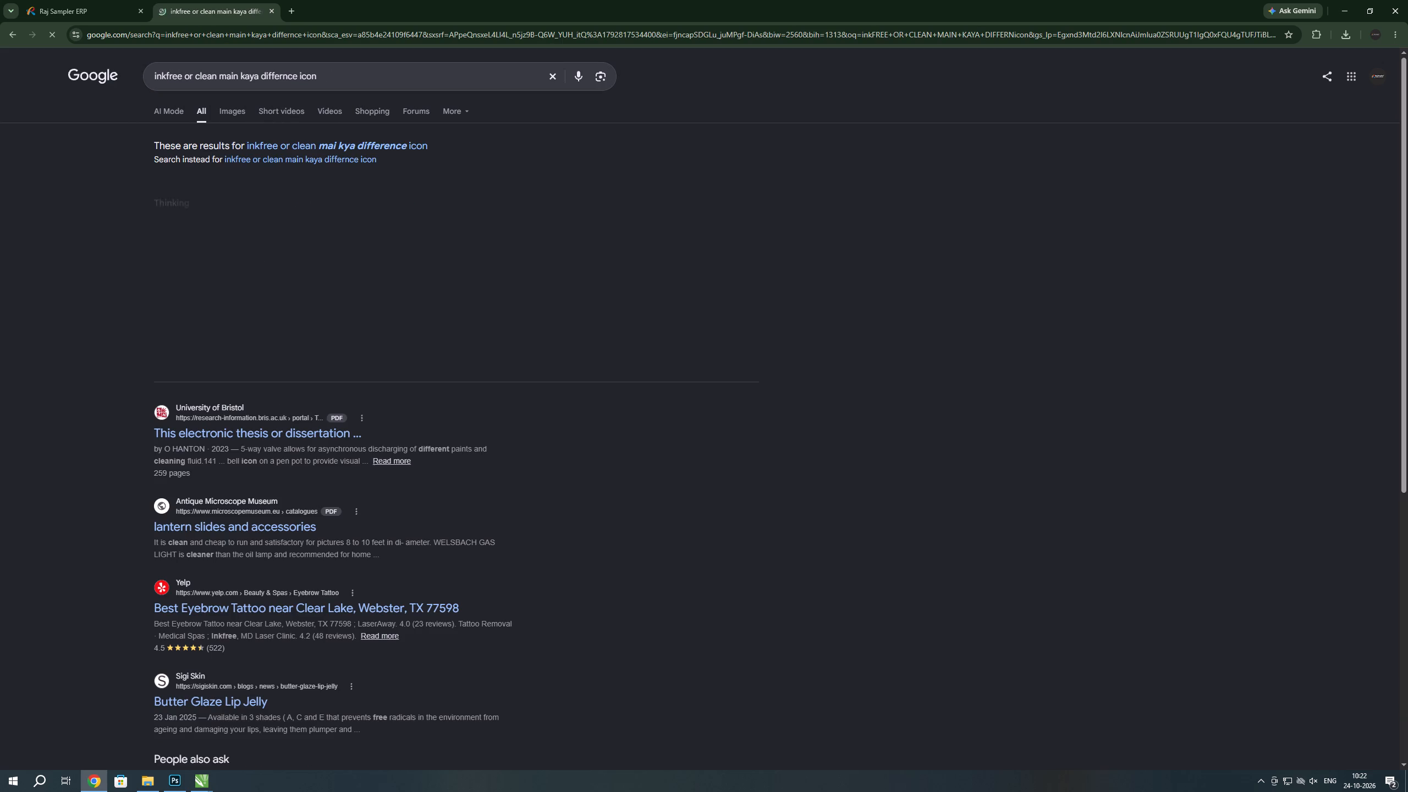
Read the full AI overview comparing Ink Free and Clean icons, and view the image results for the query.
drag(299, 75, 327, 79)
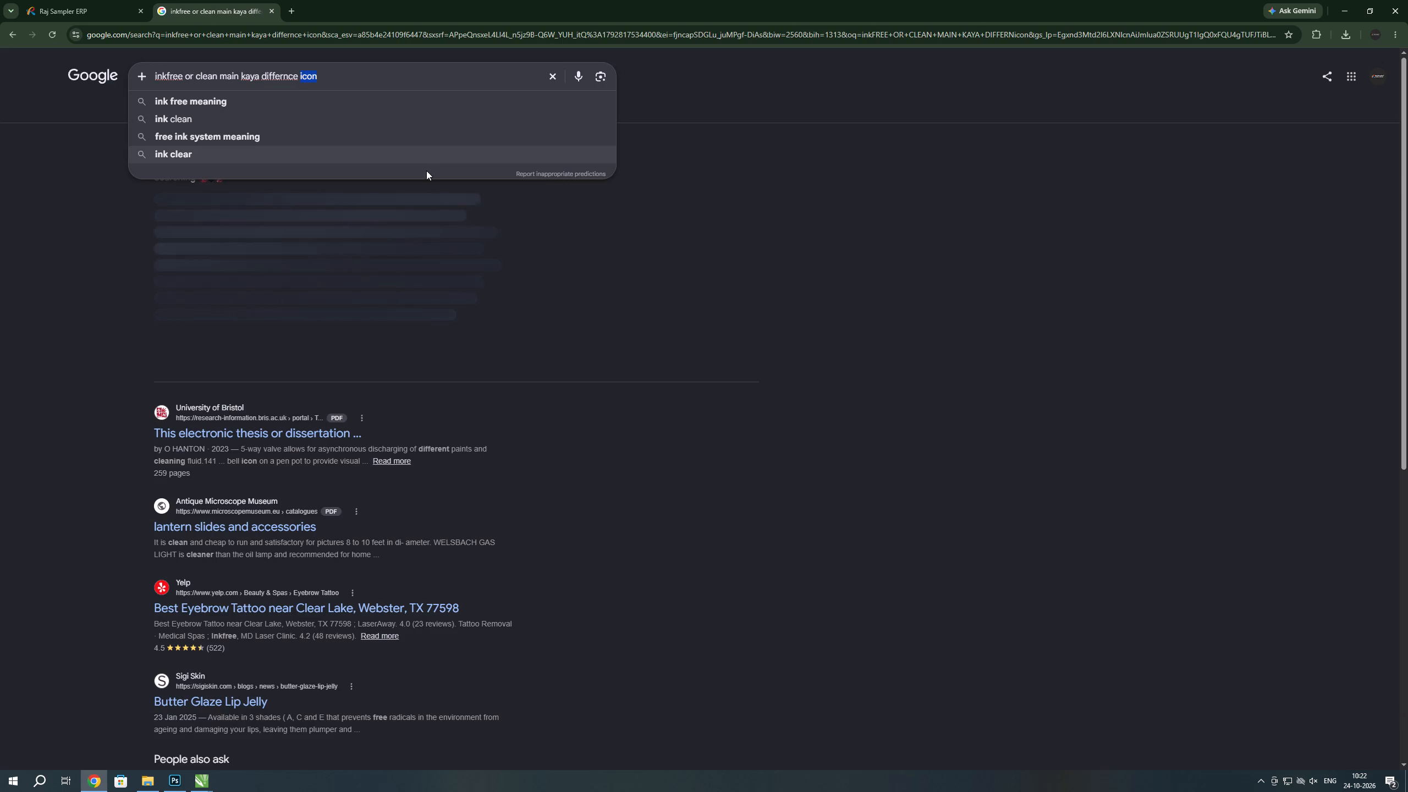
click(701, 271)
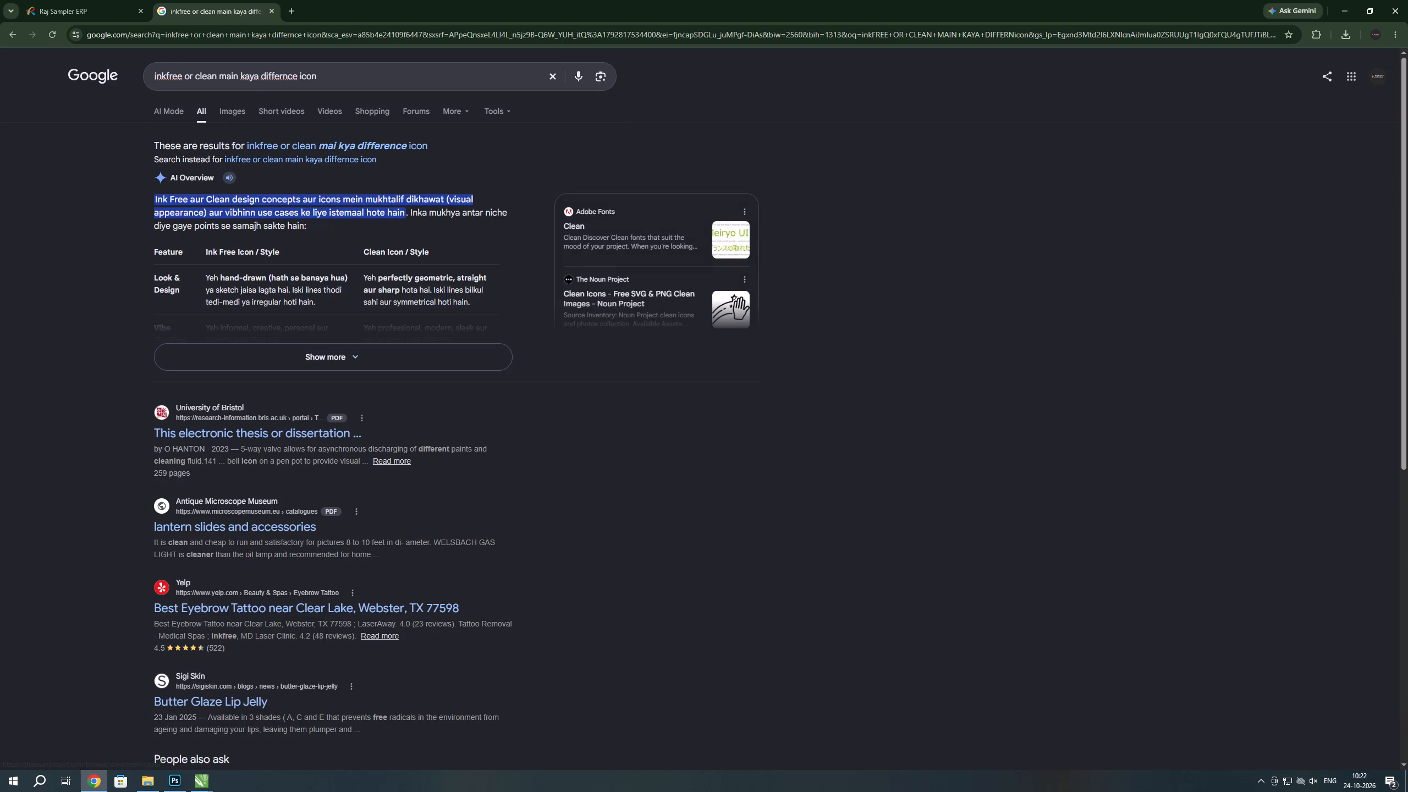
click(306, 353)
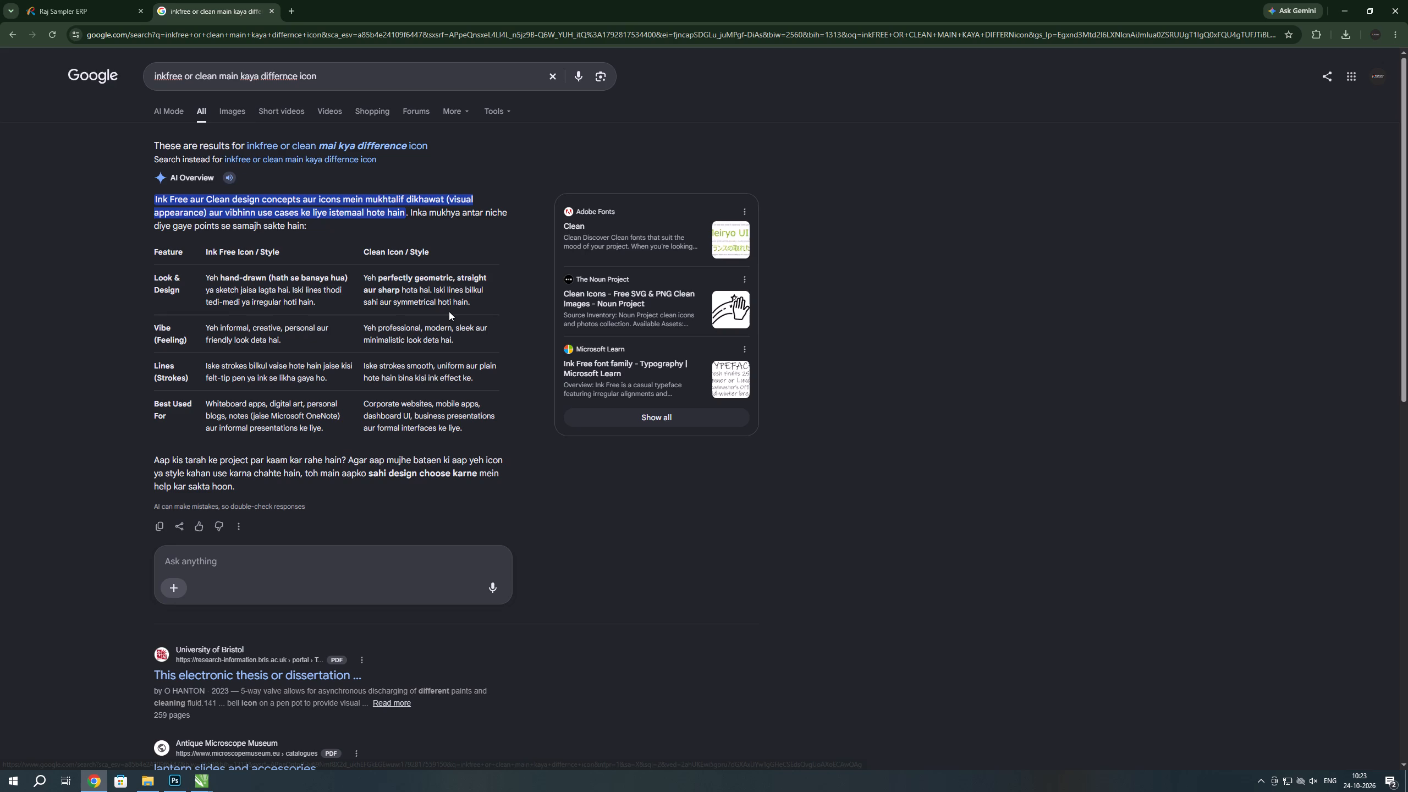
click(226, 117)
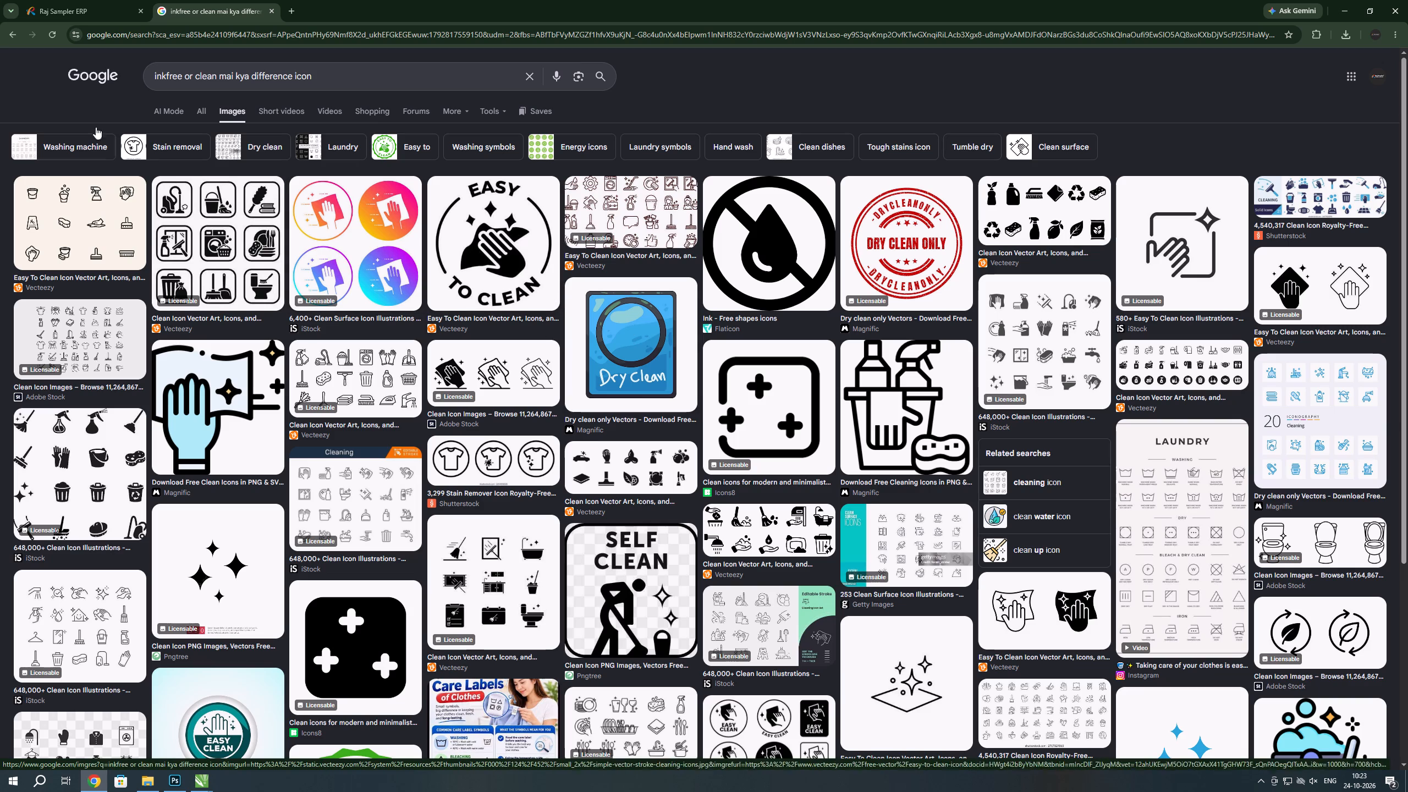
Check the icons collected beside the SYMBOL.cdr page against the feature list in the order's Photos remarks.
click(34, 0)
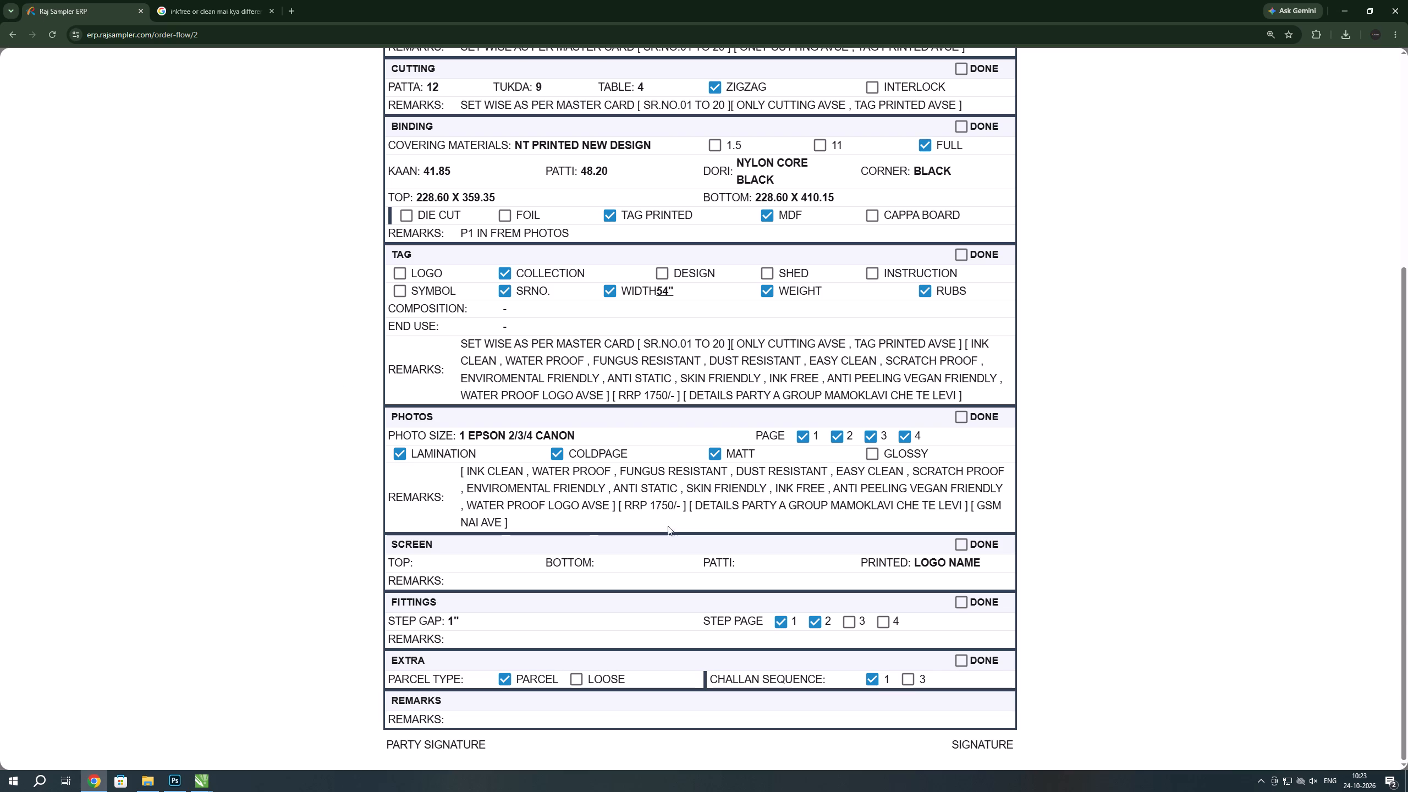
key(alt+Tab)
scroll(461, 402, down, 1)
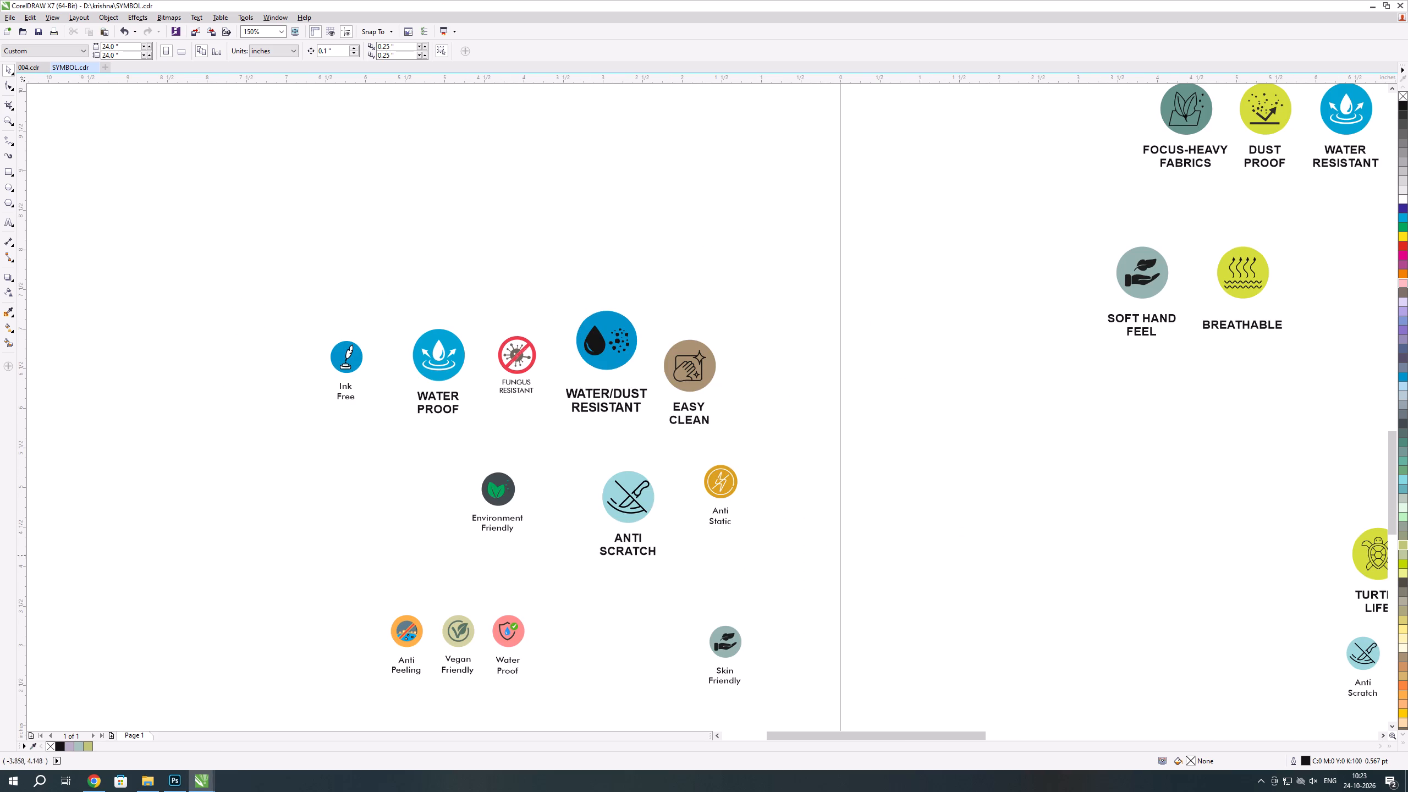
scroll(466, 322, down, 1)
scroll(478, 552, up, 1)
key(alt+Tab)
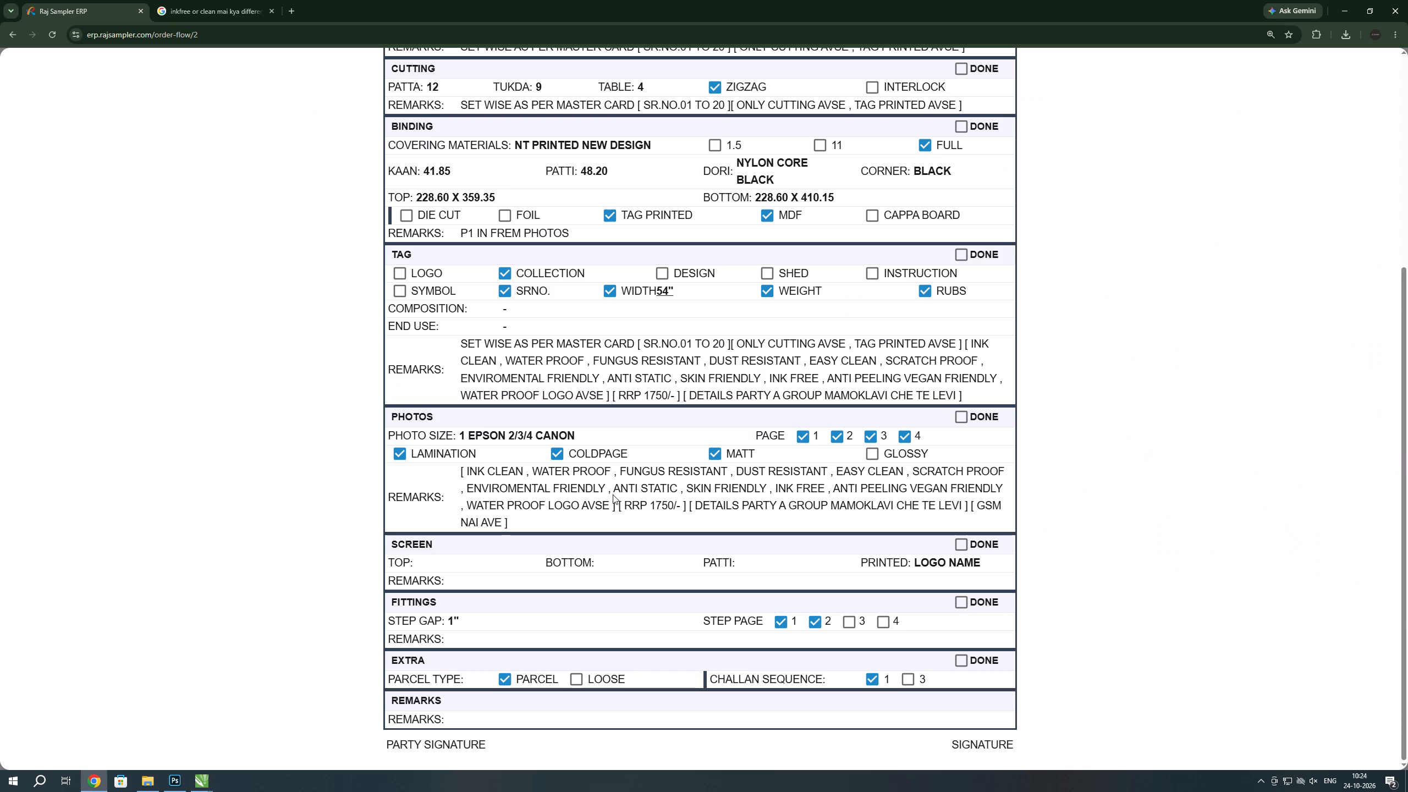
key(alt+Tab)
scroll(505, 446, up, 1)
scroll(503, 447, down, 1)
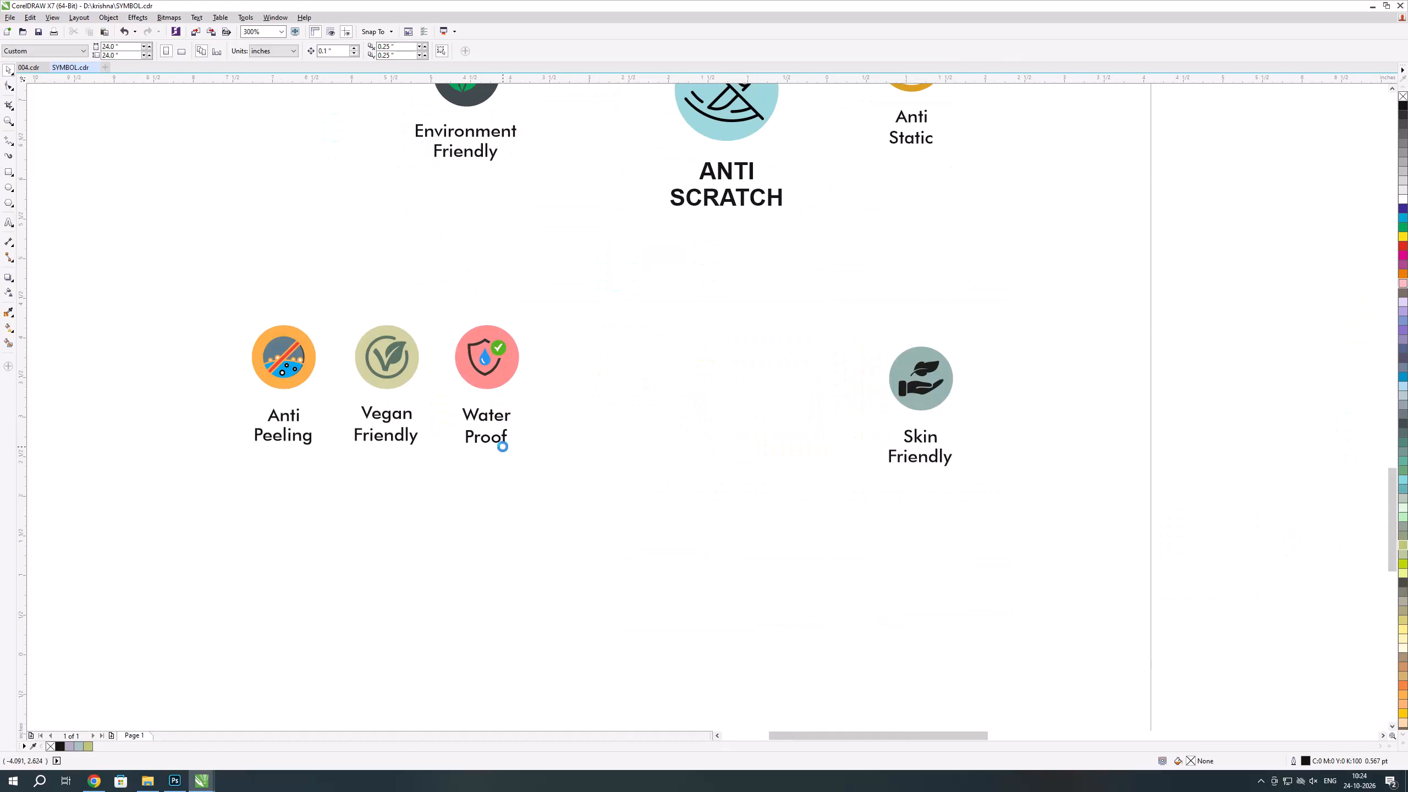
scroll(419, 120, up, 1)
scroll(425, 237, down, 1)
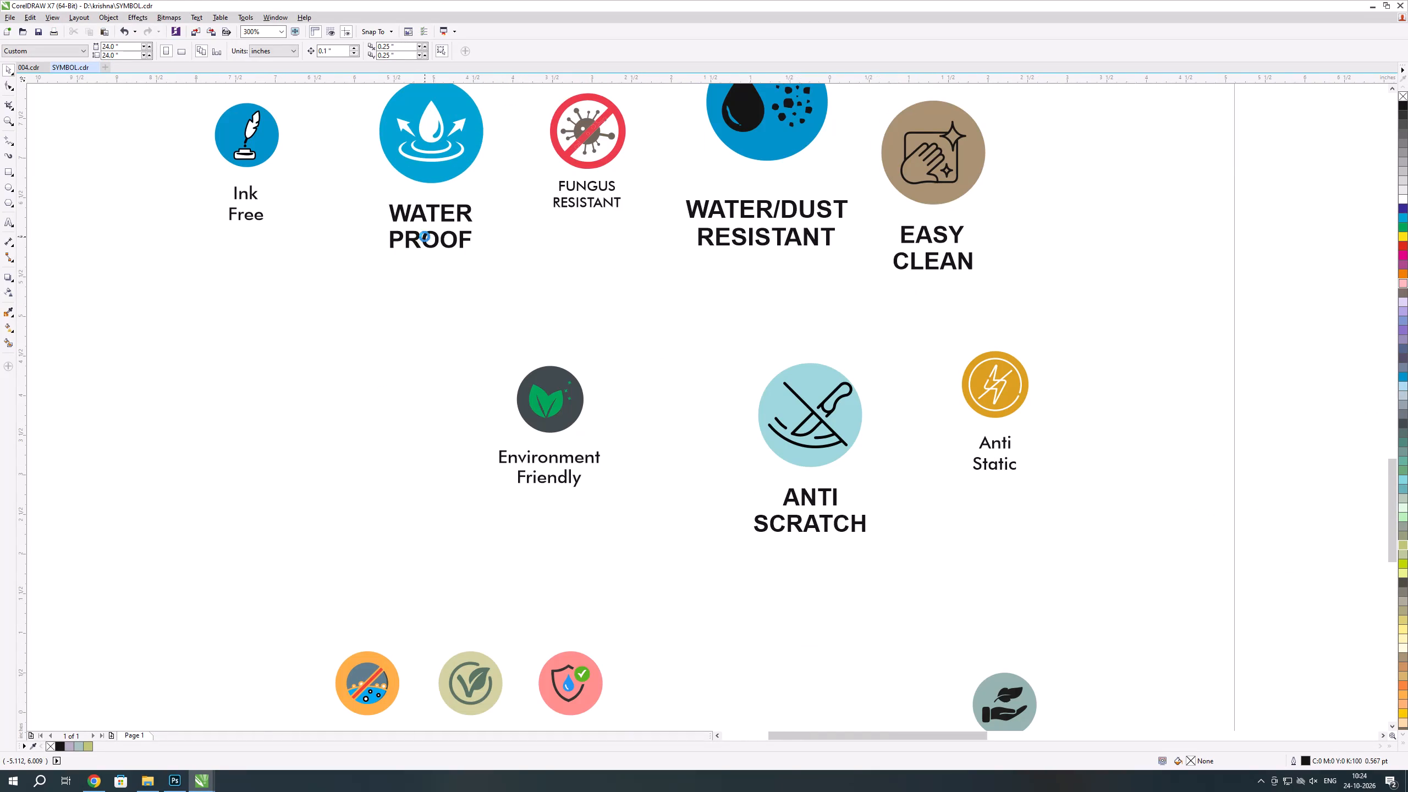
Delete the large blue WATER PROOF icon and its label from the icons collected beside the SYMBOL.cdr page.
drag(388, 137, 464, 245)
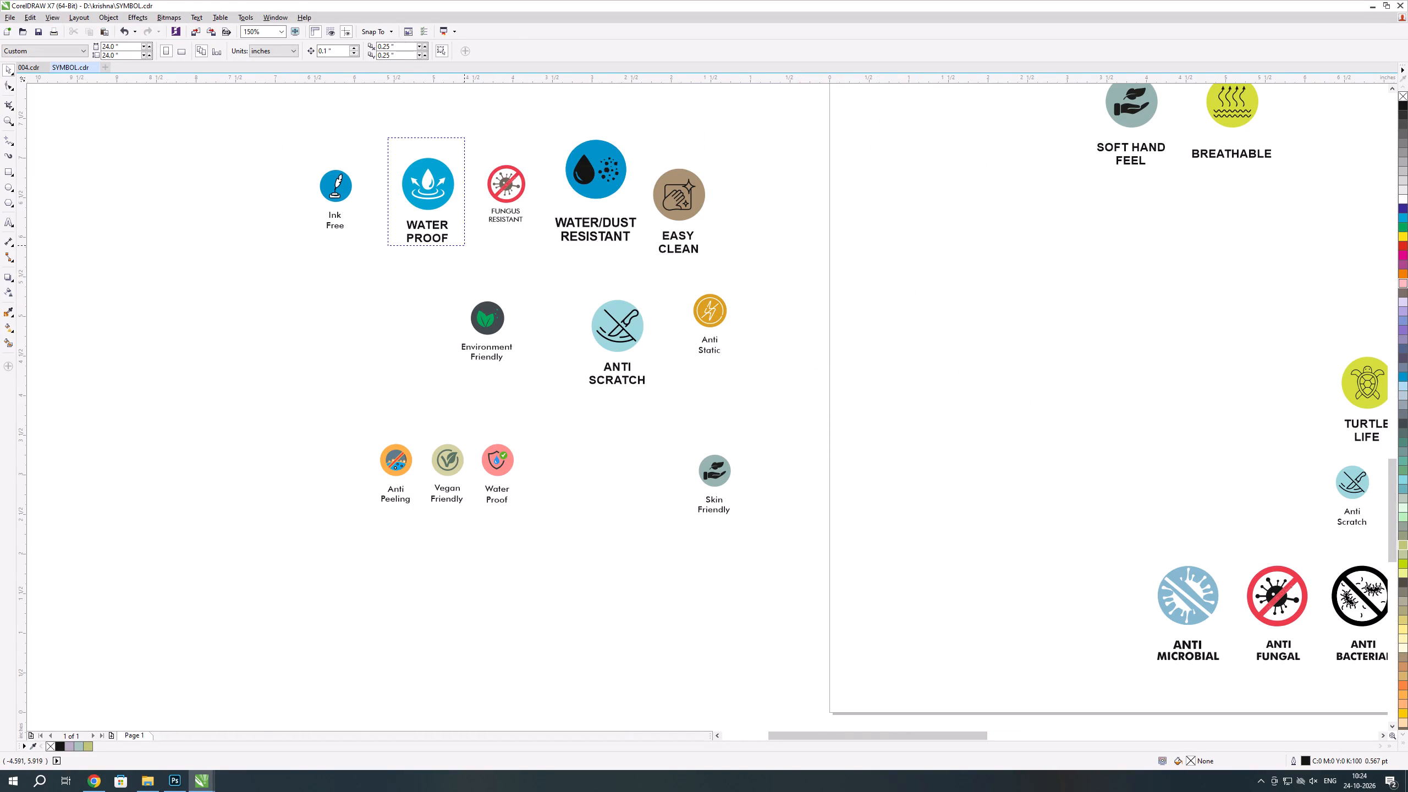
drag(464, 245, 464, 251)
key(Delete)
click(584, 598)
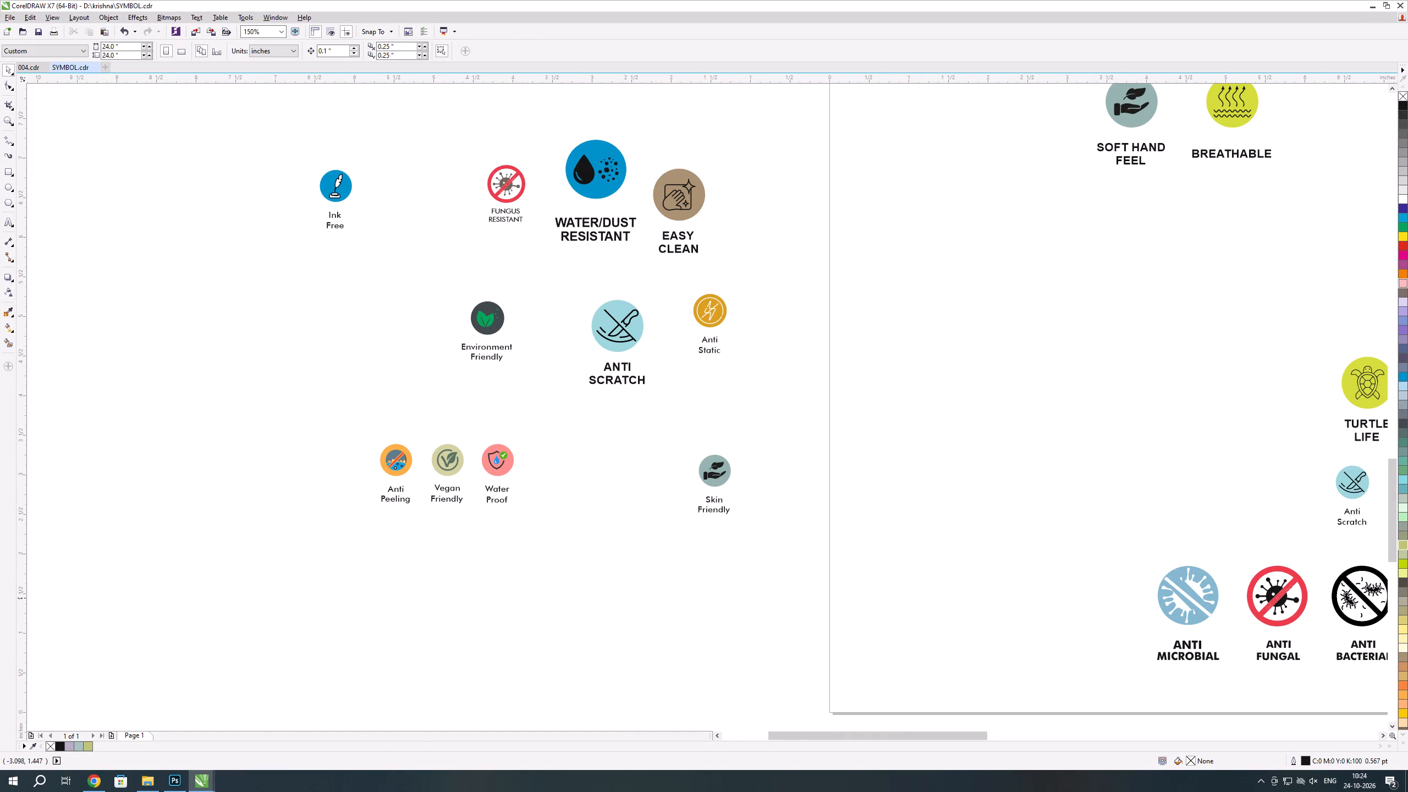
Compare the remaining collected icons with the order's Photos remarks and review the order form's header details.
key(alt+Tab)
key(alt+Tab)
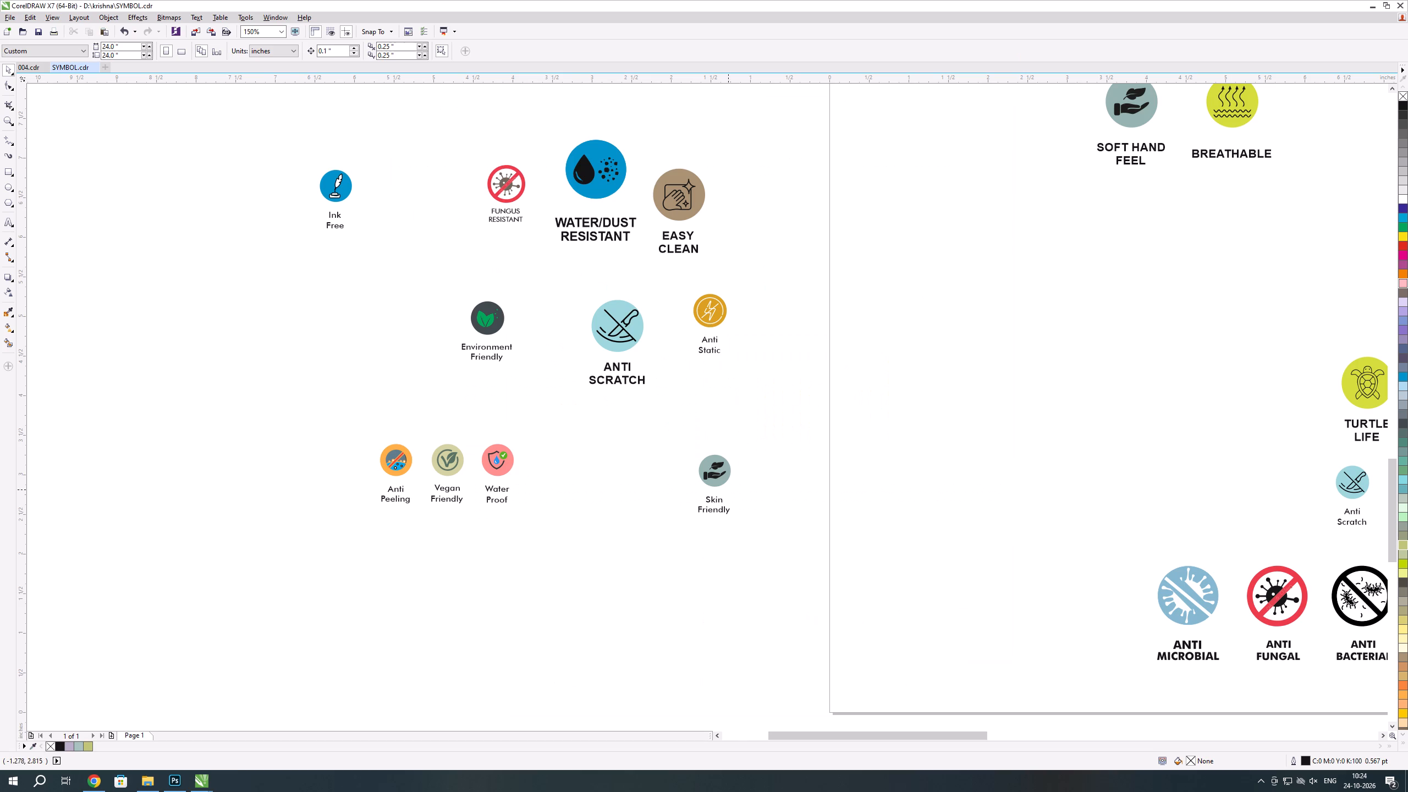
key(alt+Tab)
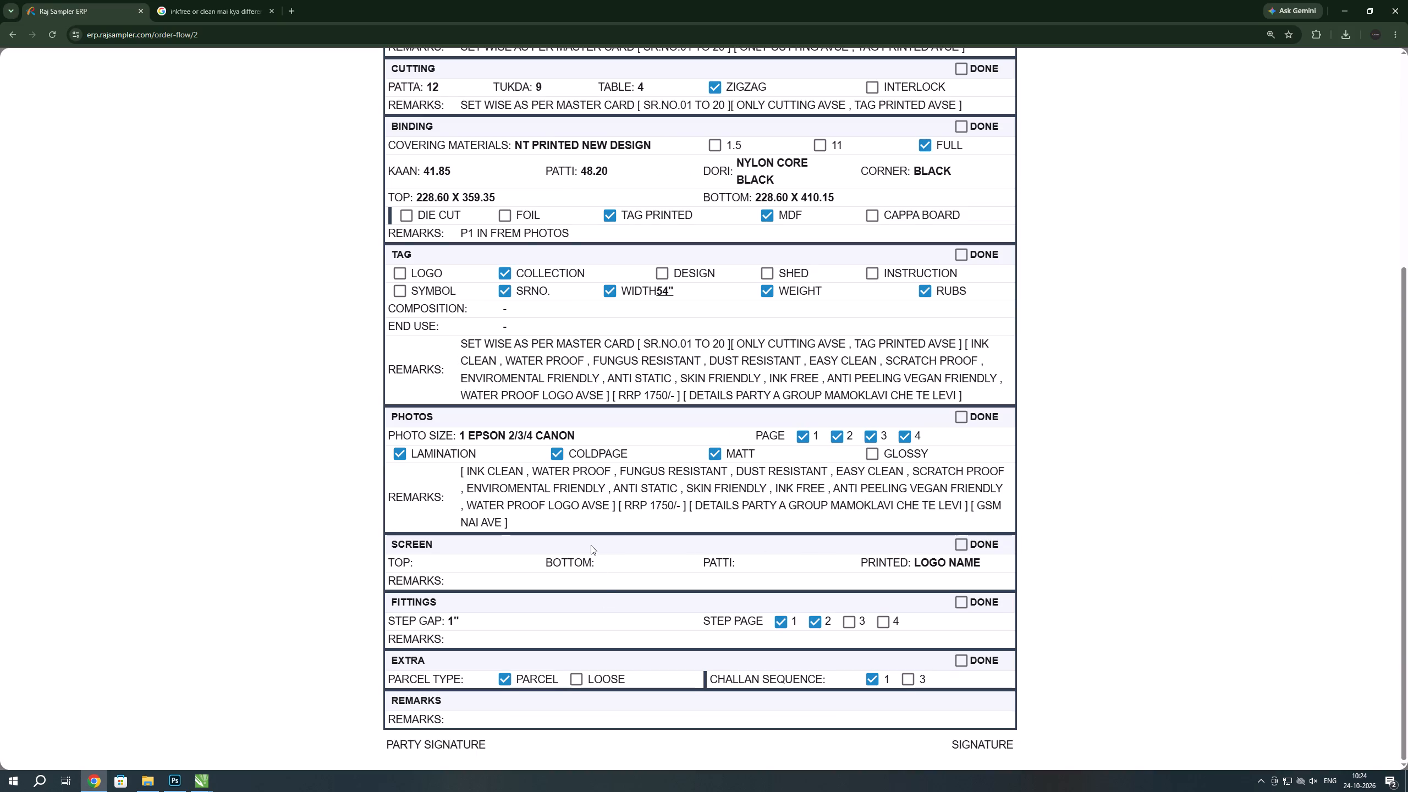
key(alt+Tab)
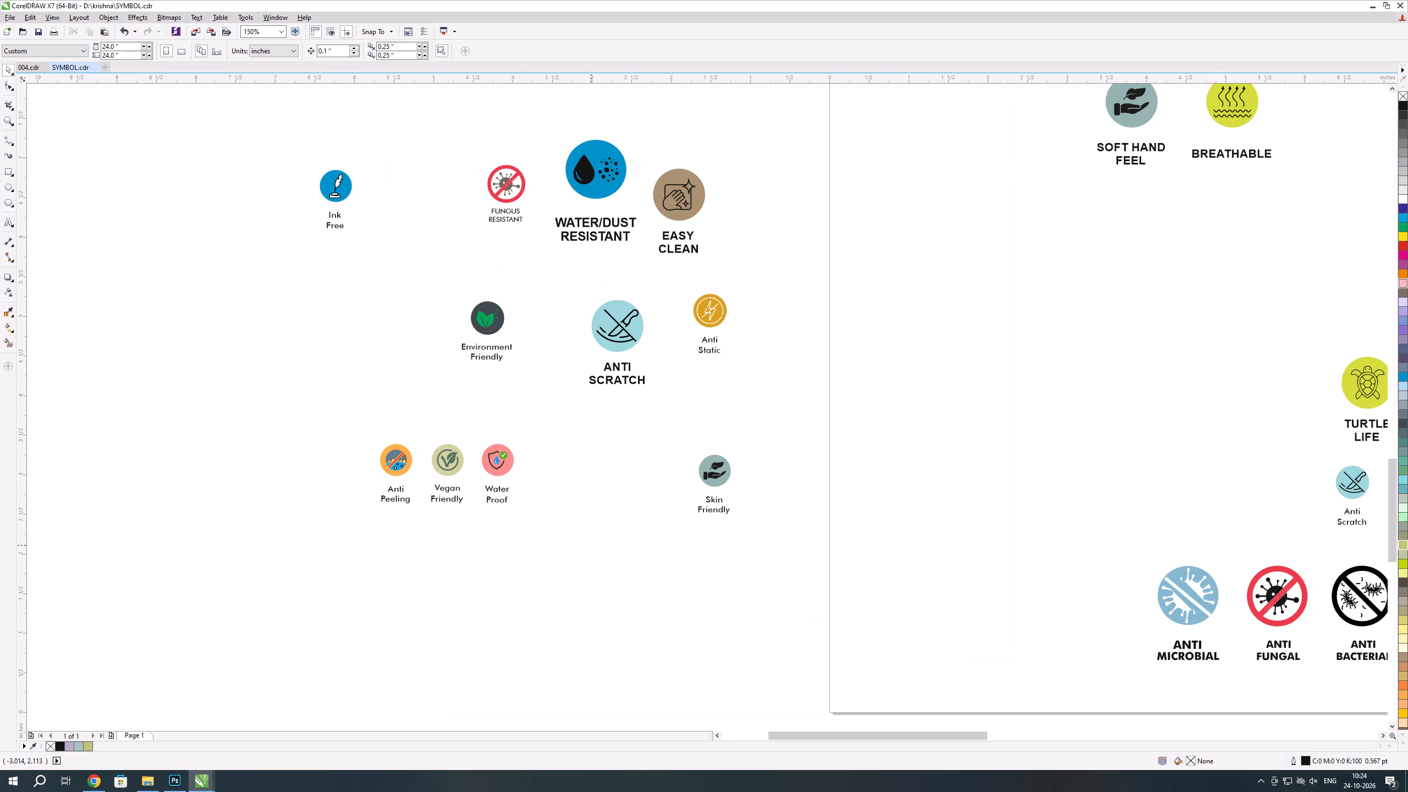
key(alt+Tab)
scroll(520, 476, up, 6)
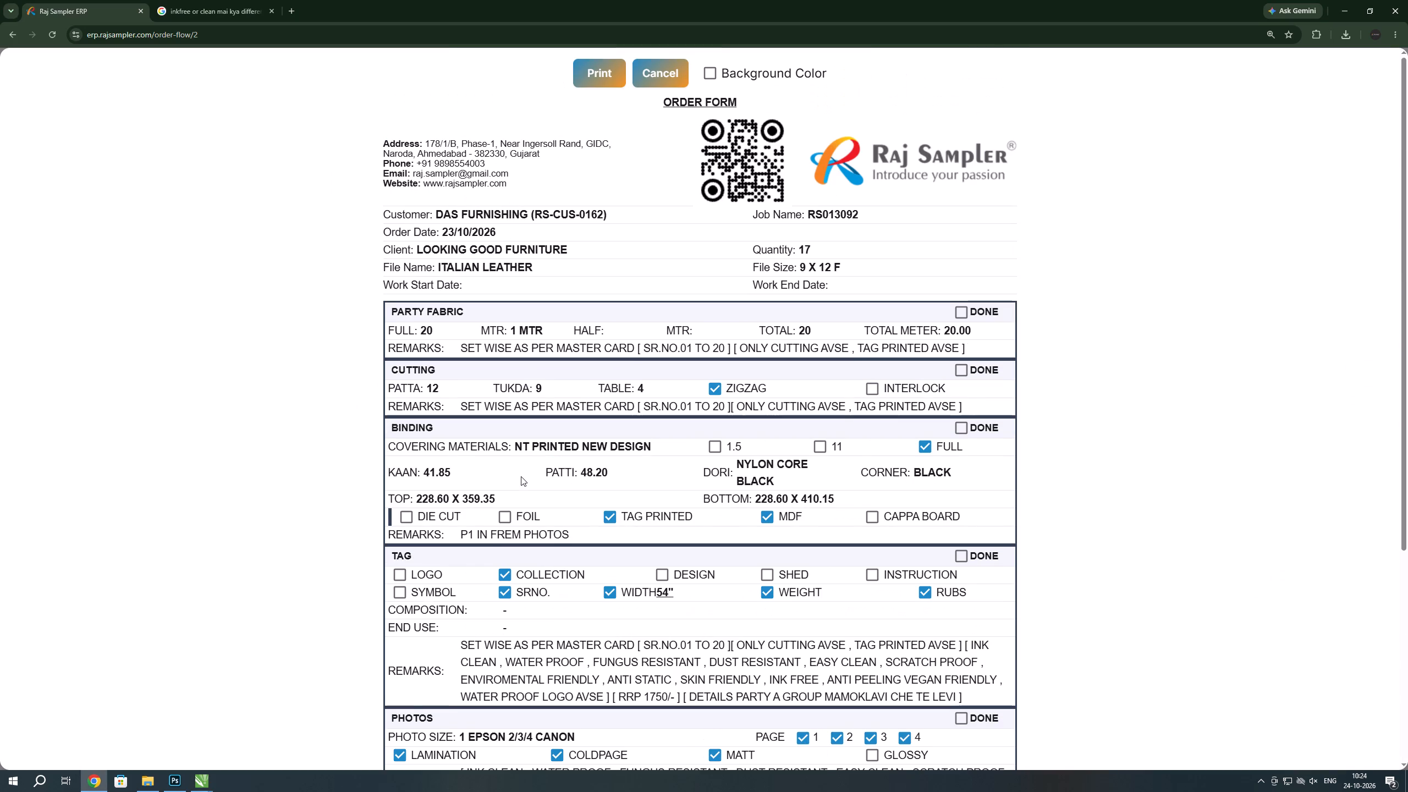
Switch to Photoshop and examine the red ITALIAN LEATHER cover design in 001.tif.
key(alt+Tab)
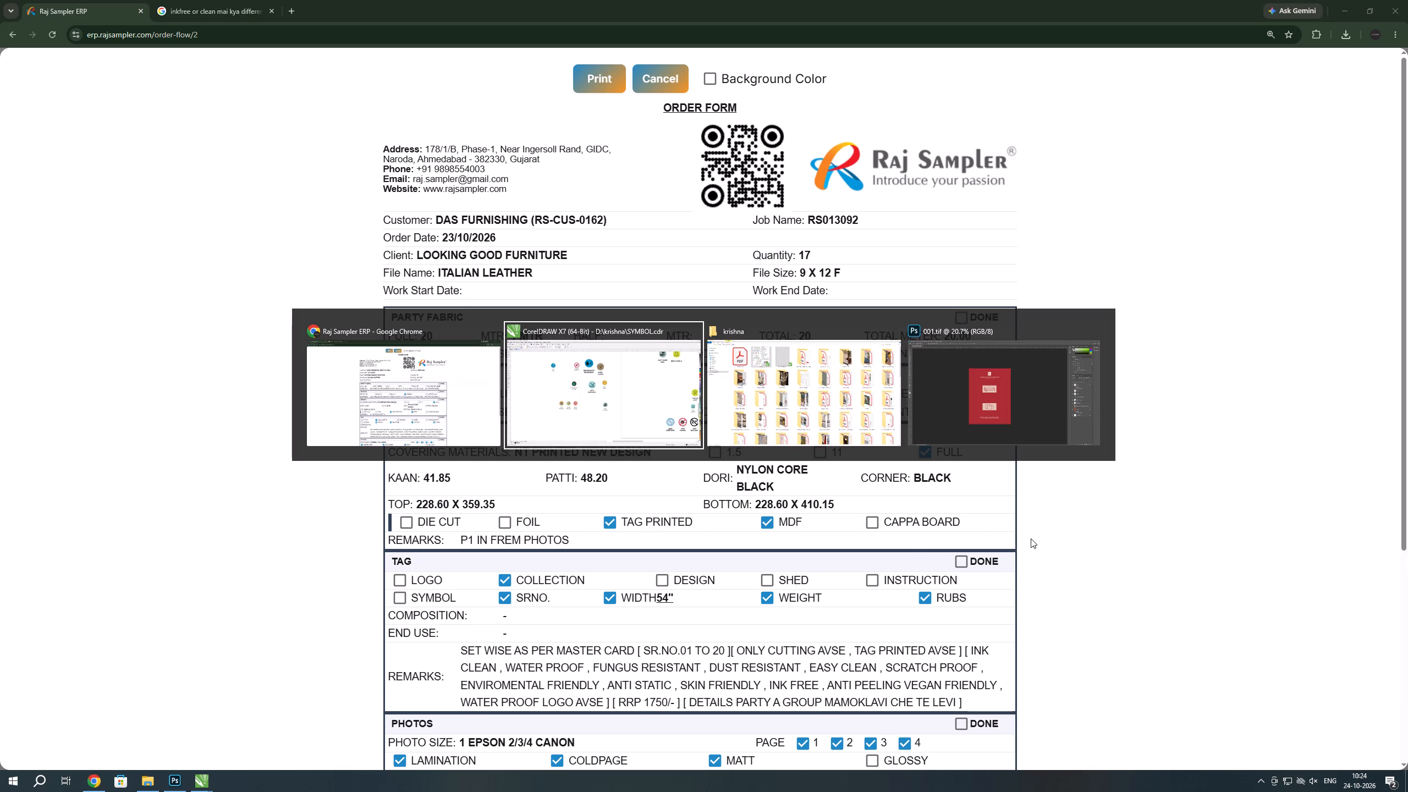
key(alt+Tab)
key(alt+Tab)
scroll(203, 545, up, 1)
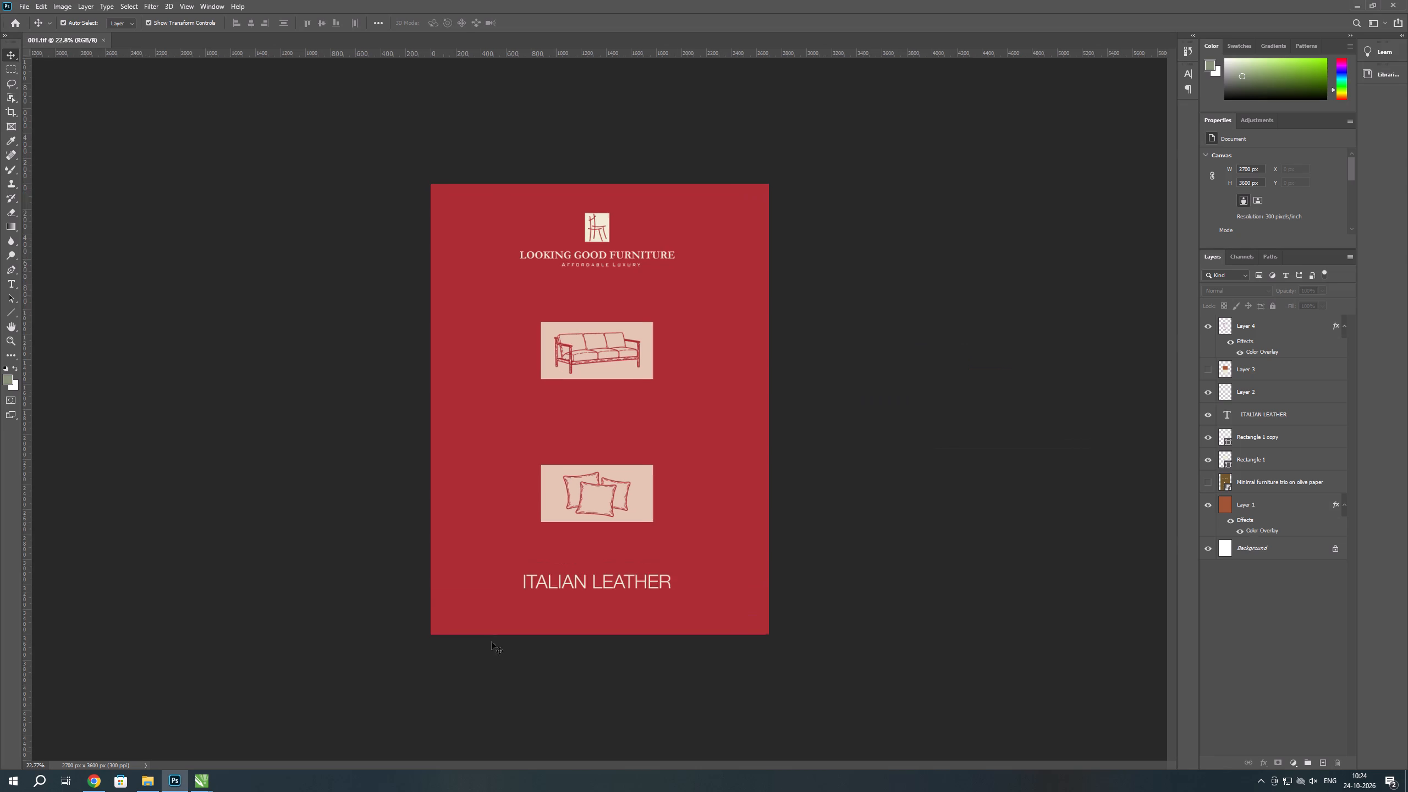
scroll(492, 642, up, 1)
scroll(554, 640, up, 2)
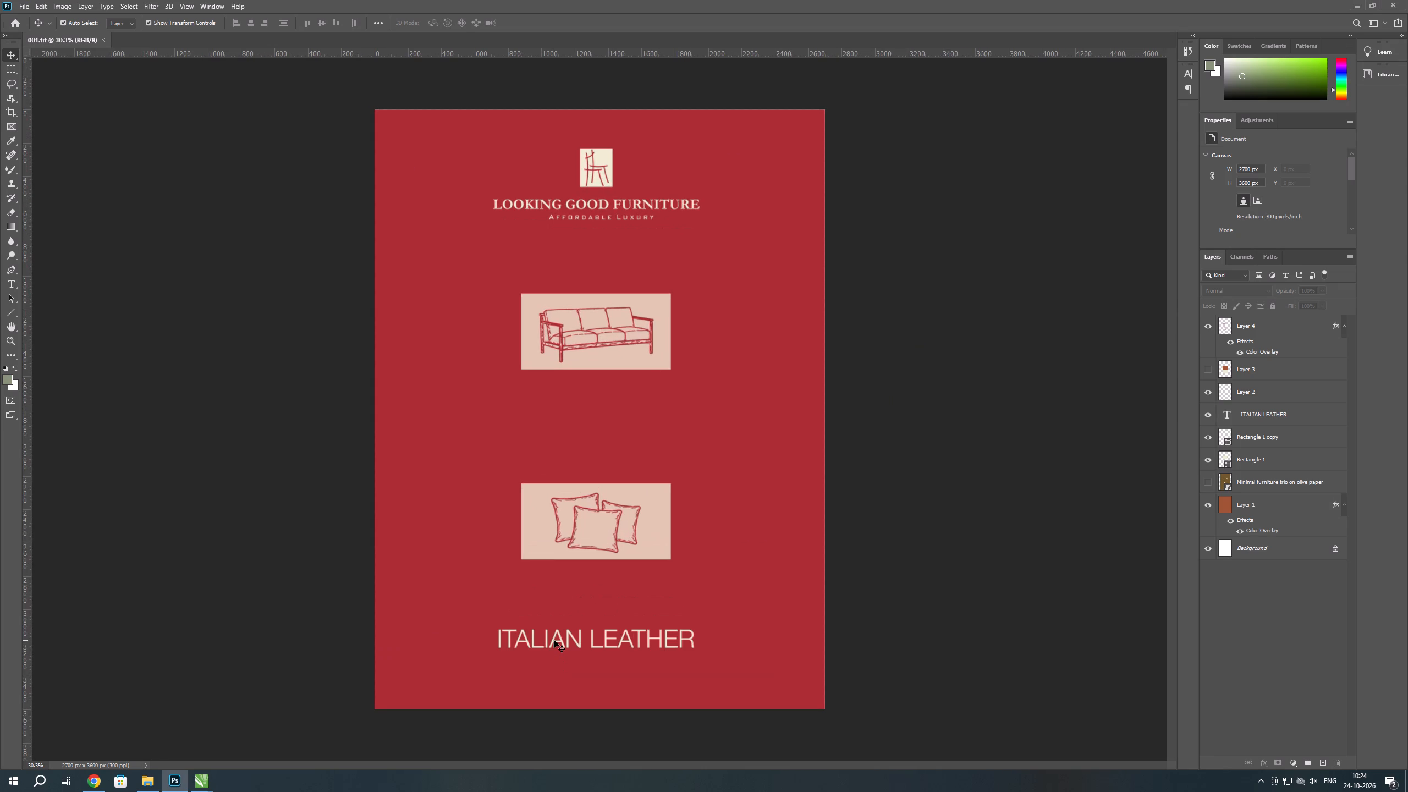
Recheck the collected icons in SYMBOL.cdr against the order's Tag and Photos remarks in Chrome.
key(alt+Tab)
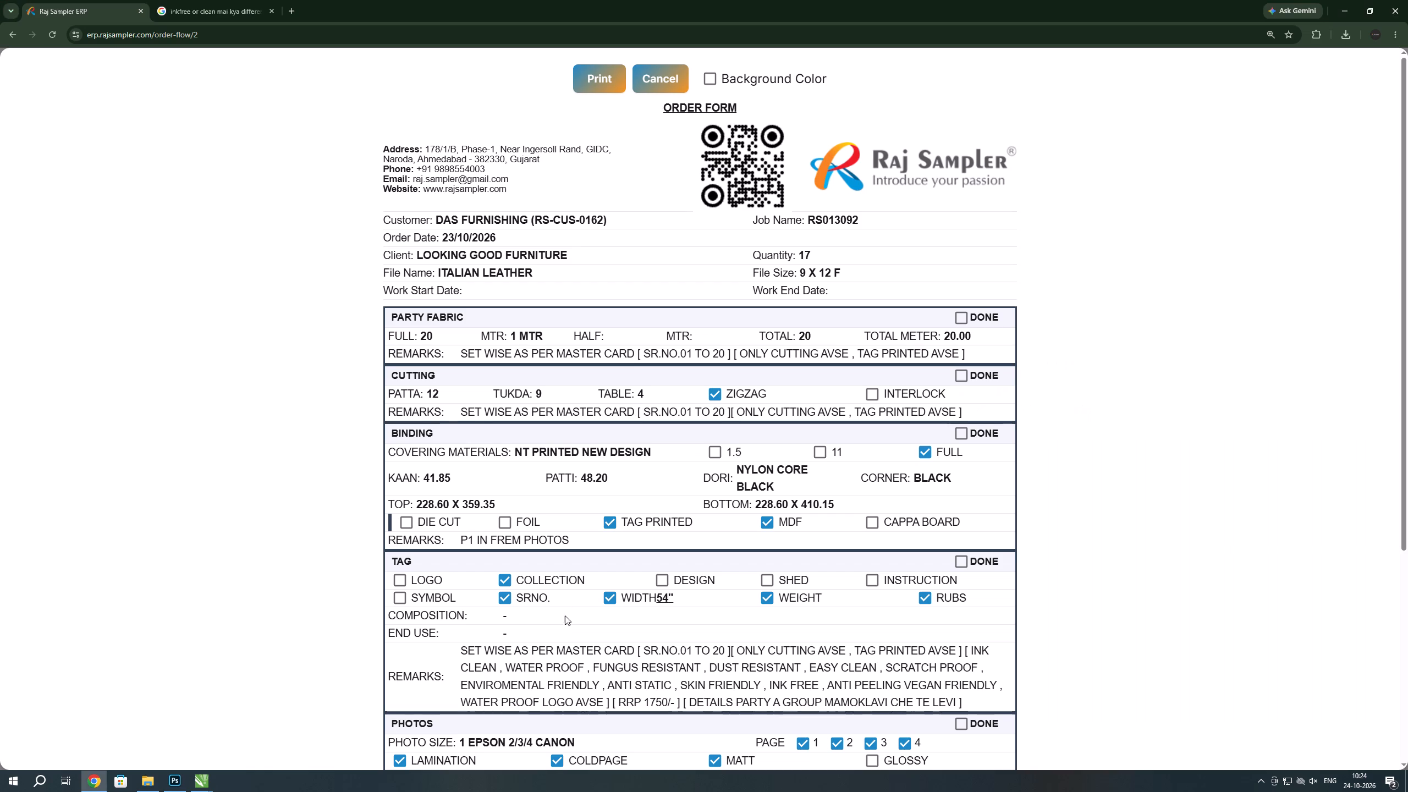
key(alt+Tab)
key(alt+Tab)
scroll(569, 514, down, 1)
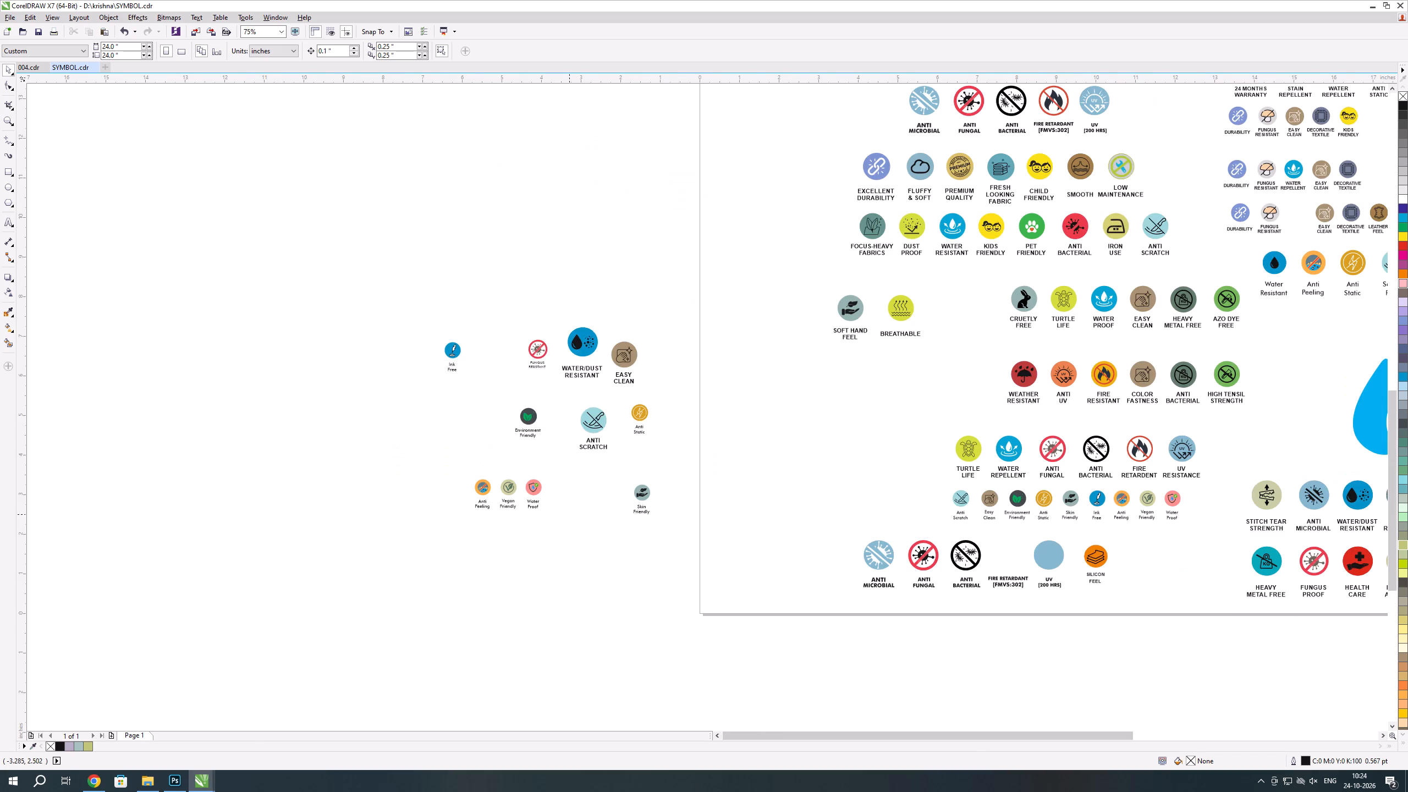
scroll(503, 473, up, 1)
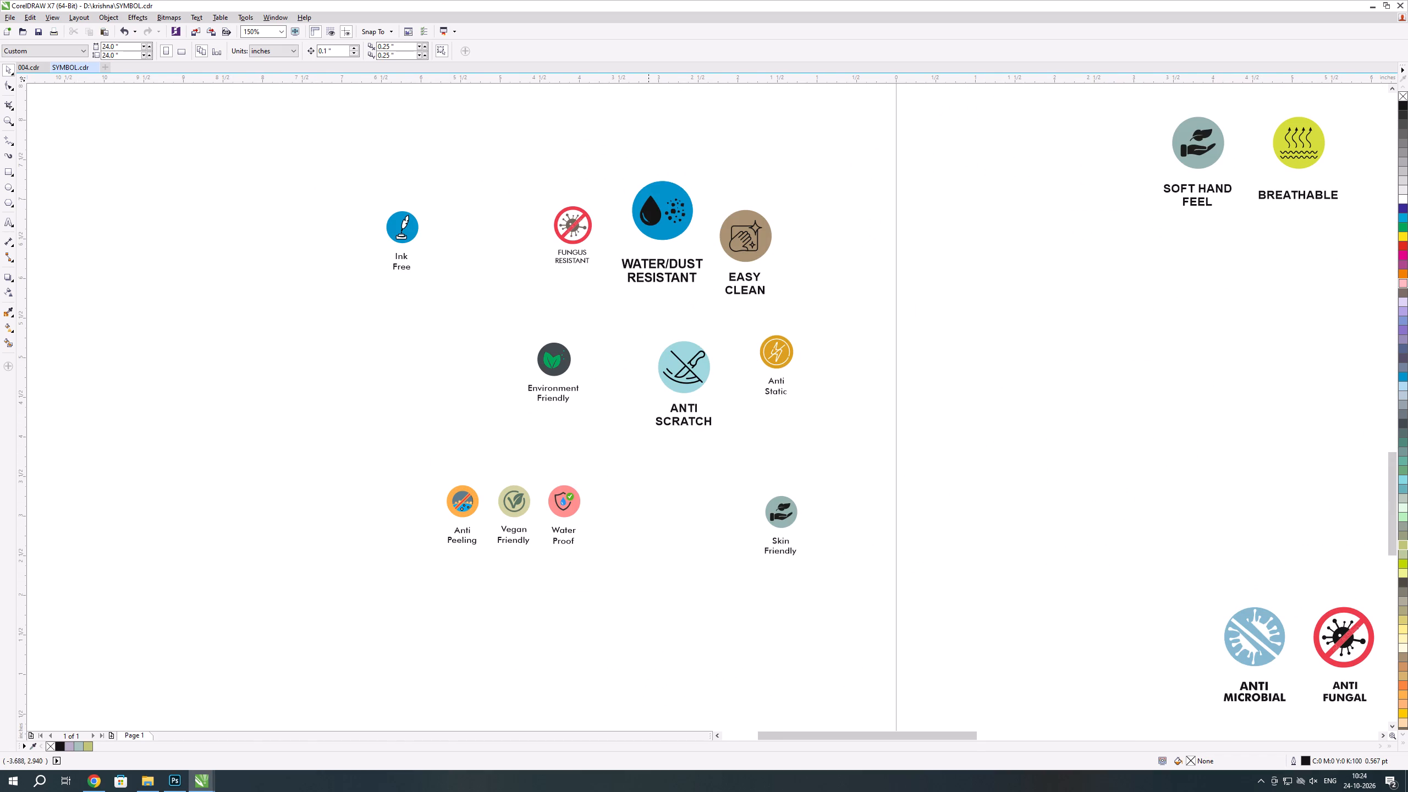
key(alt+Tab)
scroll(718, 555, down, 1)
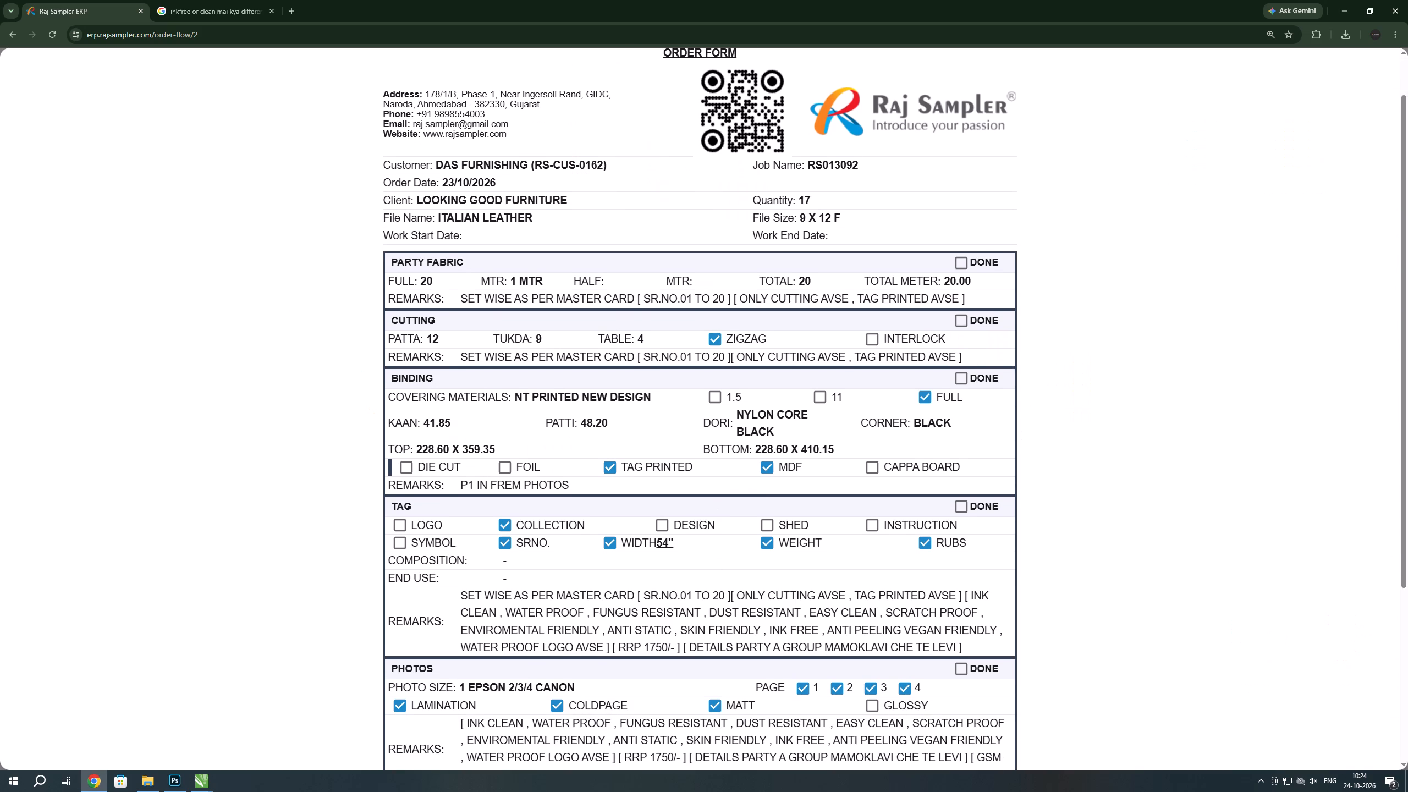
scroll(577, 632, down, 1)
key(alt+Tab)
Duplicate the small pink Water Proof icon with its label and place the copy directly beside the Ink Free icon.
scroll(547, 548, up, 1)
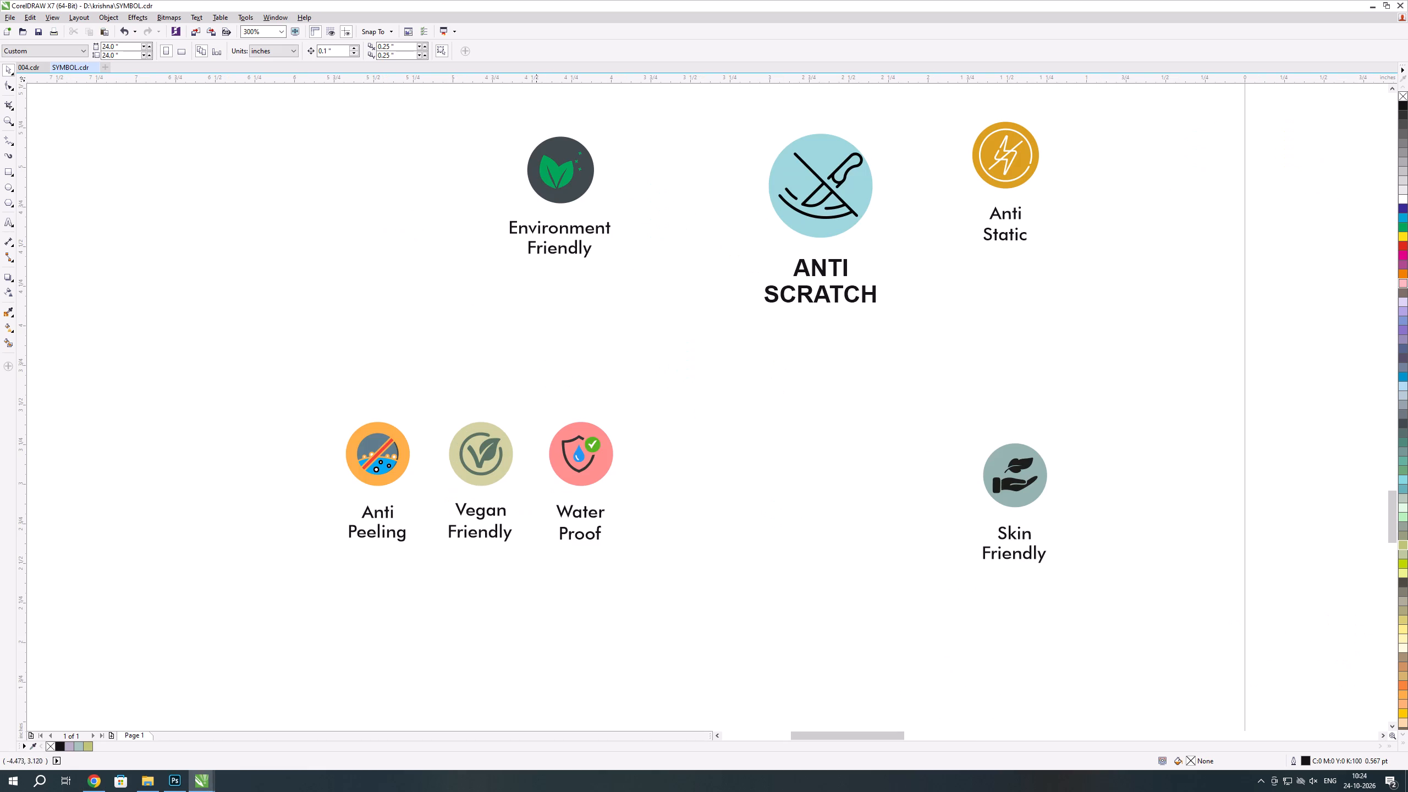
drag(529, 403, 690, 679)
scroll(606, 586, down, 1)
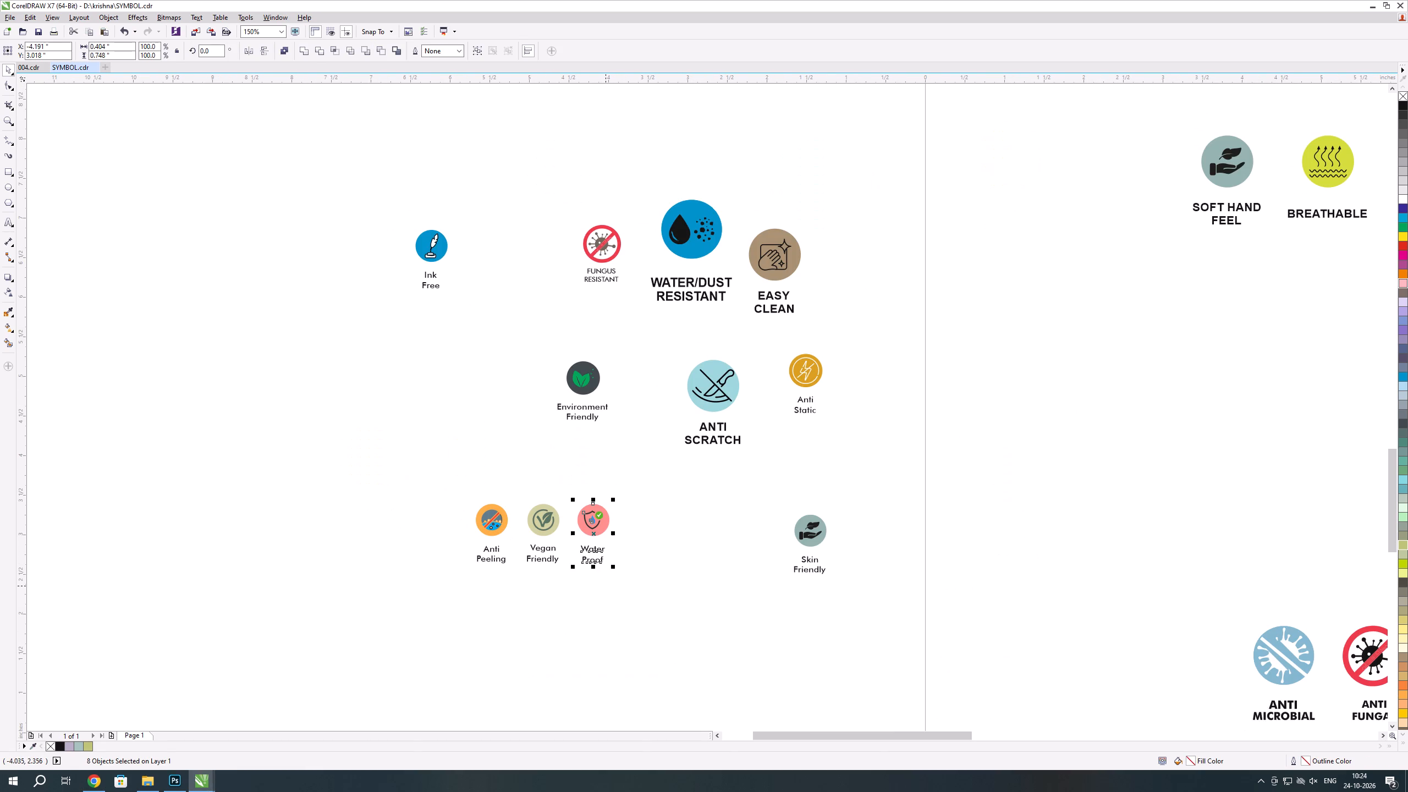
key(ctrl+c)
key(ctrl+c)
key(ctrl+c)
key(ctrl+c)
key(ctrl+v)
drag(592, 533, 471, 261)
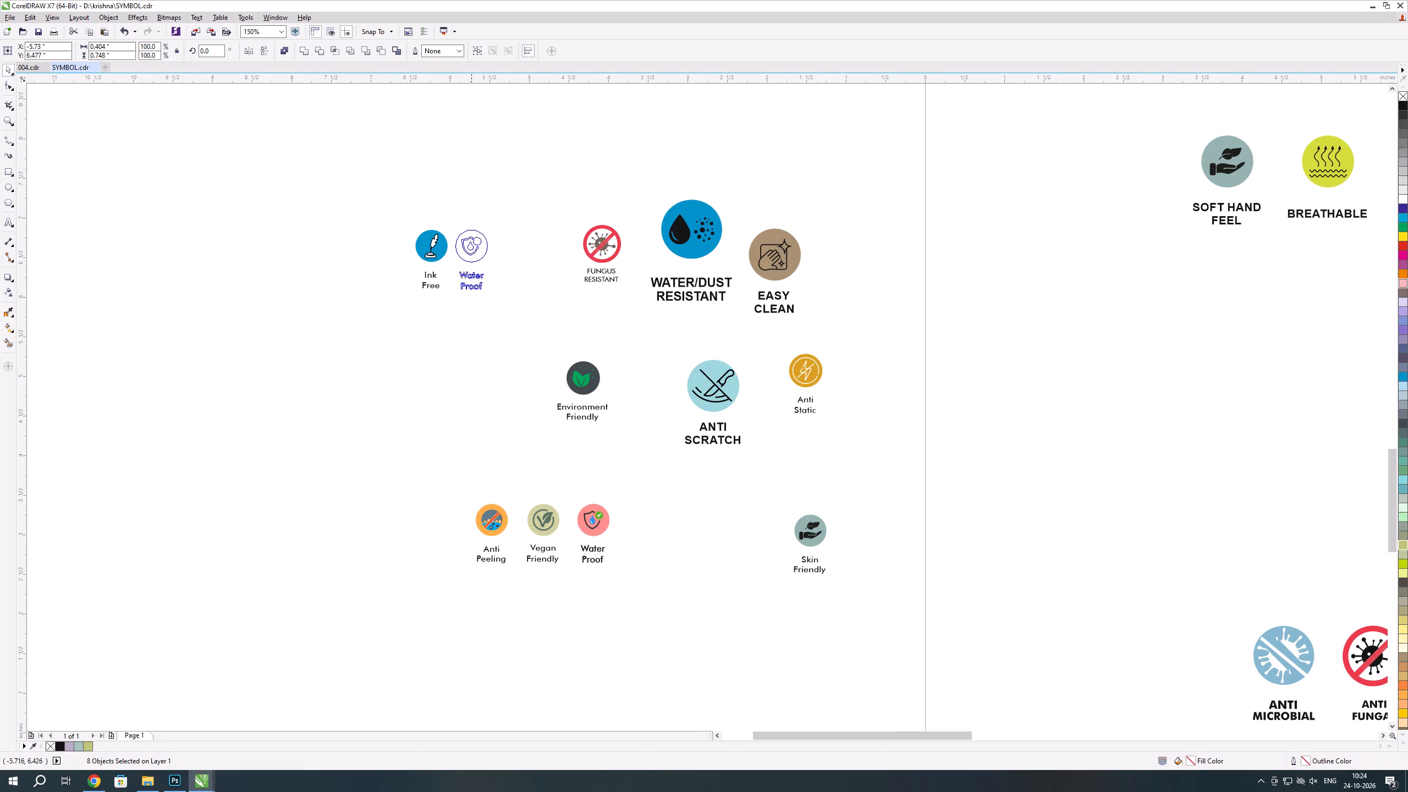
drag(471, 261, 475, 261)
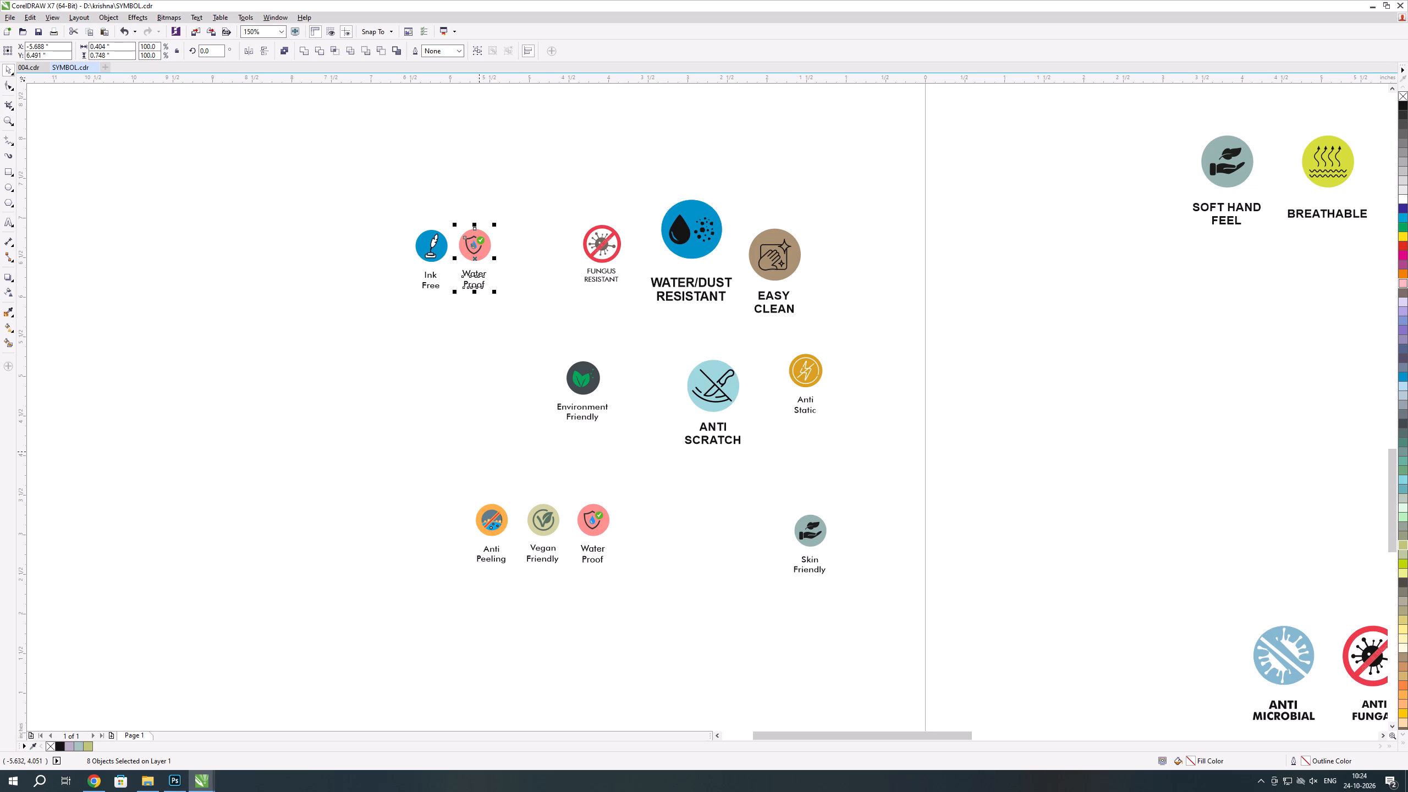
click(479, 452)
Delete the original pink Water Proof icon and its label beside the Vegan Friendly icon.
drag(565, 483, 635, 615)
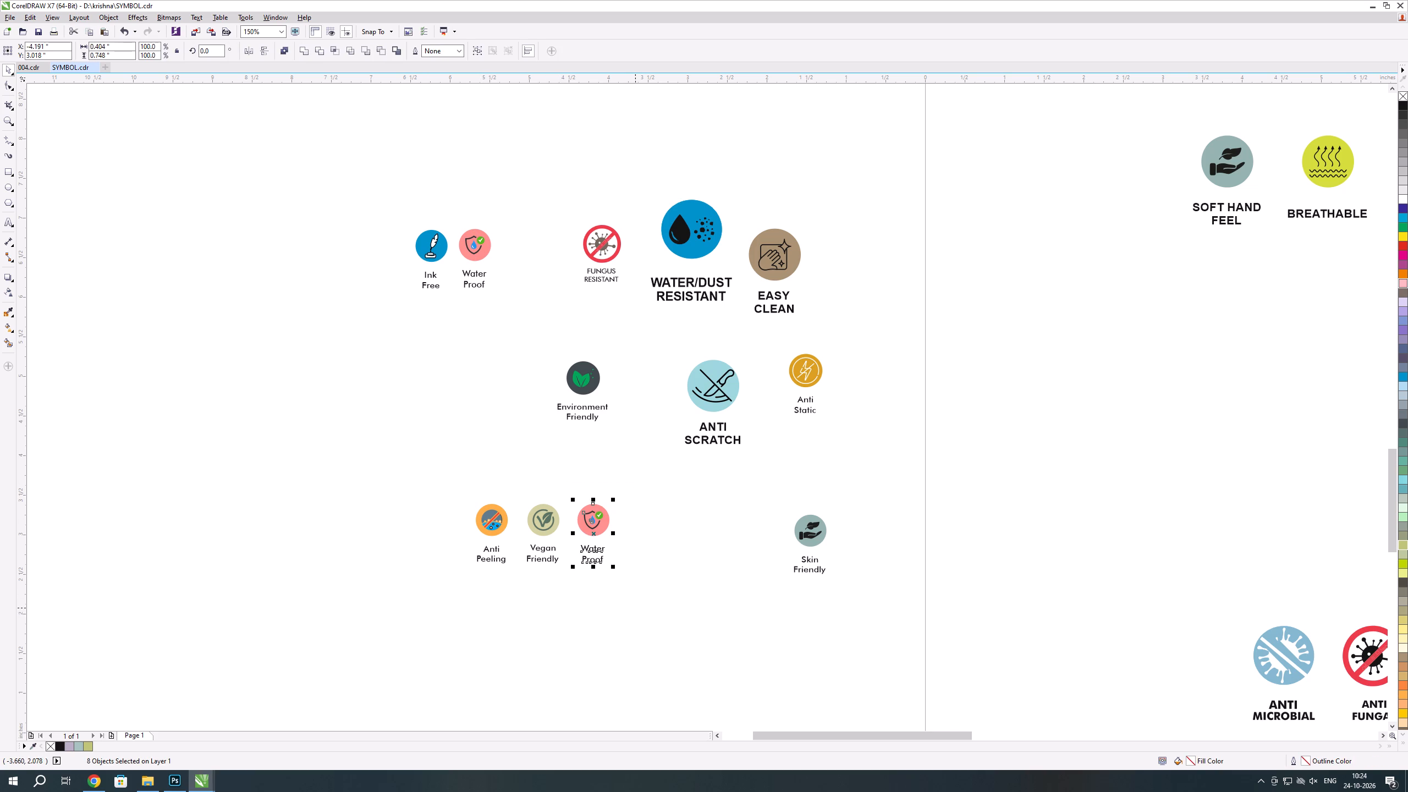
key(Delete)
Group the Ink Free icon with its label, group Water Proof with its label, and align the two groups' centres horizontally.
click(423, 241)
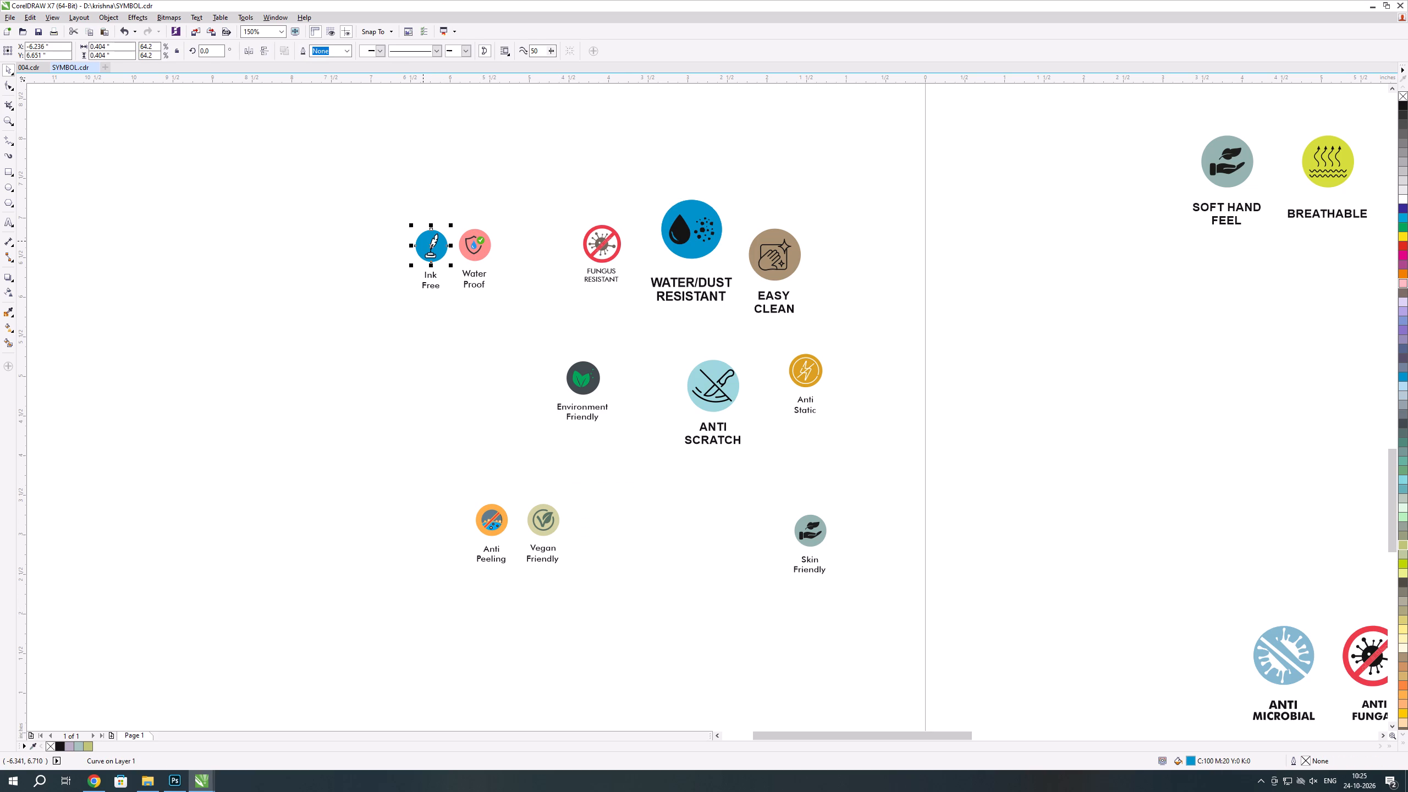
click(388, 226)
drag(384, 214, 459, 309)
key(ctrl+g)
key(ctrl+g)
click(464, 225)
drag(443, 204, 446, 207)
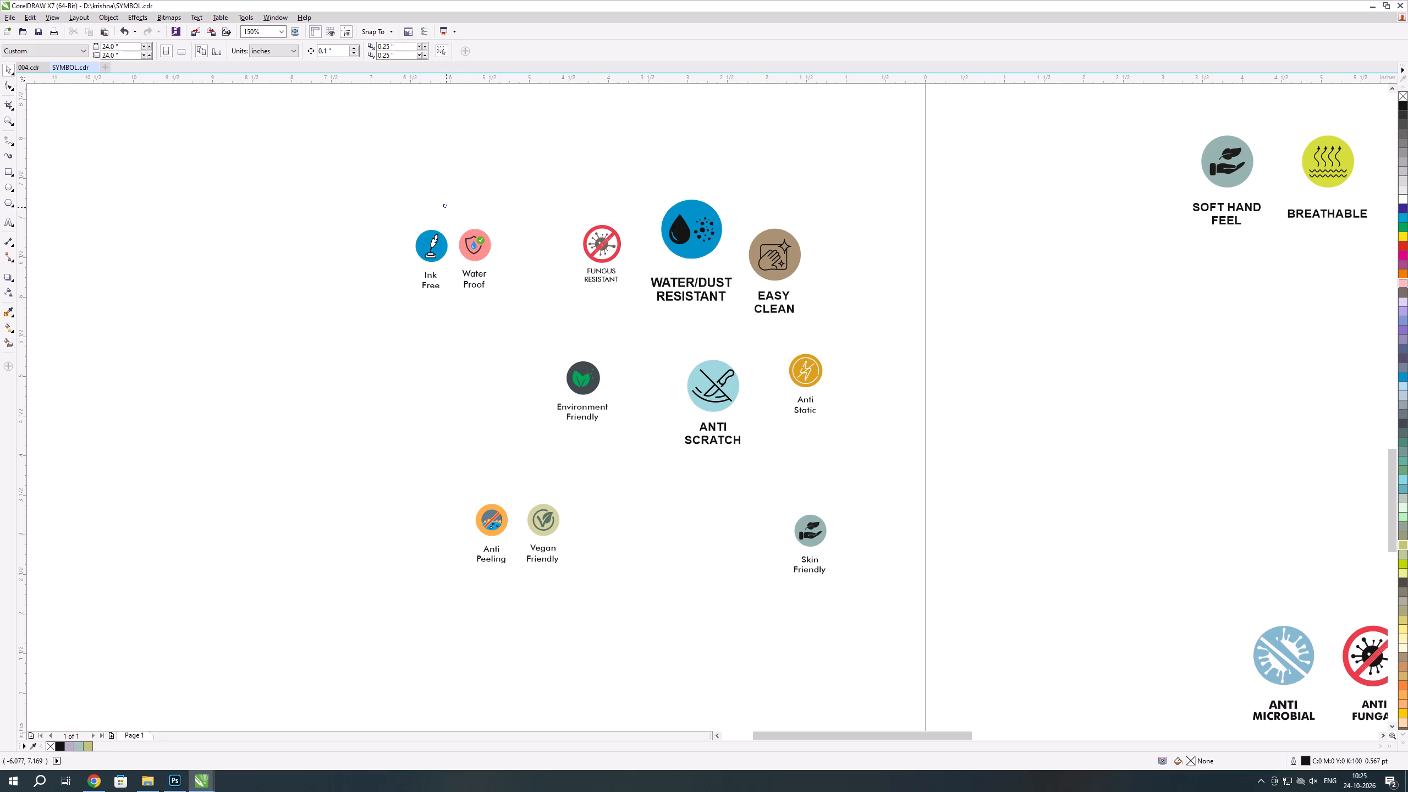
drag(446, 207, 513, 315)
key(ctrl+g)
key(ctrl+g)
key(ctrl+g)
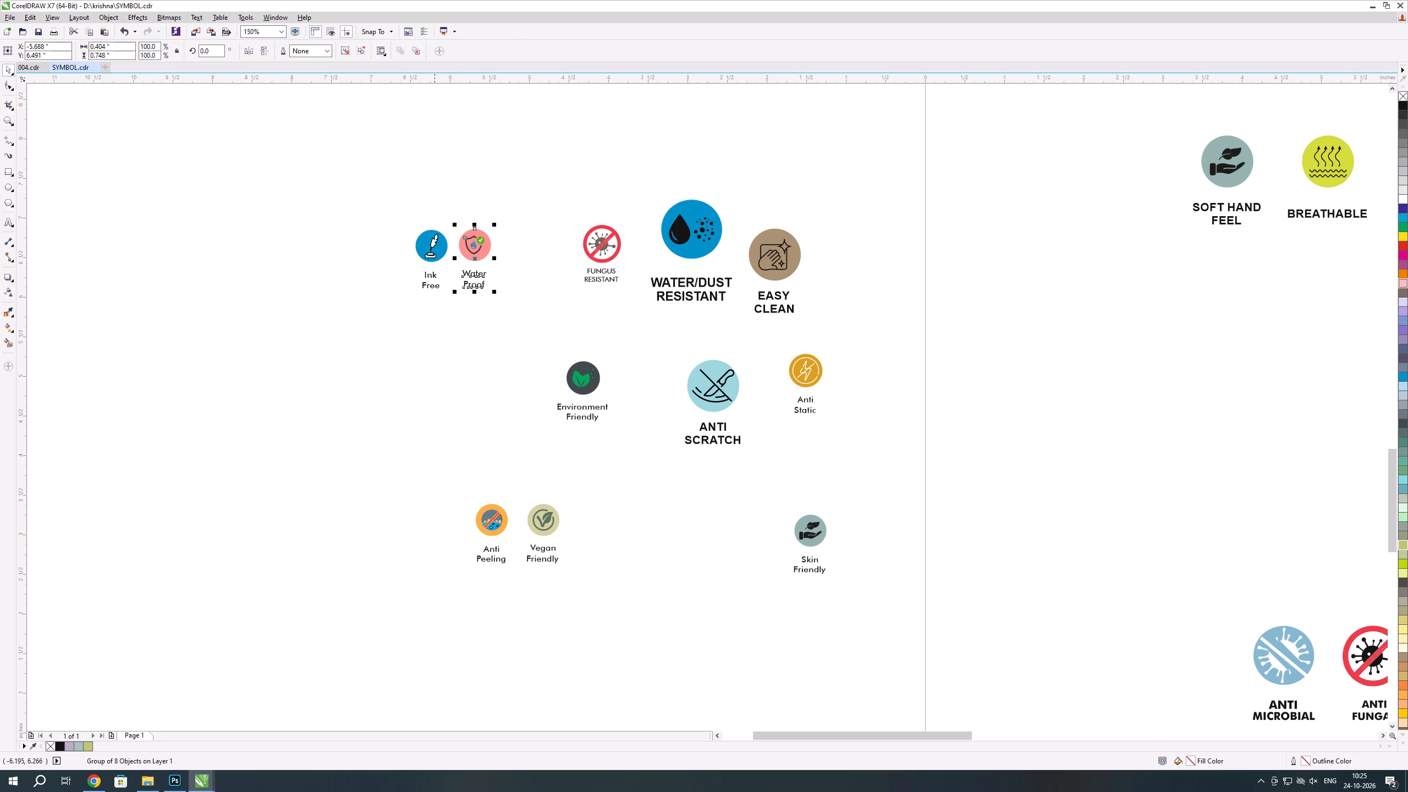
shift+click(433, 250)
key(e)
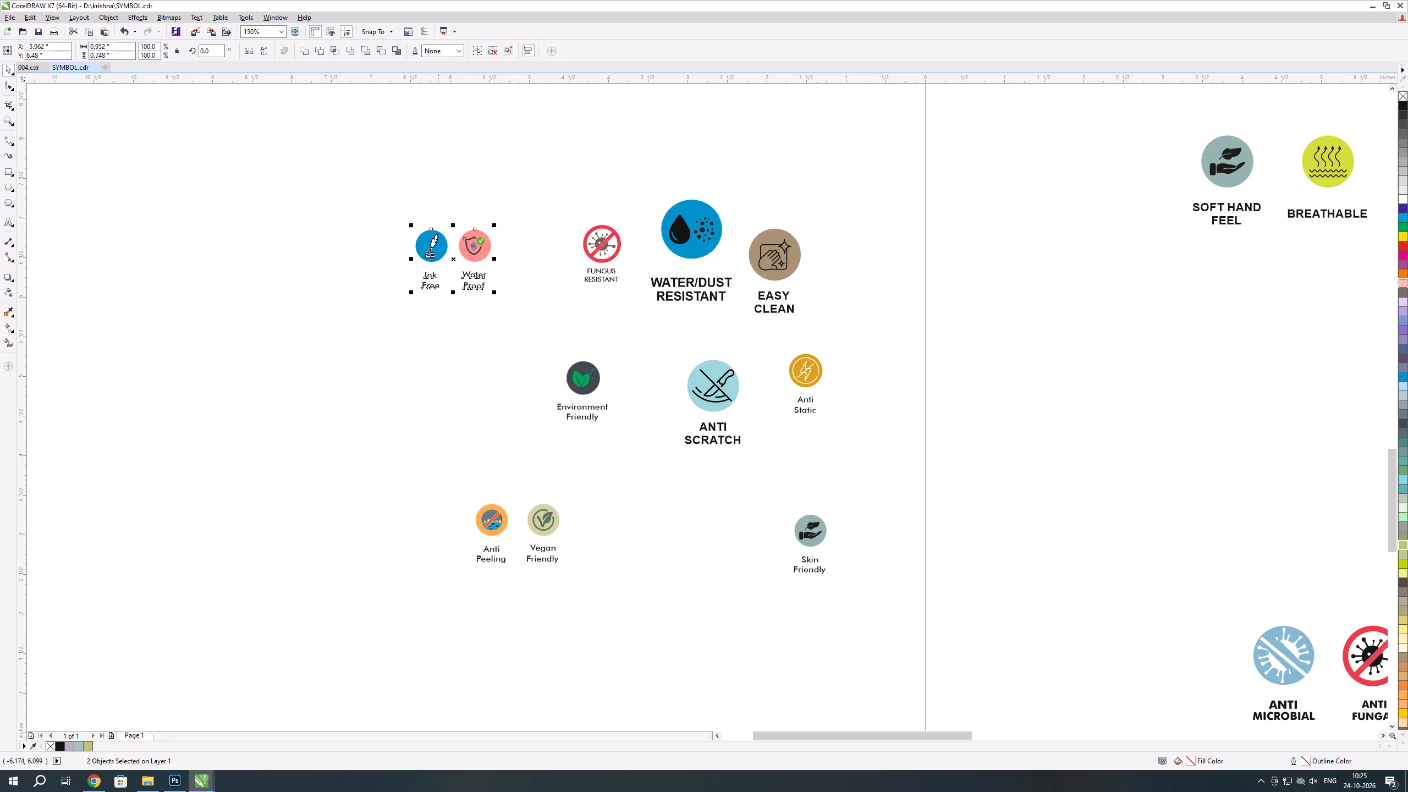
Move the Ink Free and Water Proof groups together about 0.9 inches farther from the Fungus Resistant icon.
click(443, 315)
drag(376, 192, 572, 353)
key(Left)
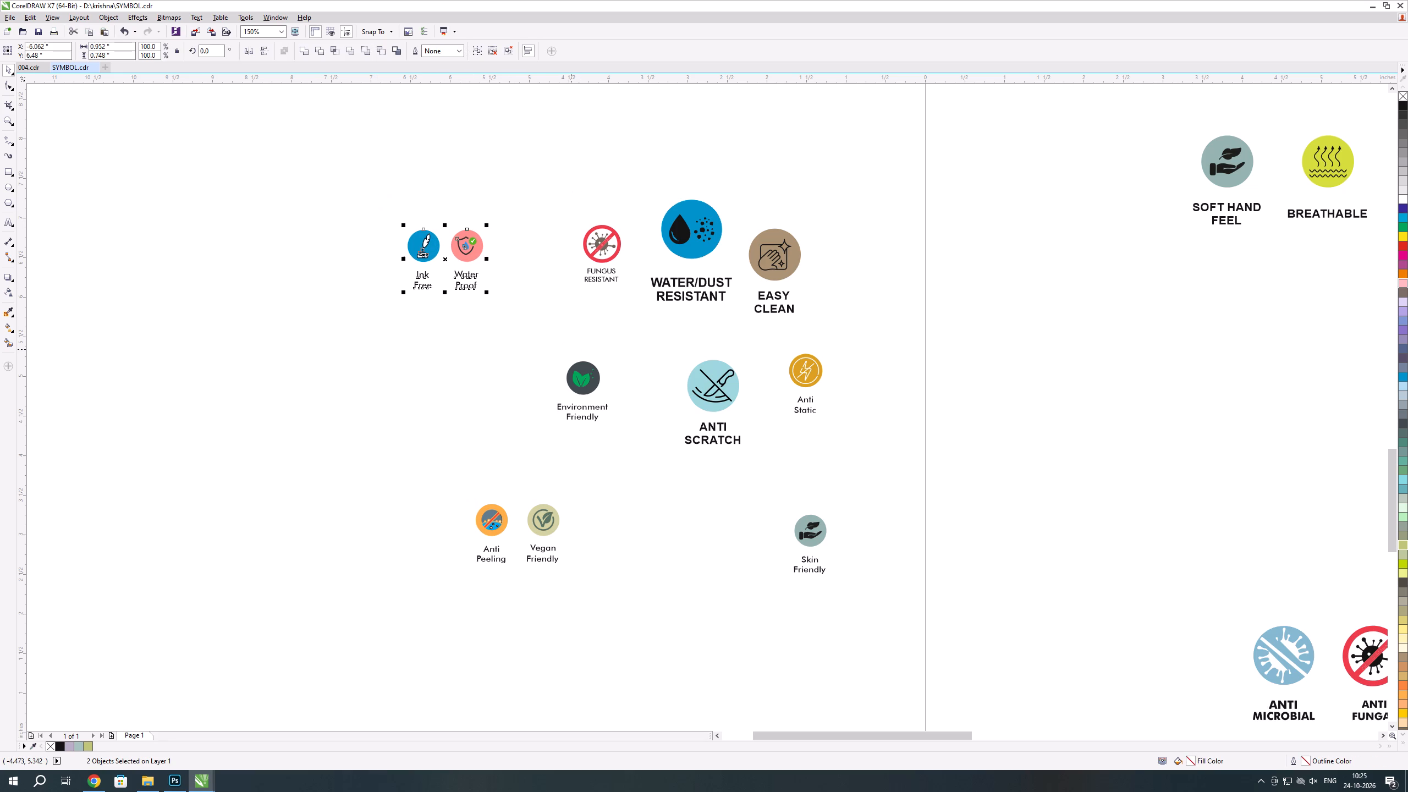
key(Left)
key(Left)
key(Left)
key(Left)
key(Left)
key(Left)
key(Left)
key(Left)
click(394, 369)
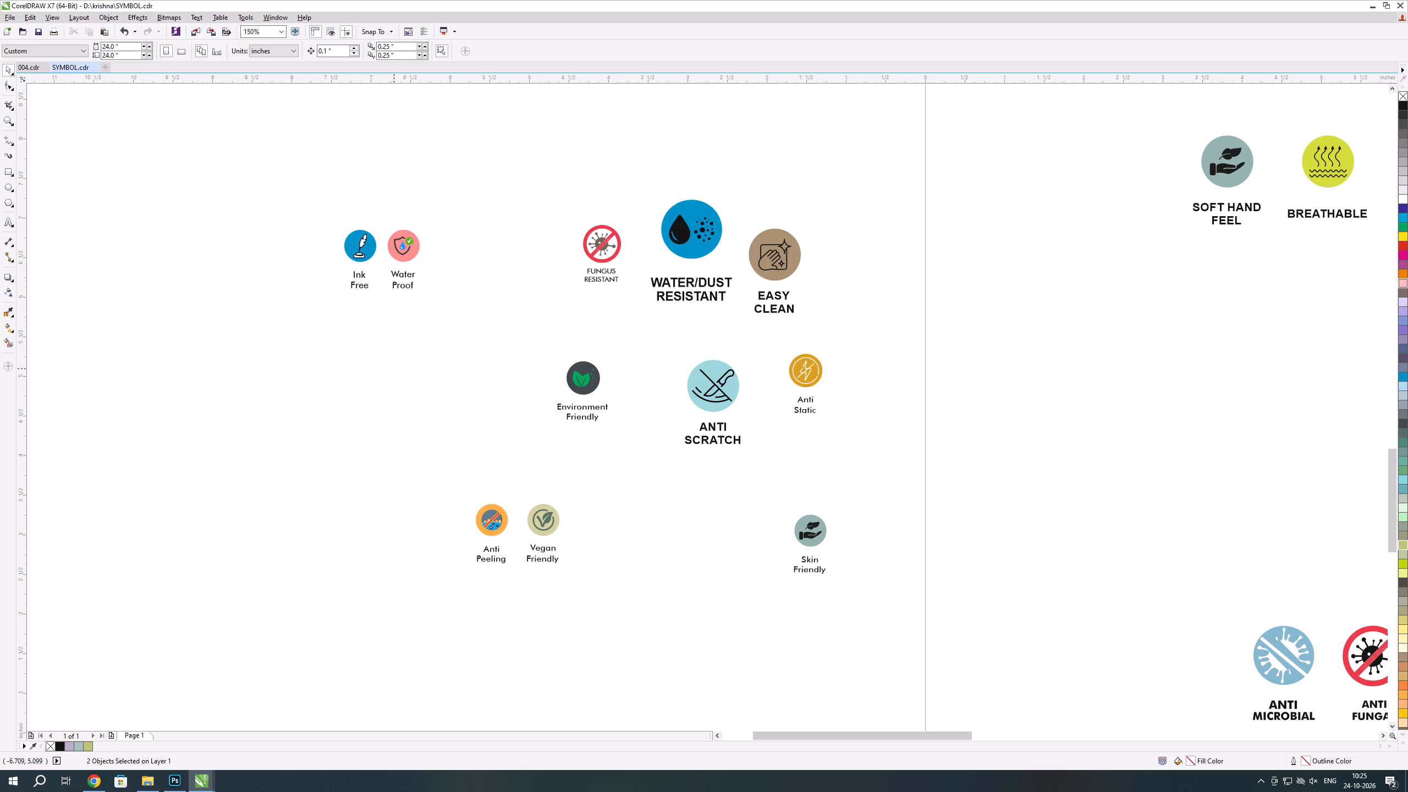
Recheck the order remarks in Chrome, and in SYMBOL.cdr place a copy of the Fungus Resistant icon and label beside Water Proof.
key(alt+Tab)
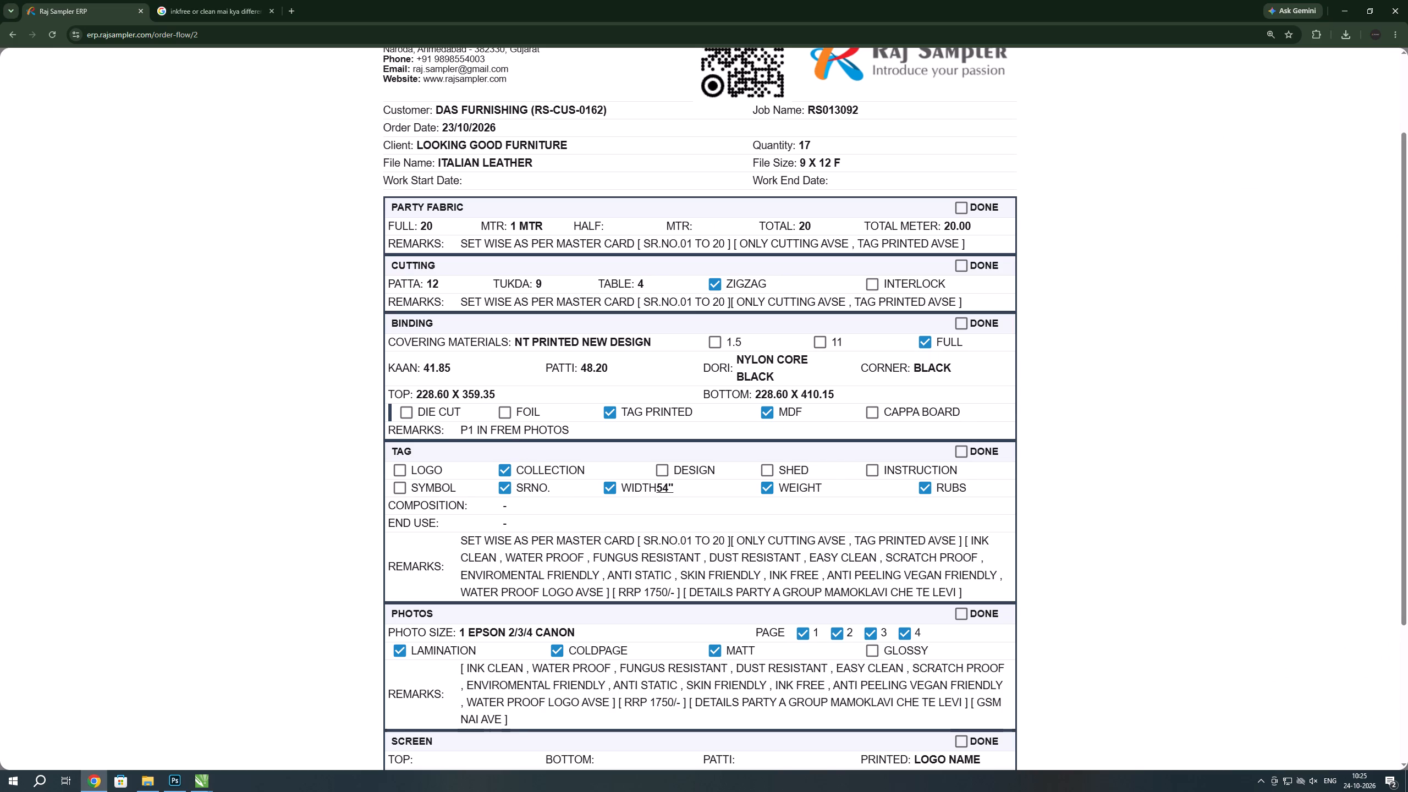
scroll(641, 662, down, 1)
key(alt+Tab)
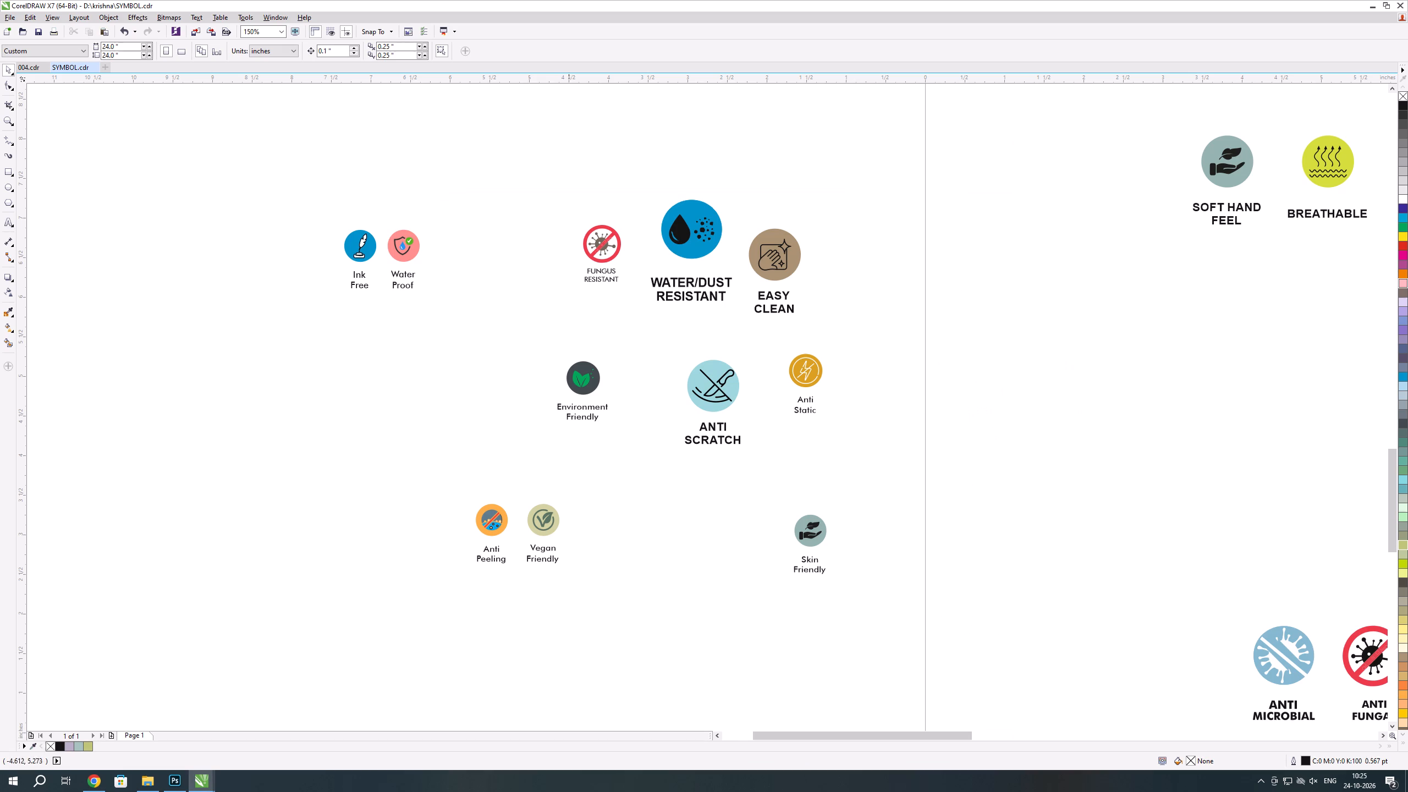
drag(549, 216, 643, 318)
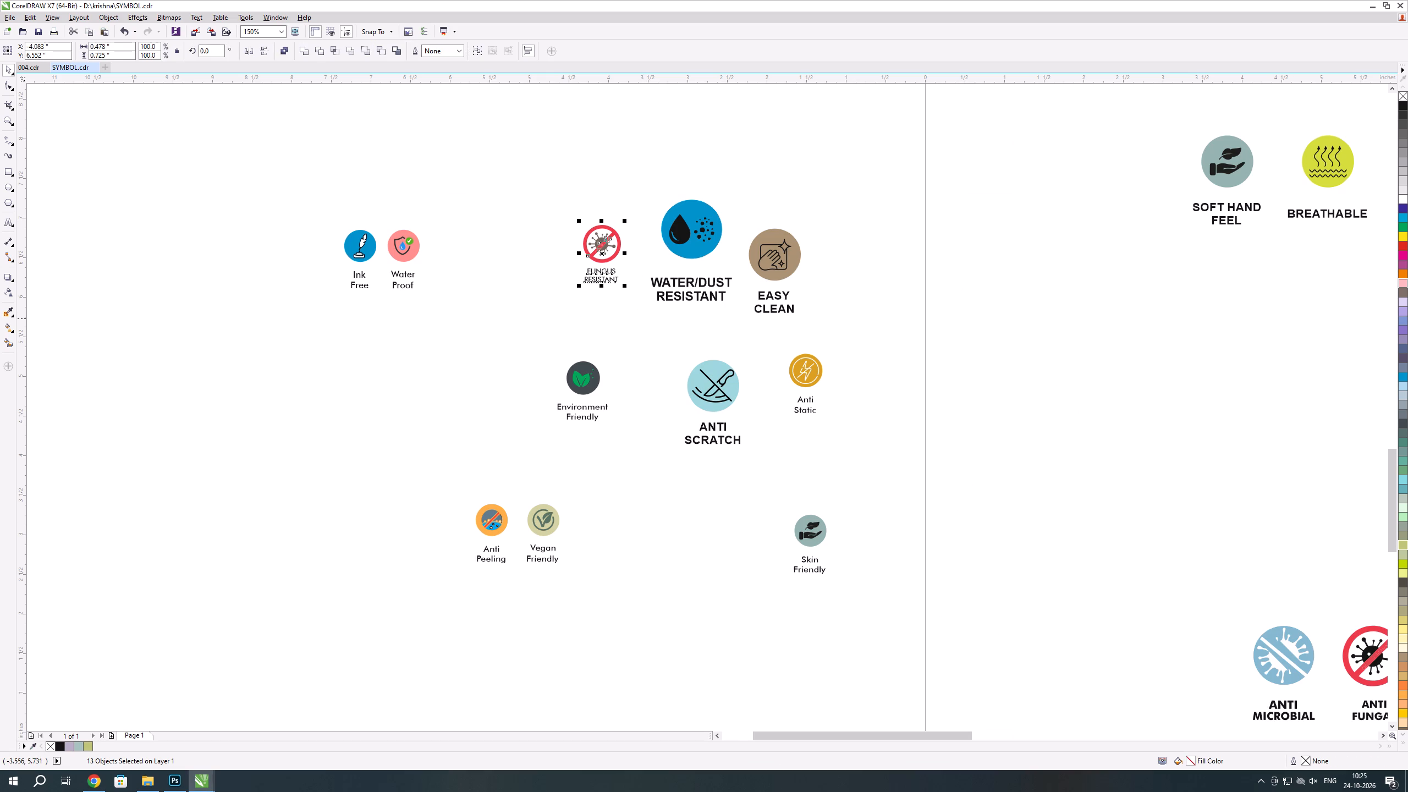
key(ctrl+c)
key(ctrl+v)
drag(609, 241, 452, 246)
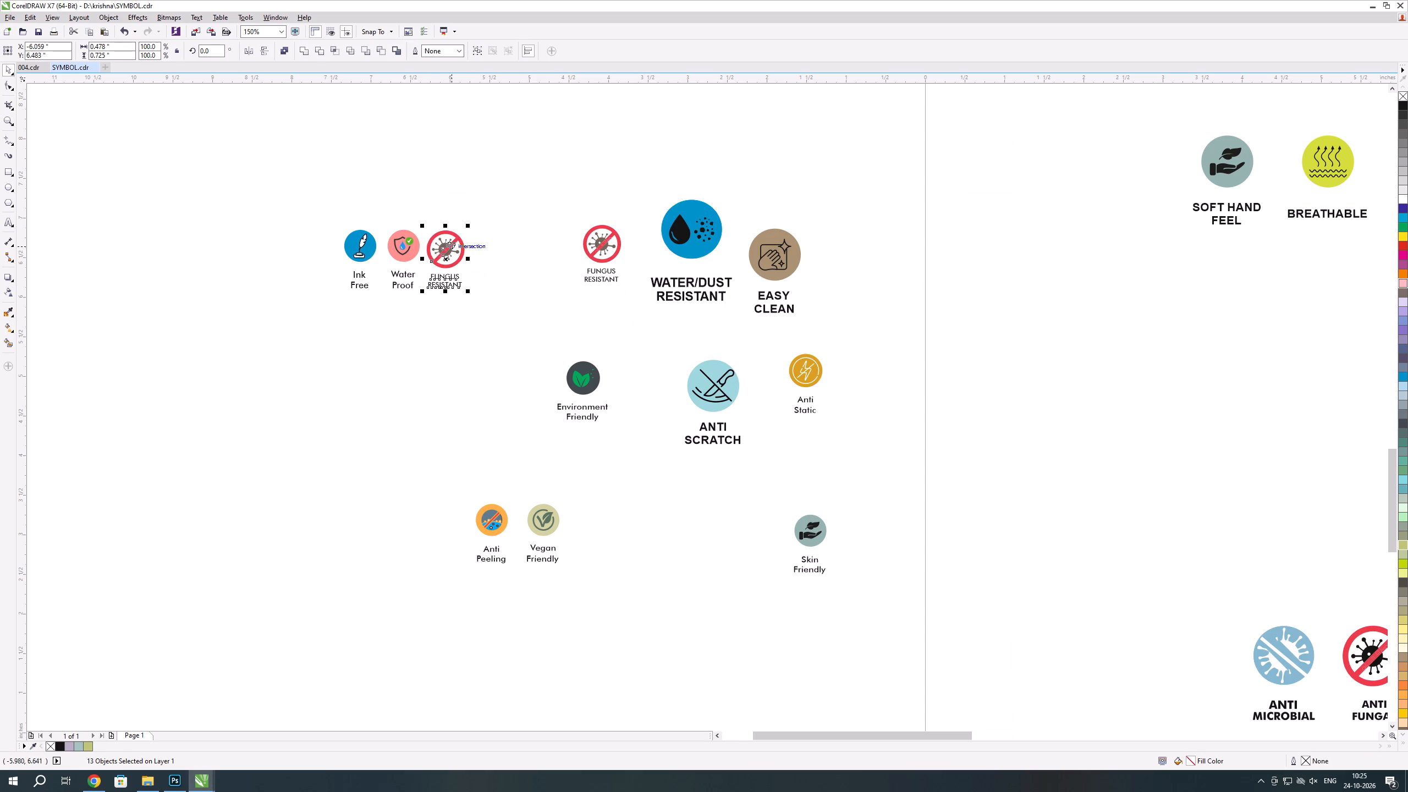
scroll(428, 255, up, 1)
click(632, 280)
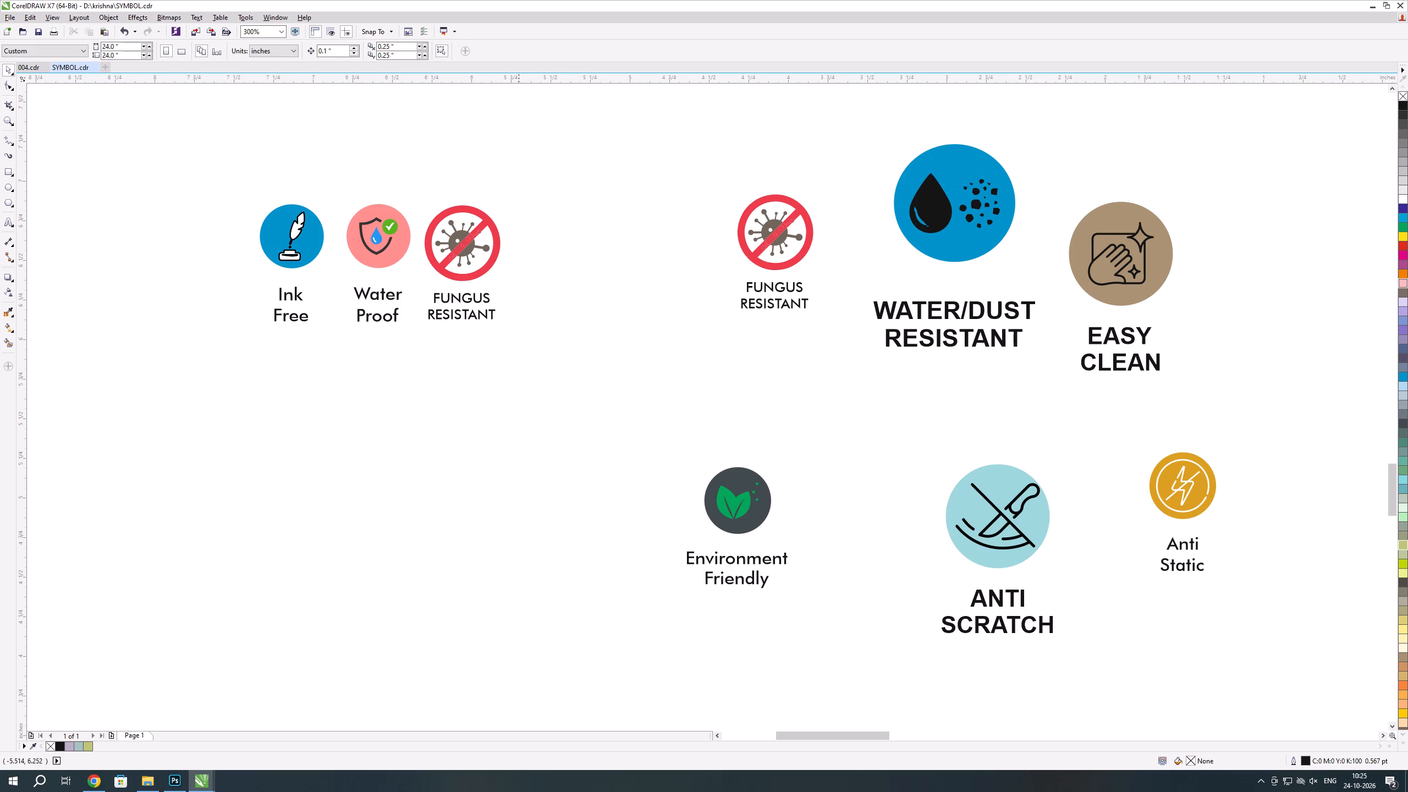
Ungroup the Water Proof icon and label, and regroup only the parts of the pink circular icon.
click(455, 251)
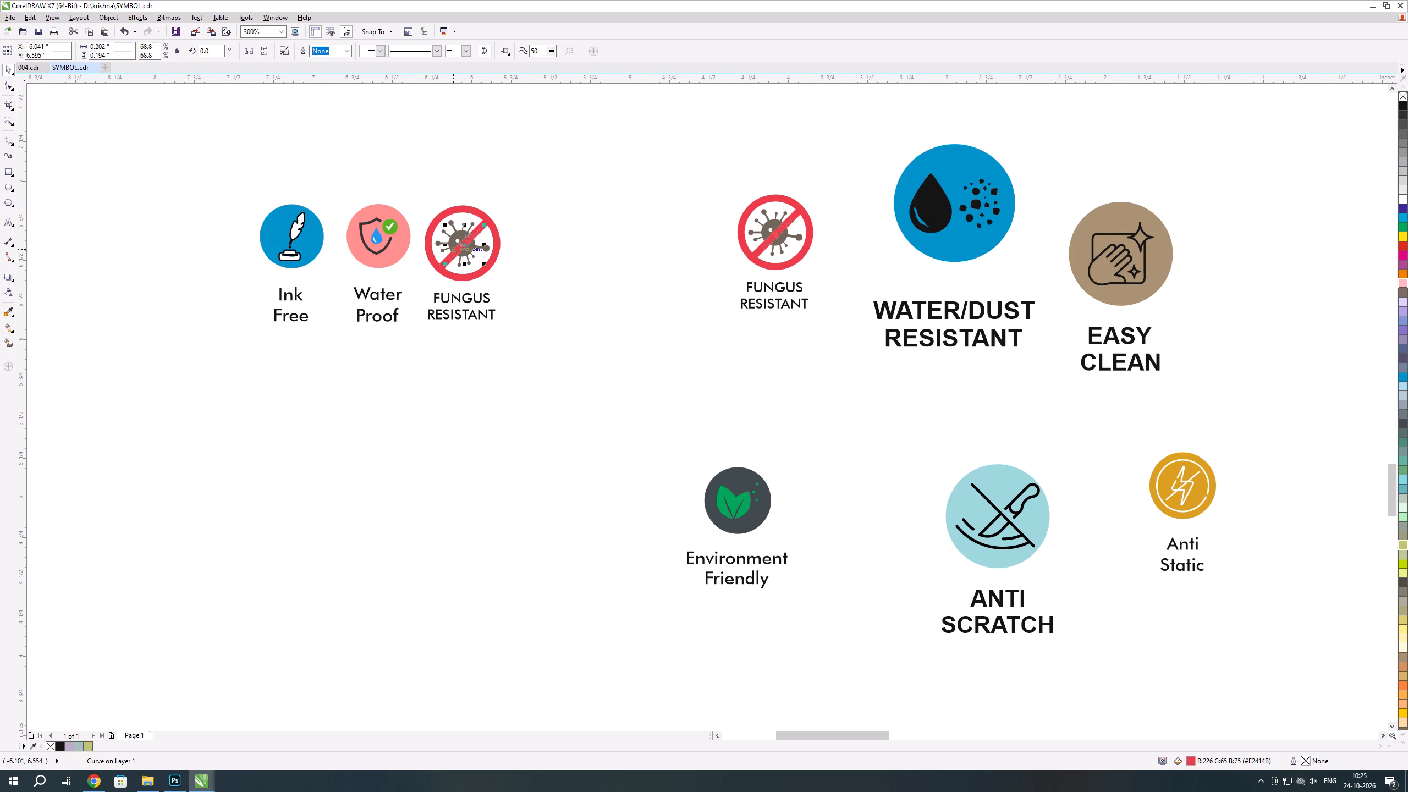
click(581, 260)
drag(415, 173, 466, 231)
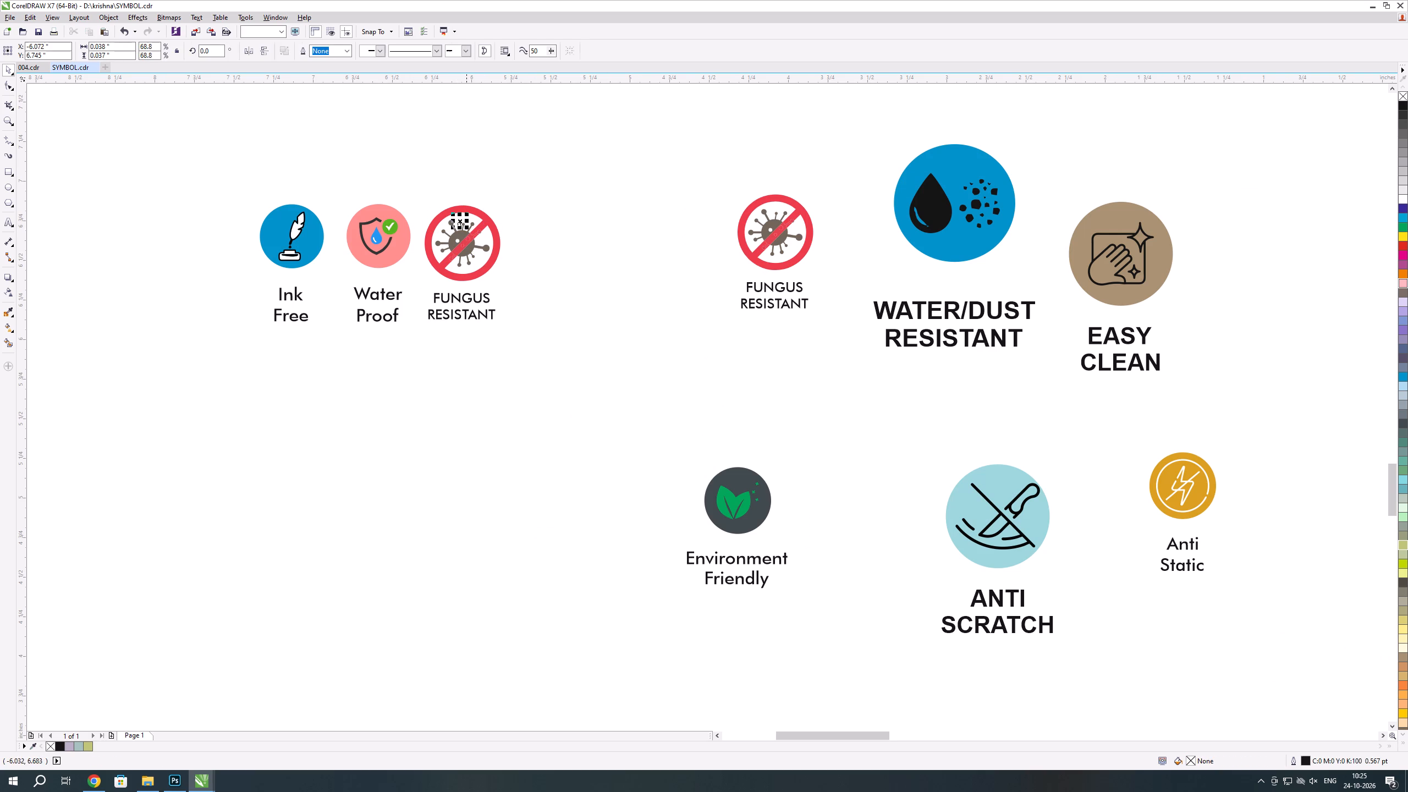
drag(333, 177, 426, 284)
click(389, 249)
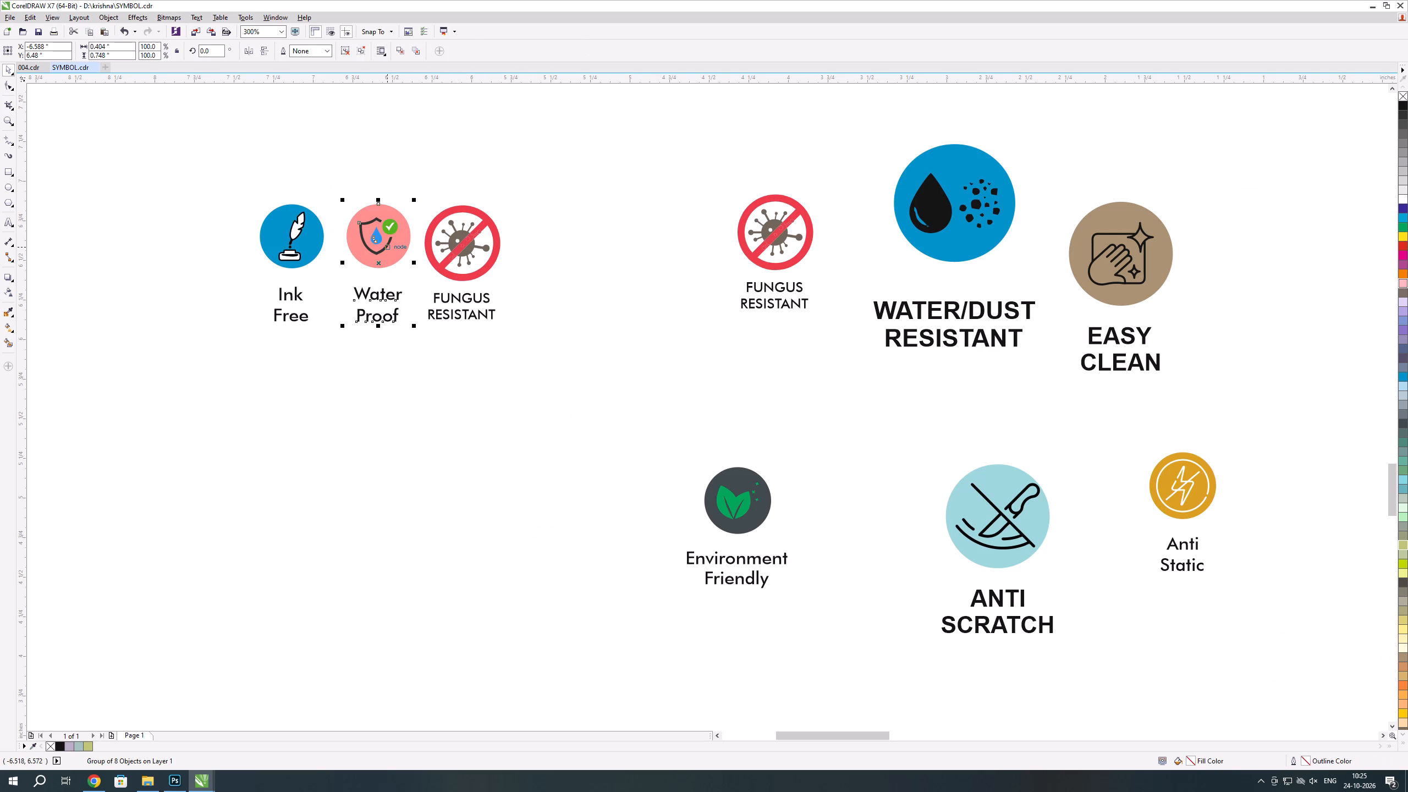
key(ctrl+u)
click(342, 165)
drag(334, 168, 410, 282)
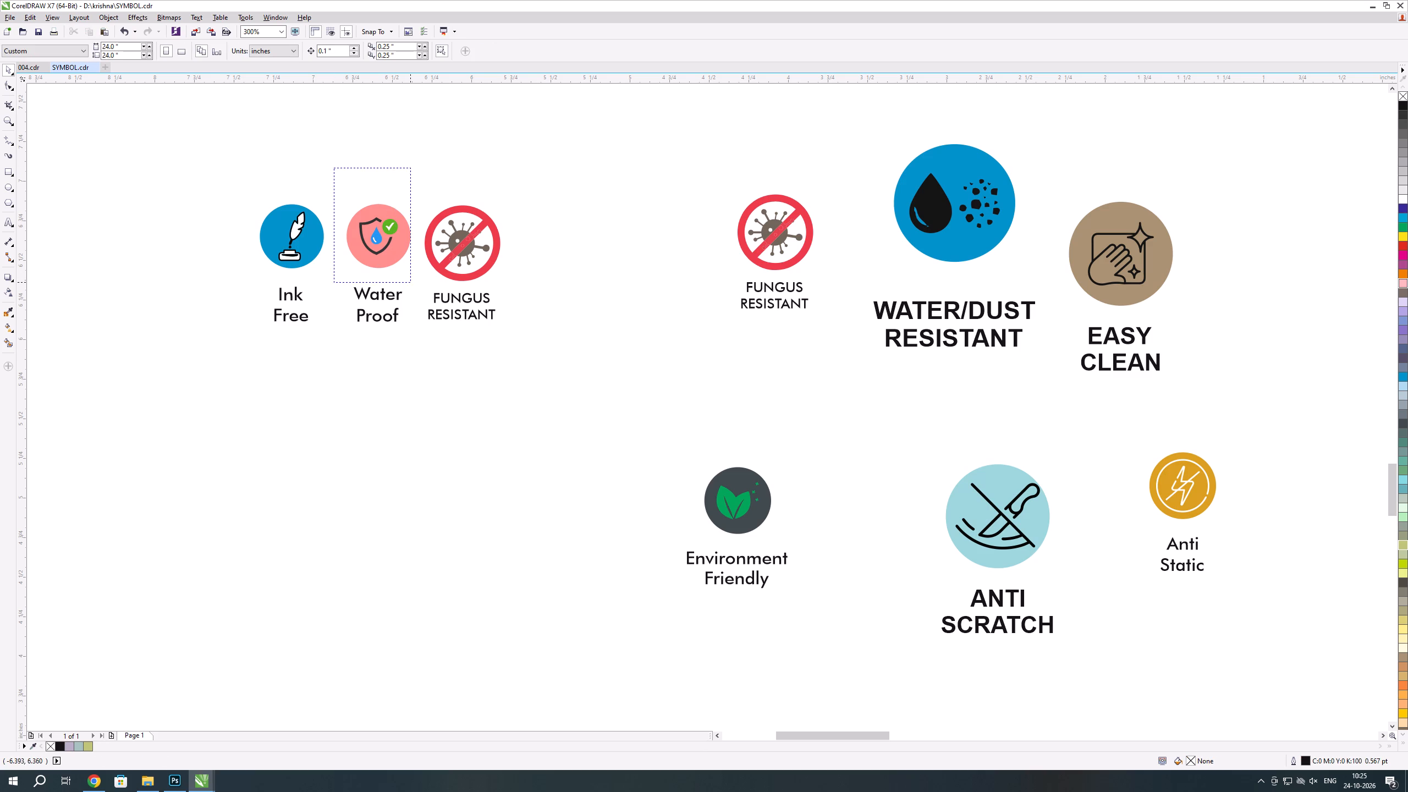
drag(410, 282, 417, 288)
key(ctrl+g)
key(ctrl+g)
key(ctrl+g)
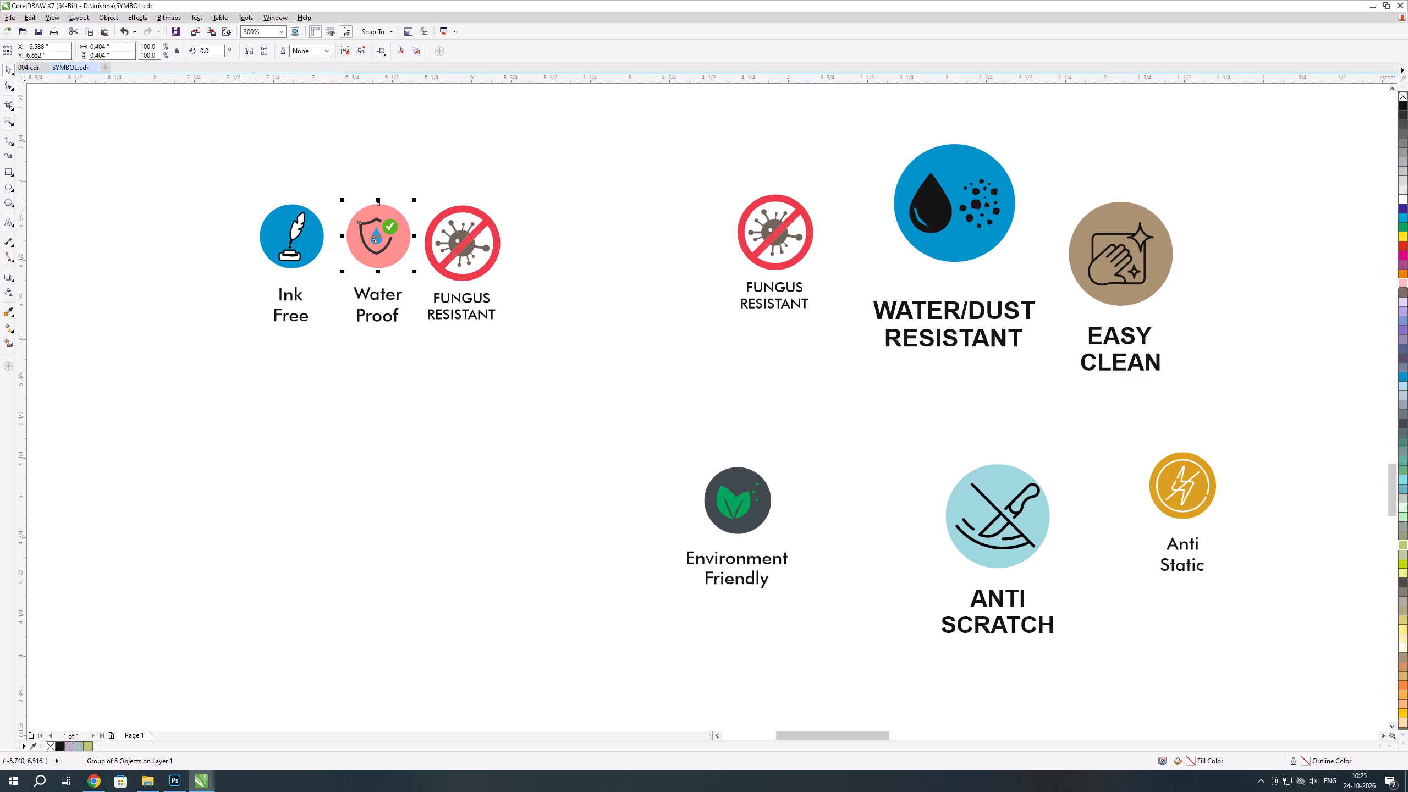
key(ctrl+g)
Scale the copied Fungus Resistant icon proportionally to the Water Proof icon's width of 0.404 inches.
drag(116, 43, 0, 51)
key(ctrl+c)
key(ctrl+c)
key(ctrl+c)
click(433, 184)
drag(404, 179, 546, 291)
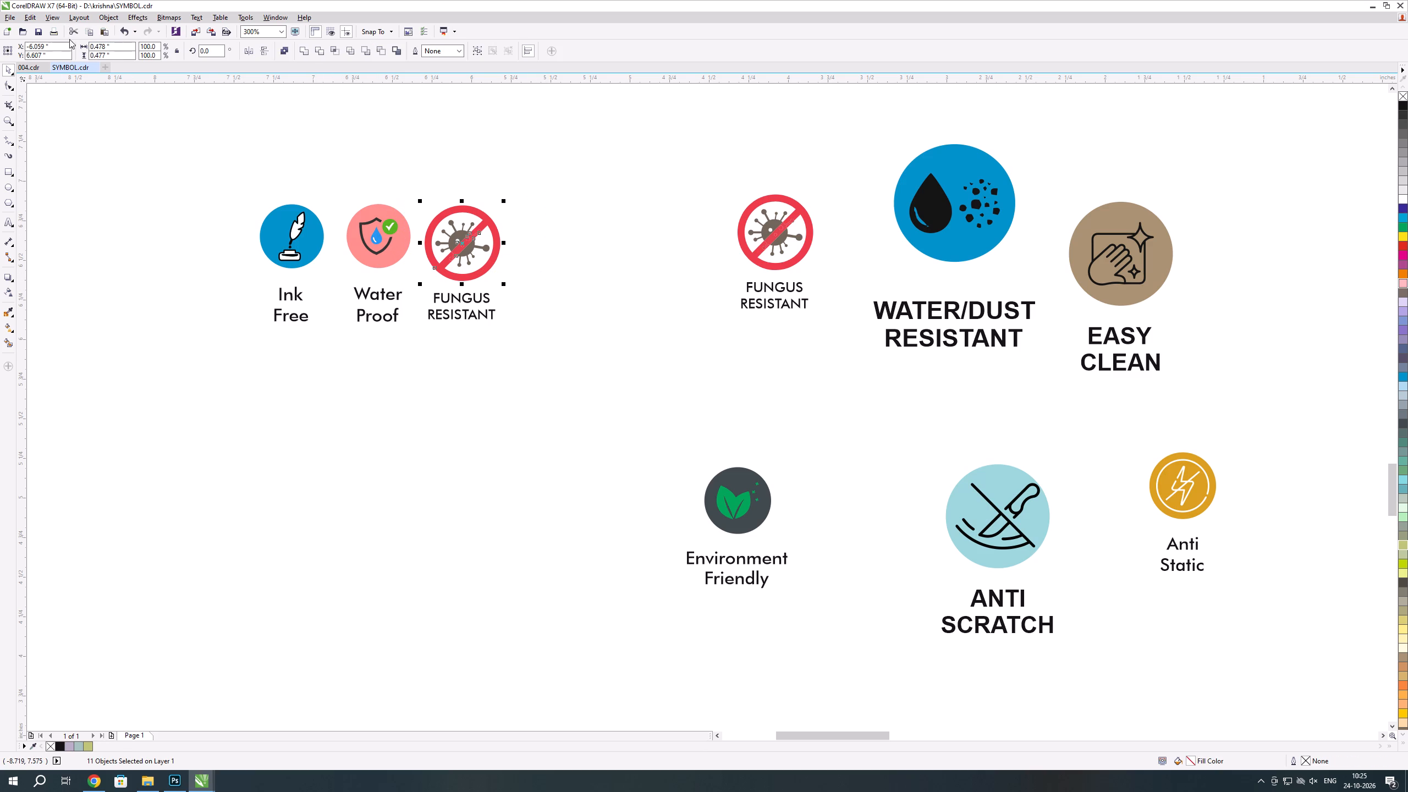
drag(121, 40, 20, 40)
click(179, 54)
drag(122, 43, 32, 59)
key(ctrl+b)
key(ctrl+v)
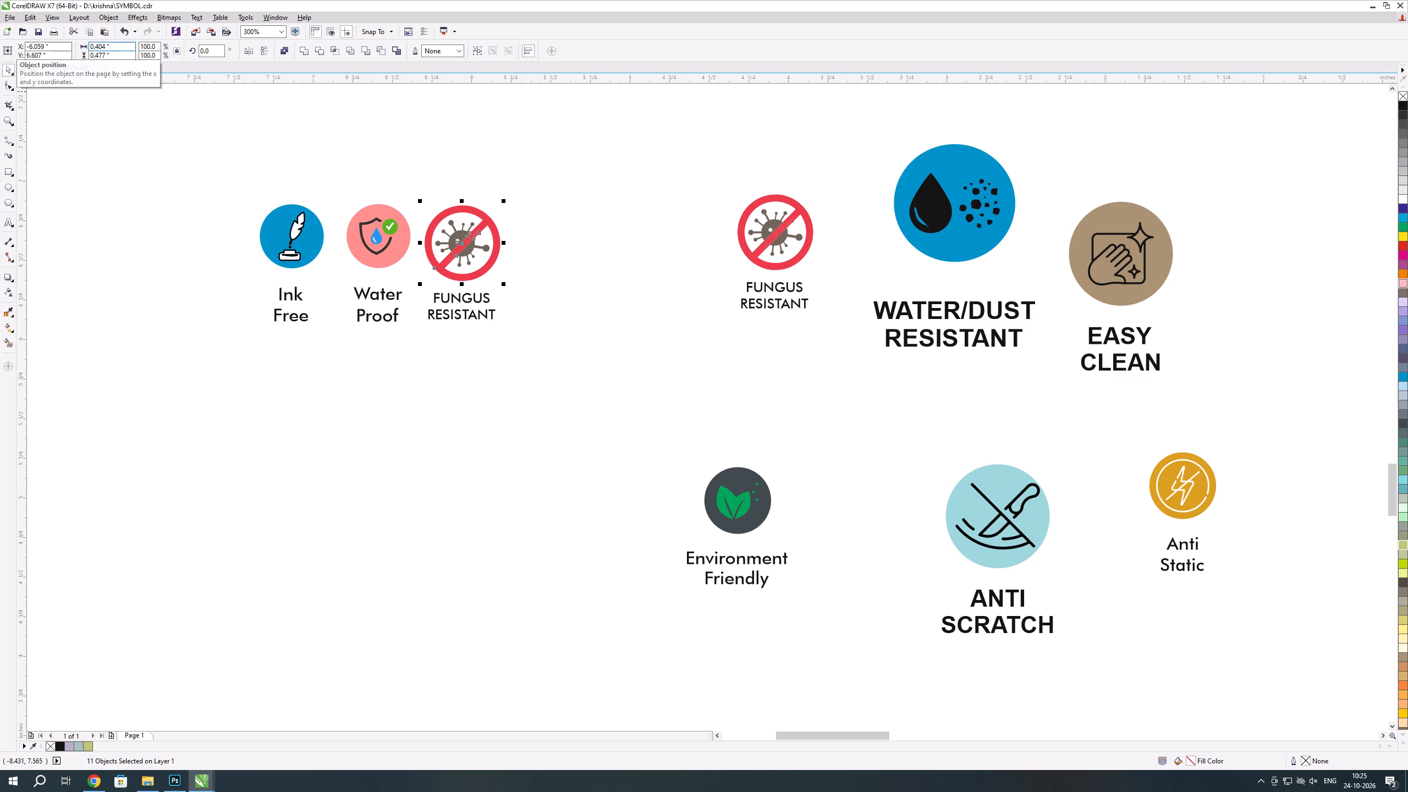
key(Return)
click(438, 162)
Group the resized Fungus Resistant icon's parts without the label and align its centre horizontally with the Water Proof icon.
click(472, 238)
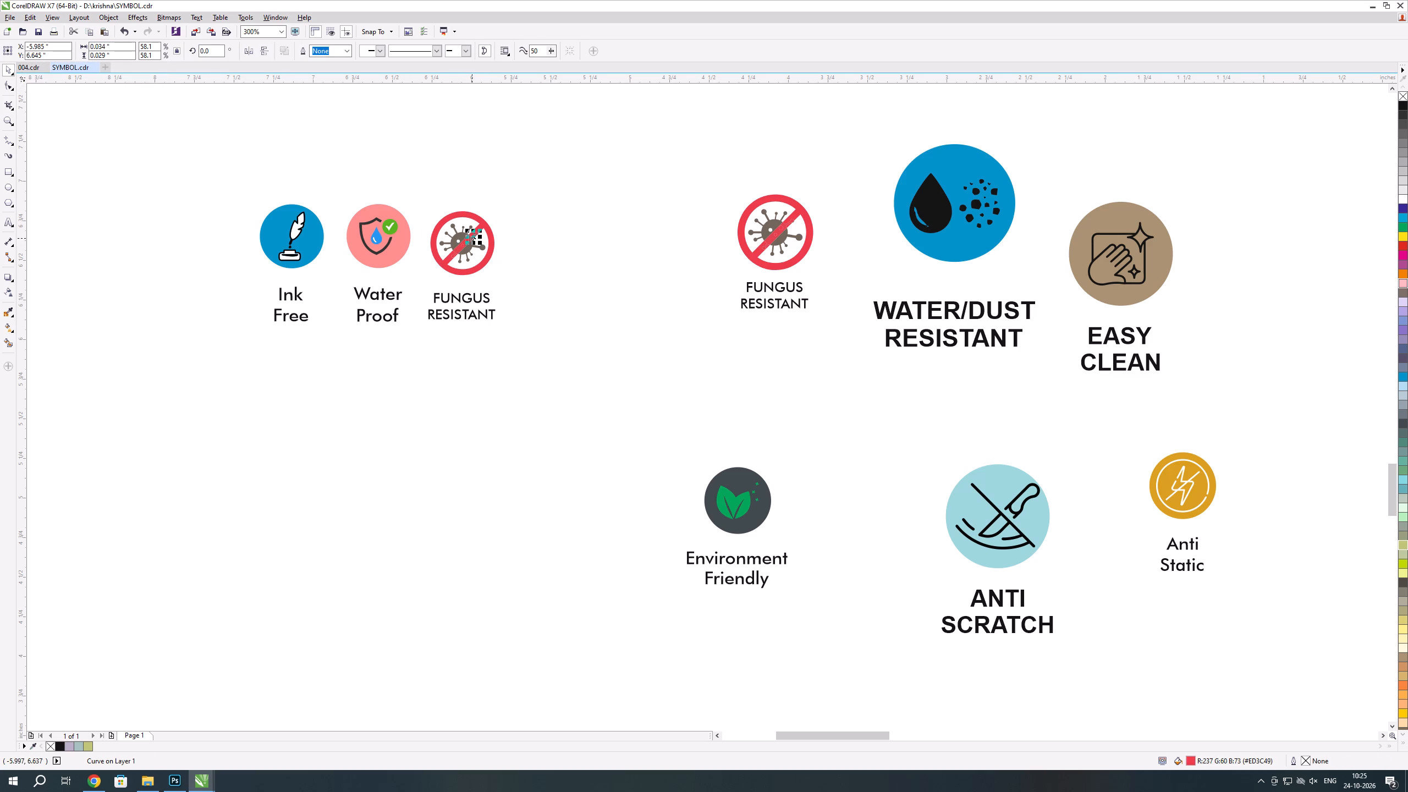
click(479, 176)
drag(408, 154, 510, 279)
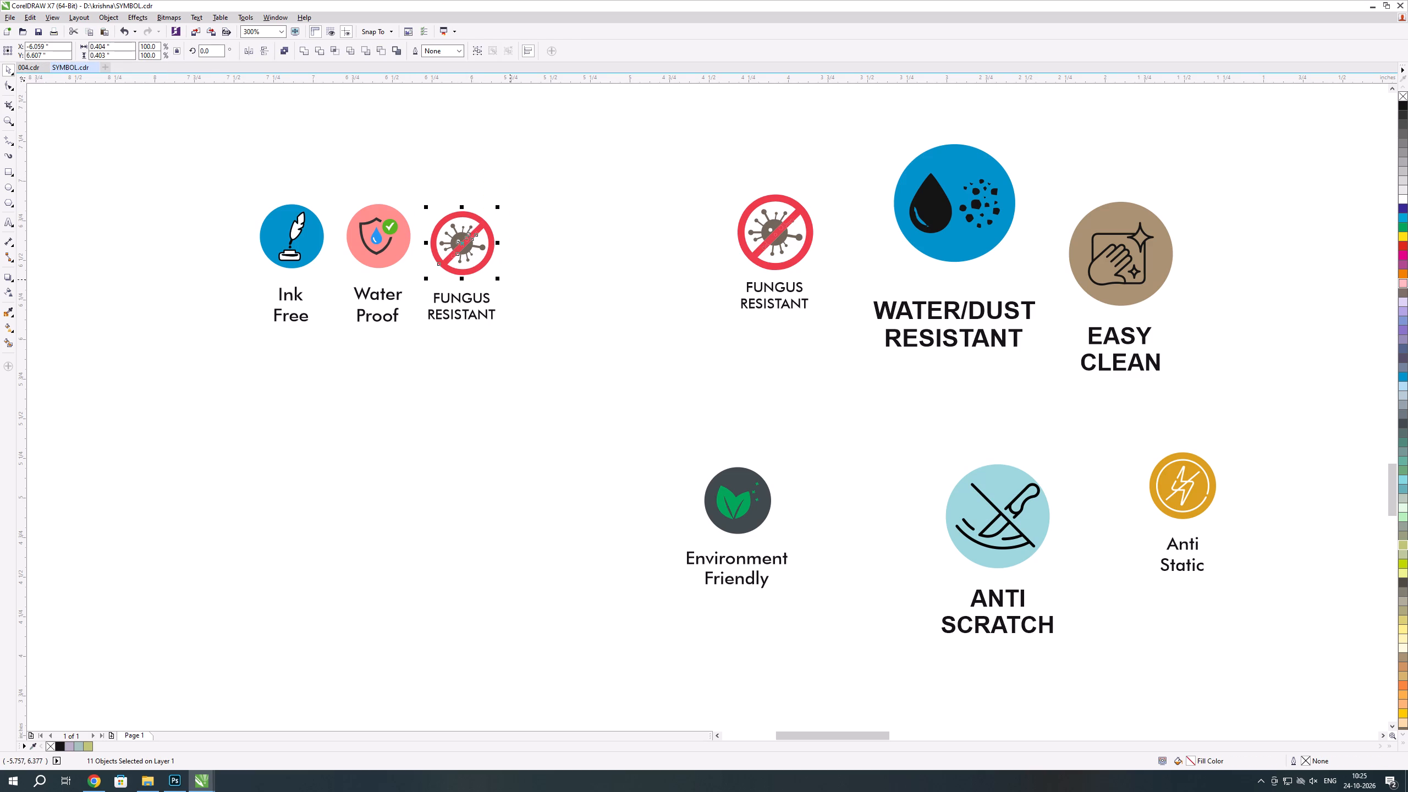
key(ctrl+g)
key(ctrl+g)
shift+click(371, 217)
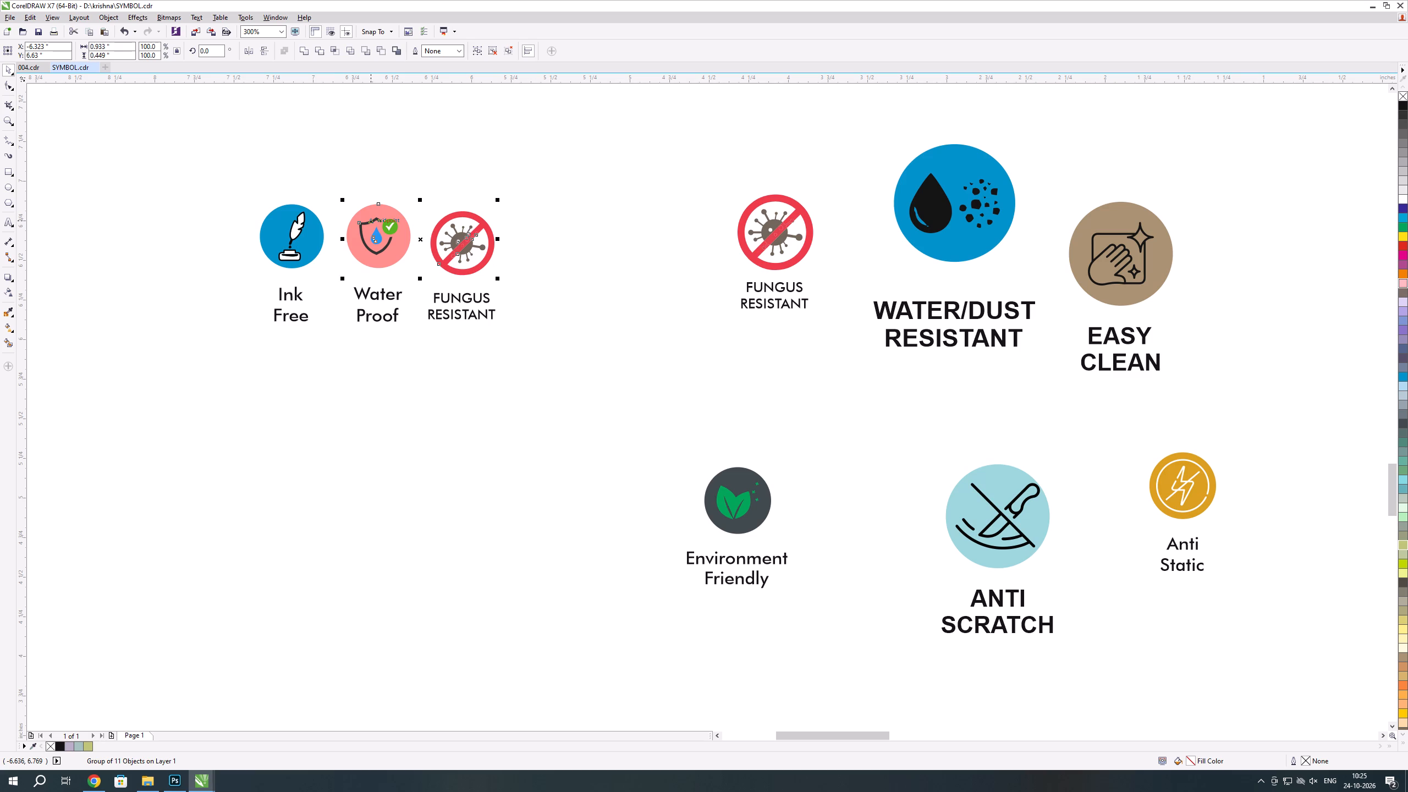
key(e)
click(428, 159)
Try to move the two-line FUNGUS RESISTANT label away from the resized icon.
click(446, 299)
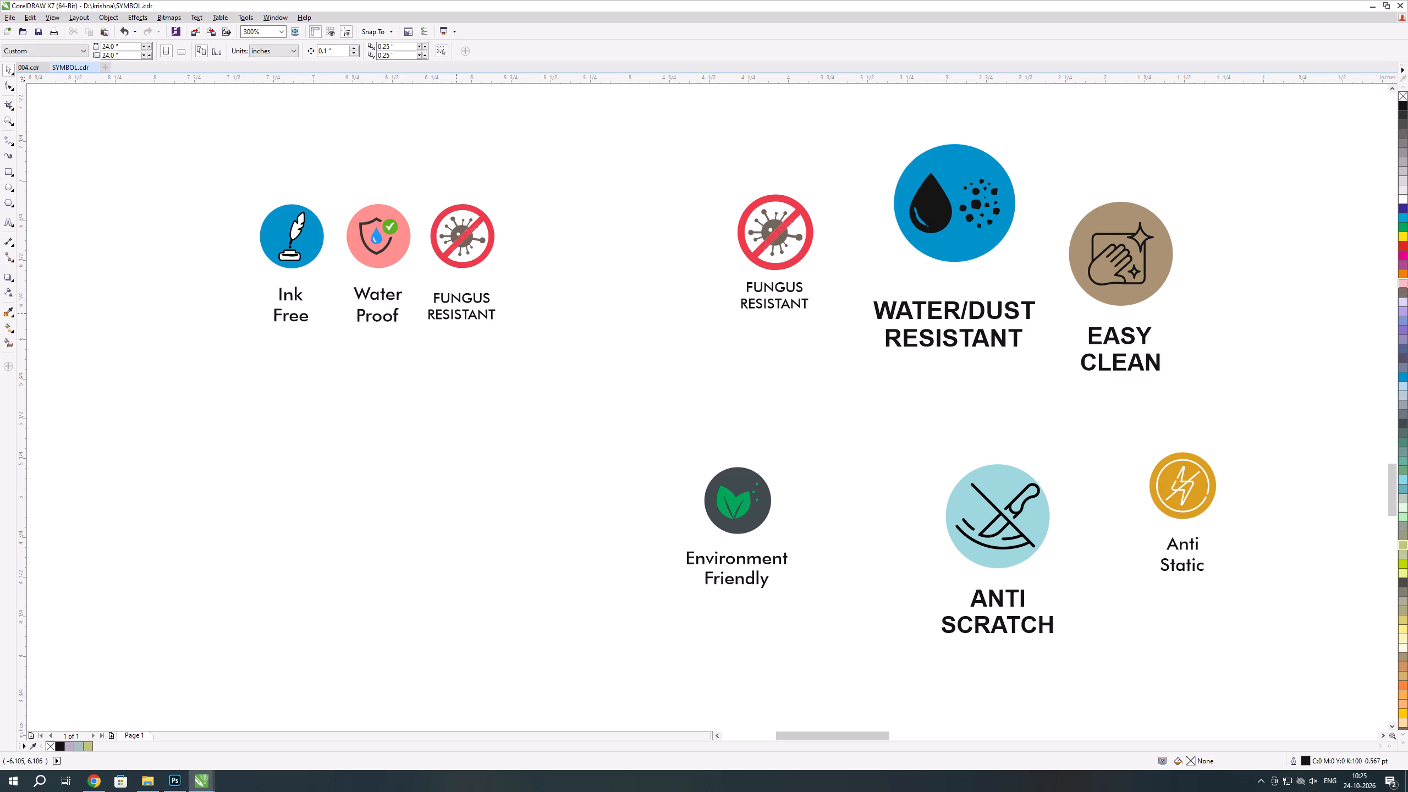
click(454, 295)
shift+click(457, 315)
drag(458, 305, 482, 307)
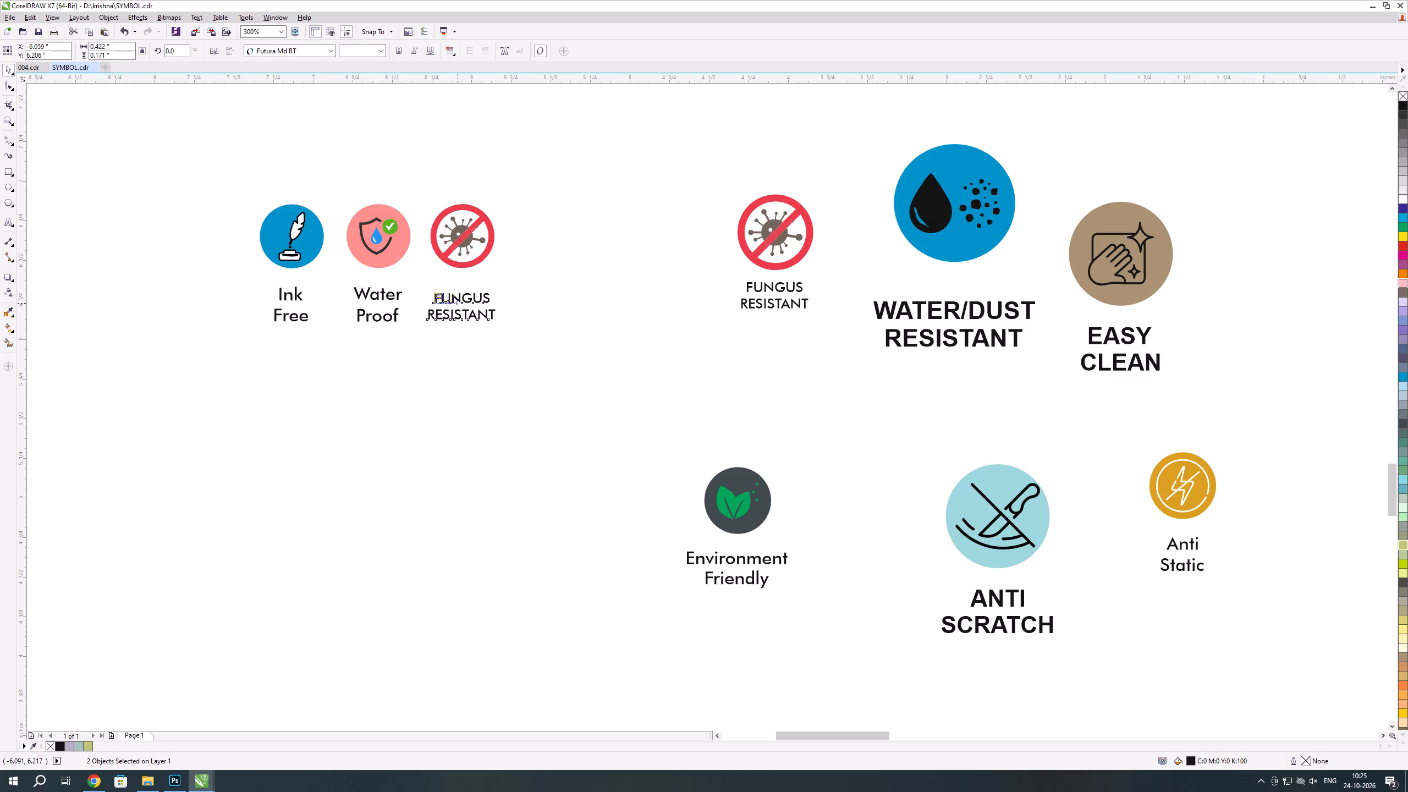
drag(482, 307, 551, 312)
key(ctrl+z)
Duplicate the two-line Water Proof label and place the copy below the resized Fungus Resistant icon's label.
click(375, 296)
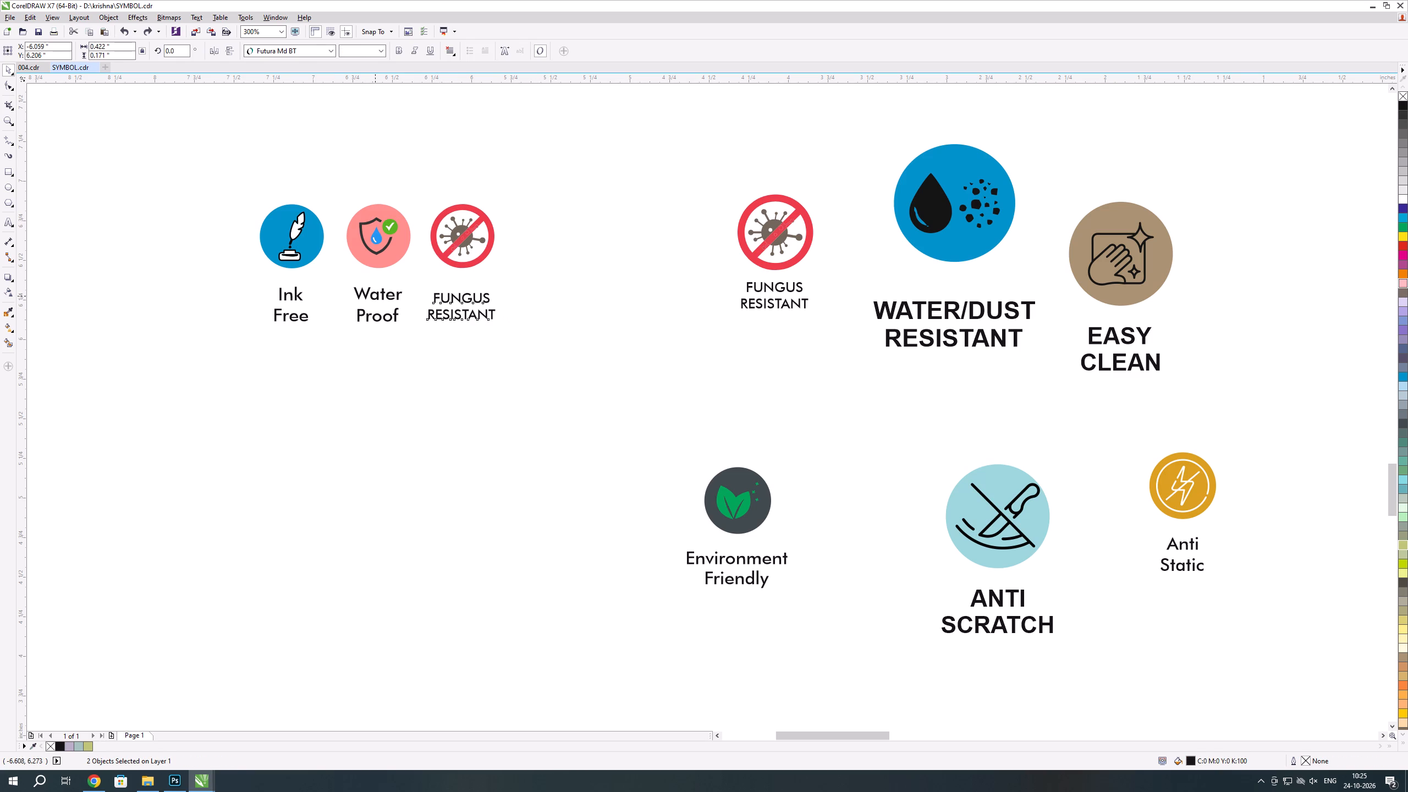
click(380, 295)
shift+click(382, 317)
key(ctrl+c)
key(ctrl+v)
drag(379, 306, 446, 367)
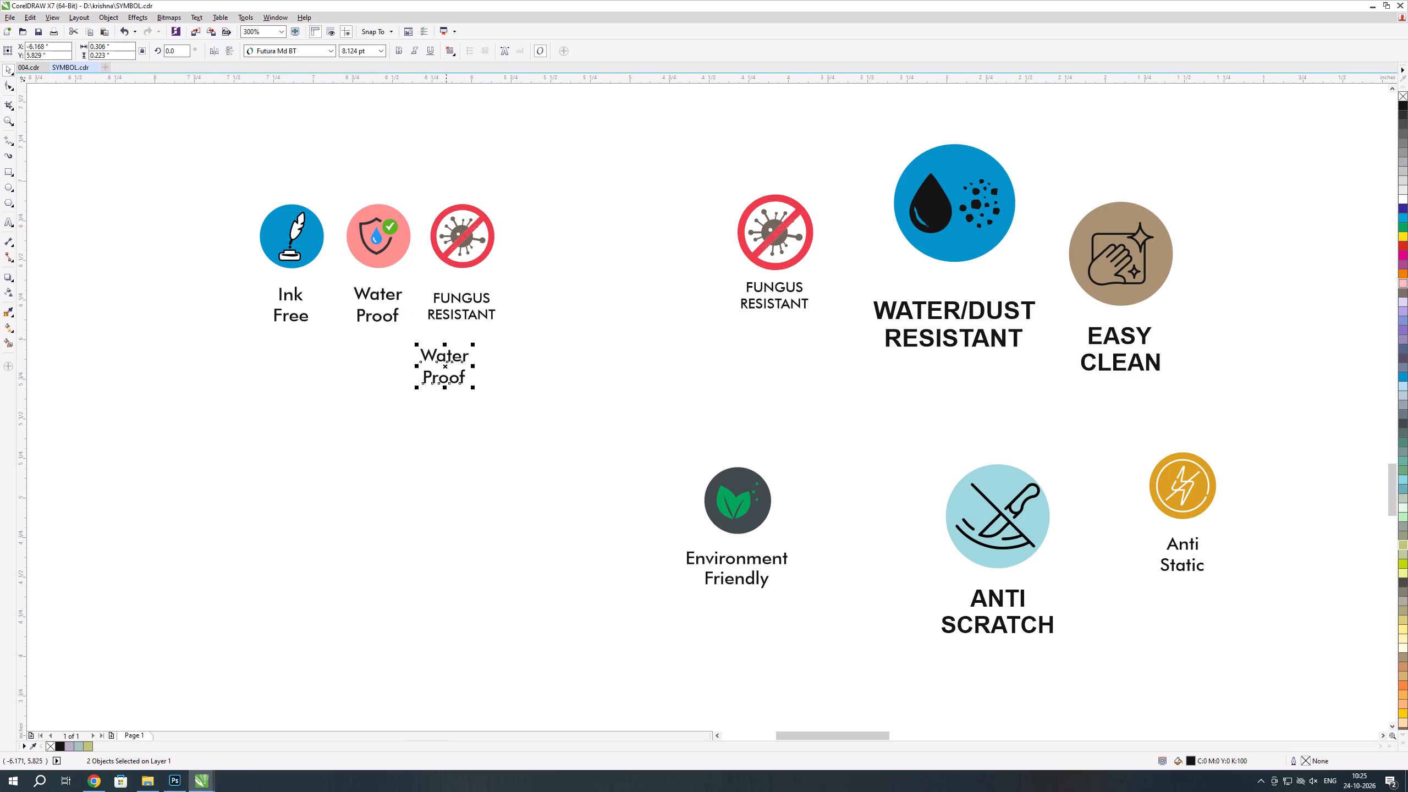
Delete the two-line FUNGUS RESISTANT label directly under the resized icon.
click(452, 301)
shift+click(458, 314)
key(Delete)
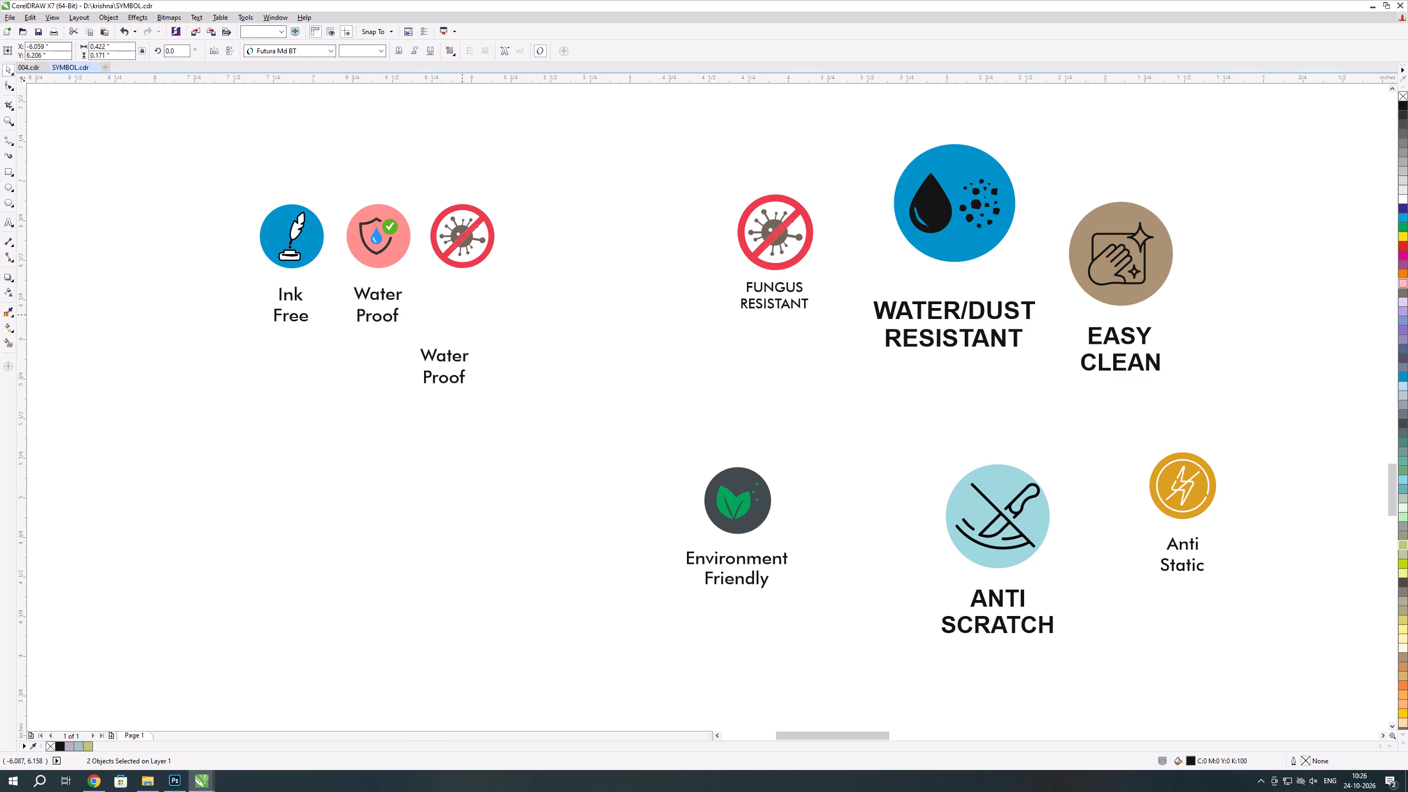
Replace the word Water in the duplicated label with FUNGUS.
triple_click(454, 362)
click(454, 362)
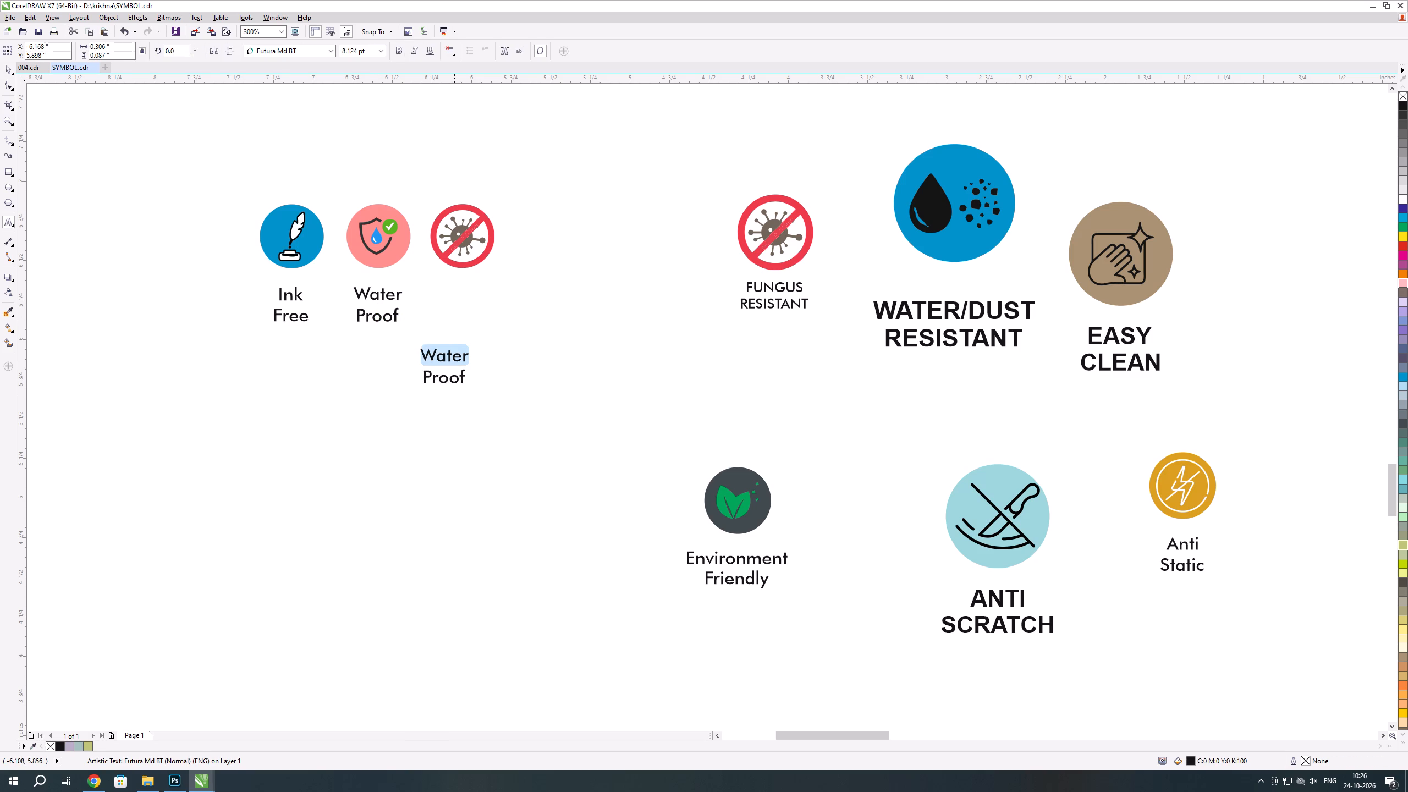
key(f)
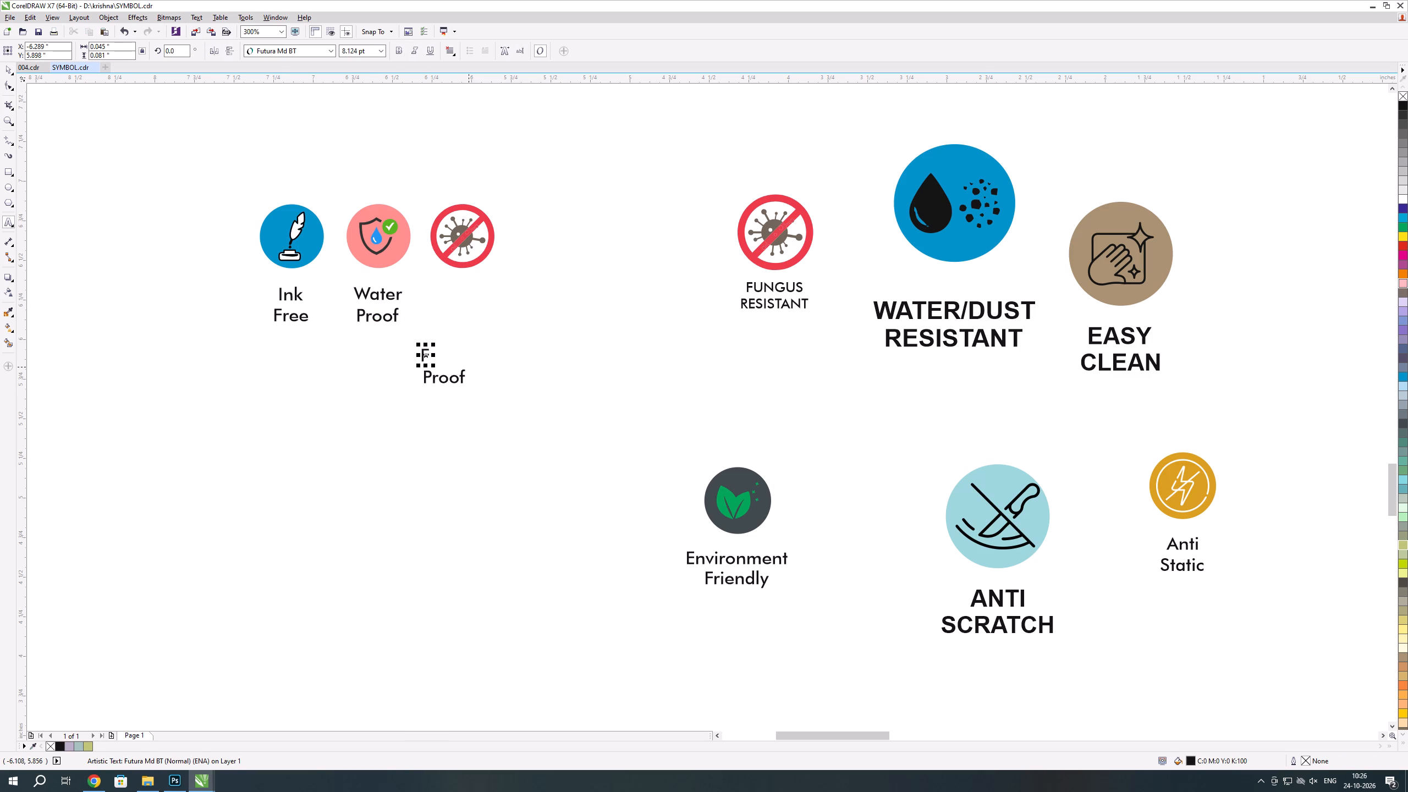
text(UN)
text(GUS)
key(space)
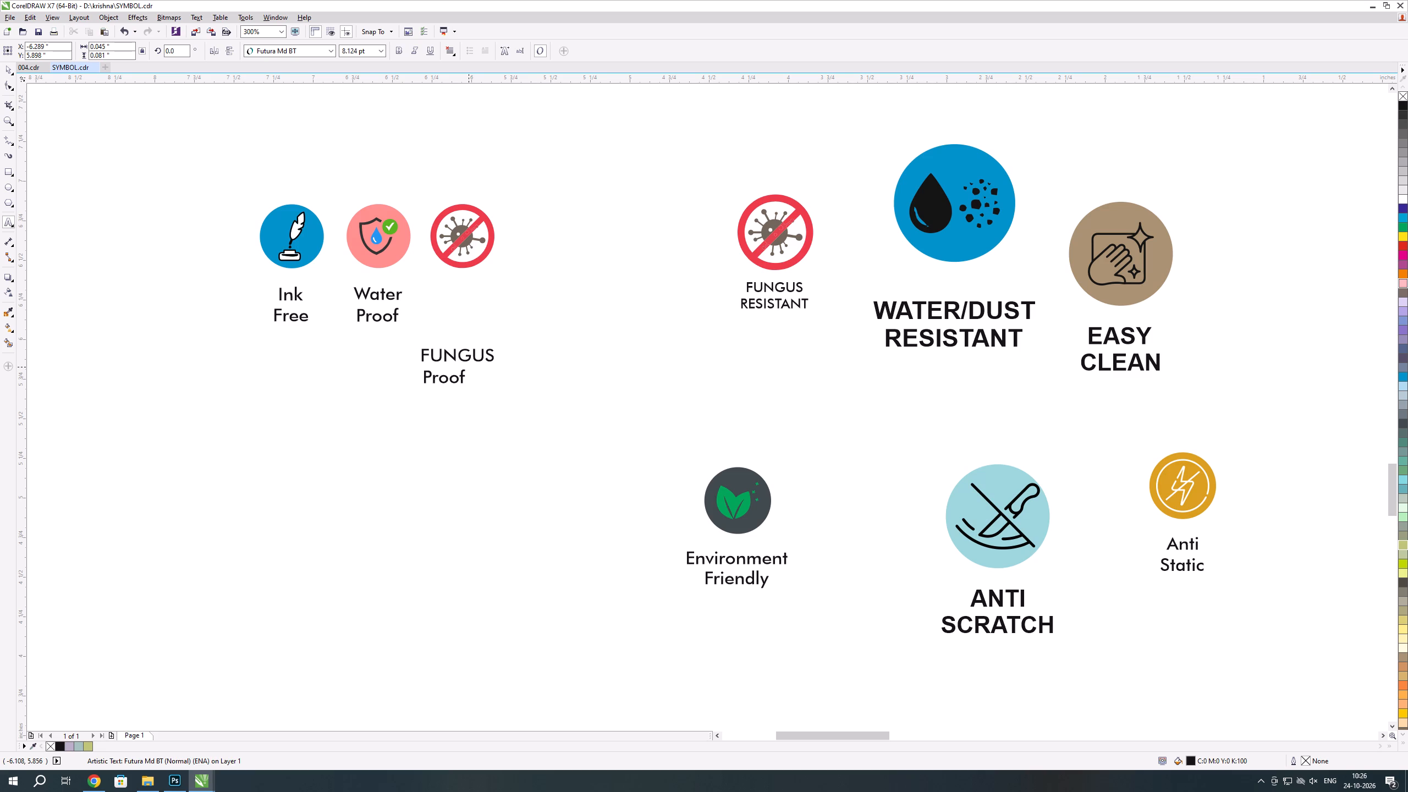
click(8, 71)
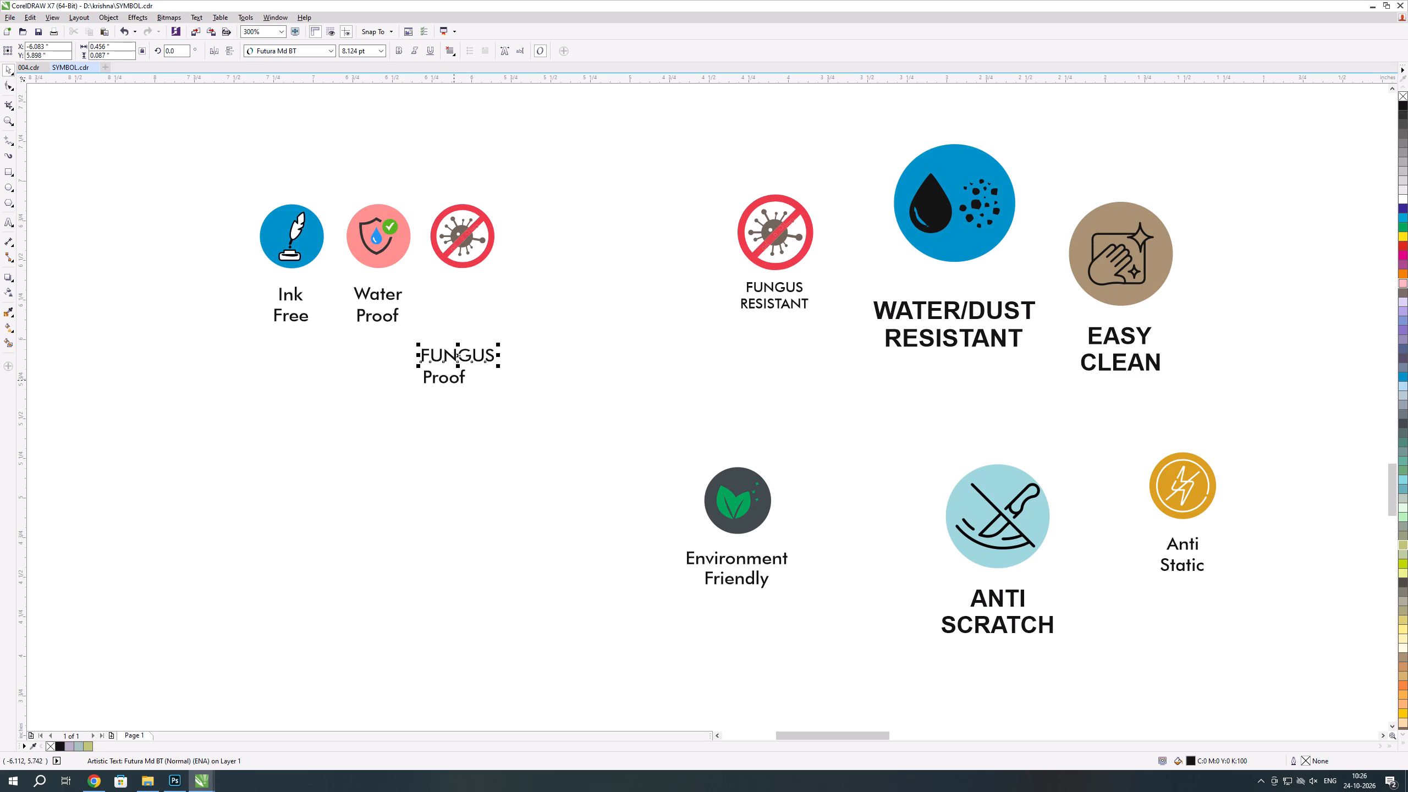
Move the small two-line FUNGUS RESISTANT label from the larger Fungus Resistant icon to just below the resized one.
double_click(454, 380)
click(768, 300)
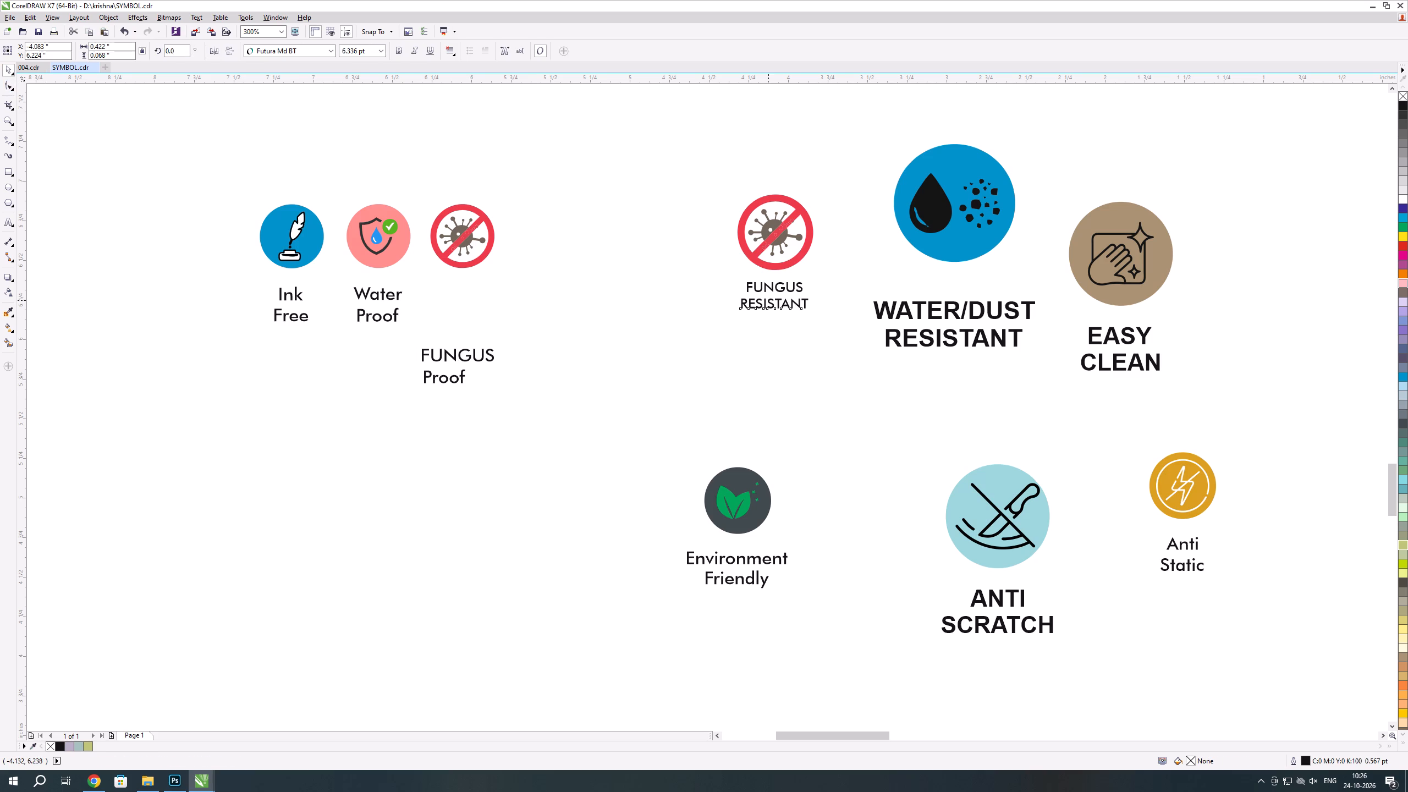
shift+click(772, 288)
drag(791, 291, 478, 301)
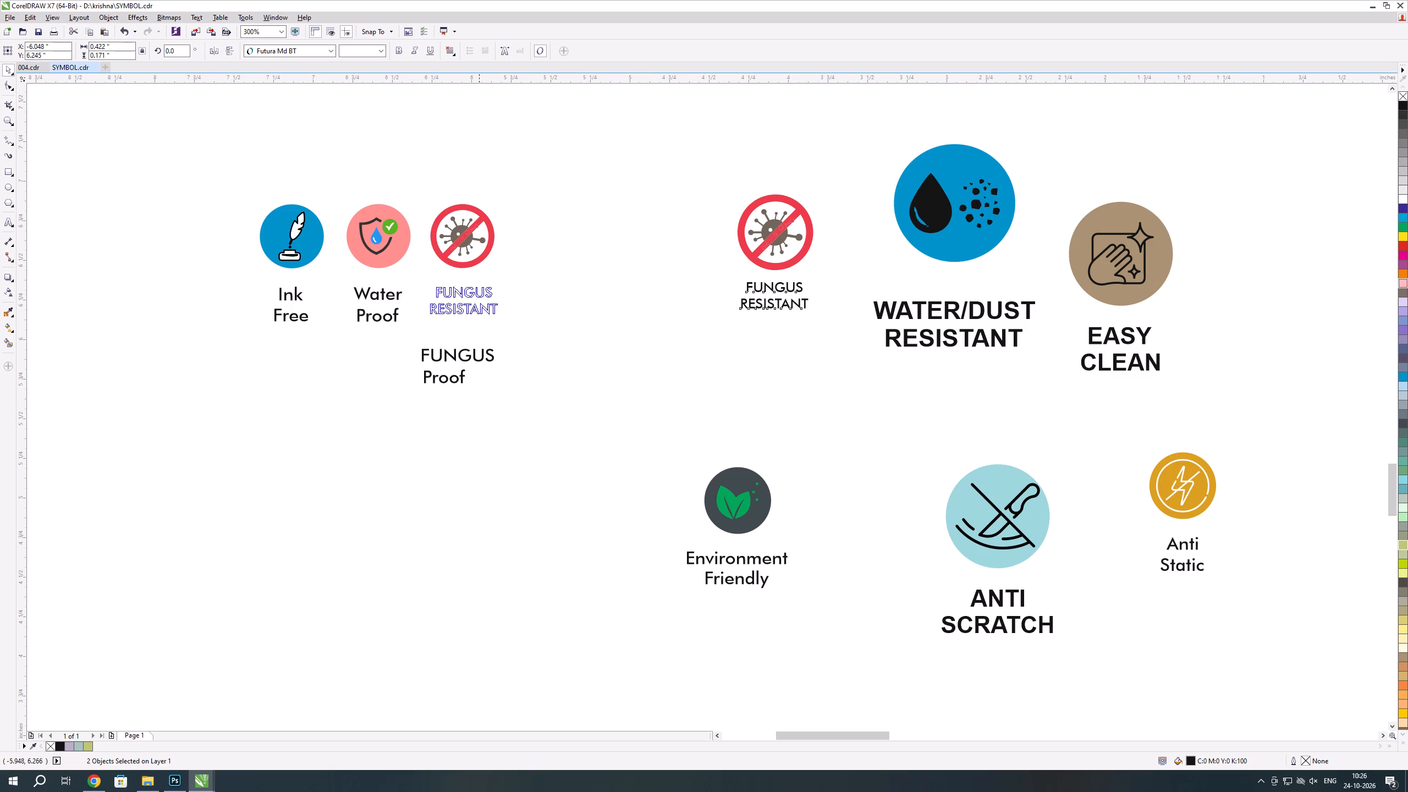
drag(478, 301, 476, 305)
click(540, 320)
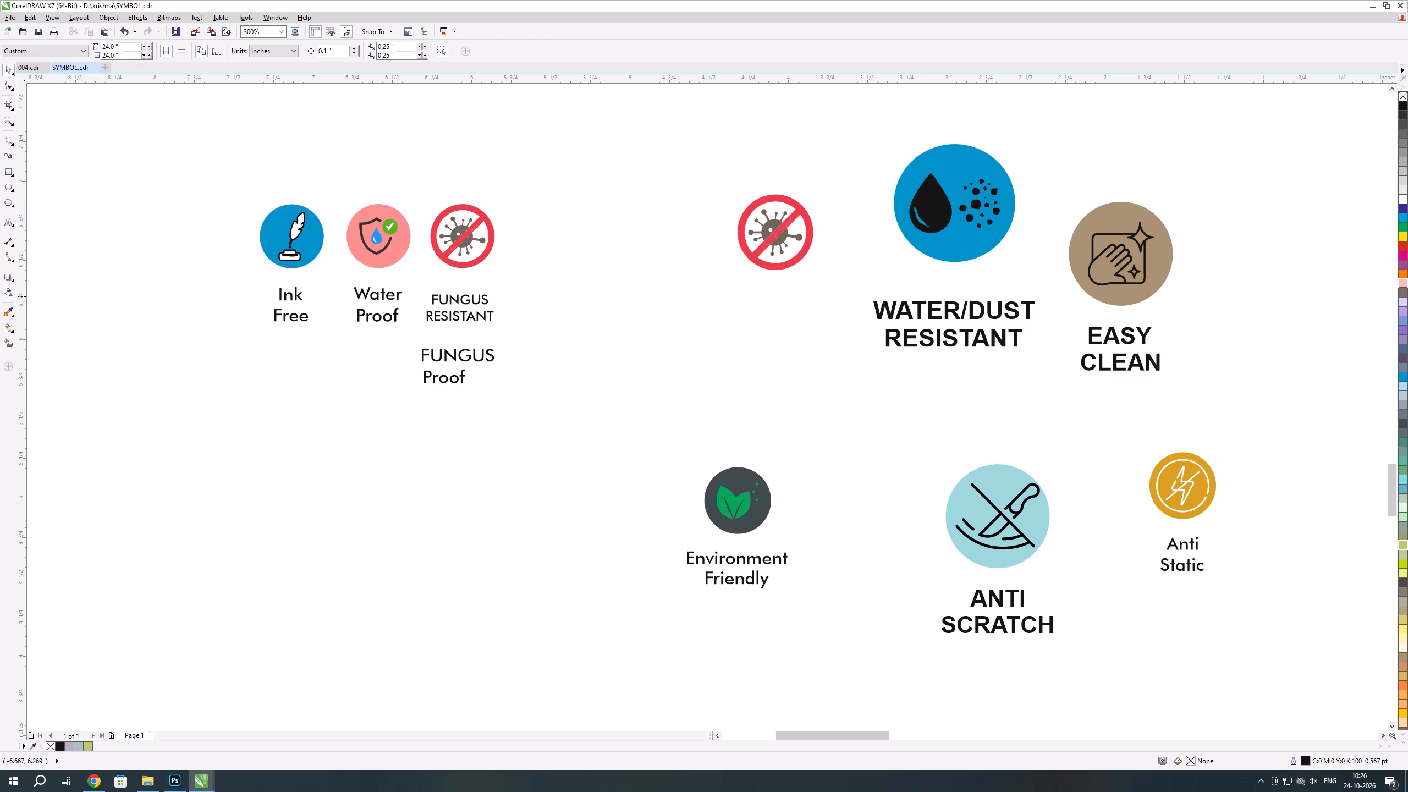
Delete the small word FUNGUS under the resized icon, leaving the larger FUNGUS of the duplicated label.
click(367, 296)
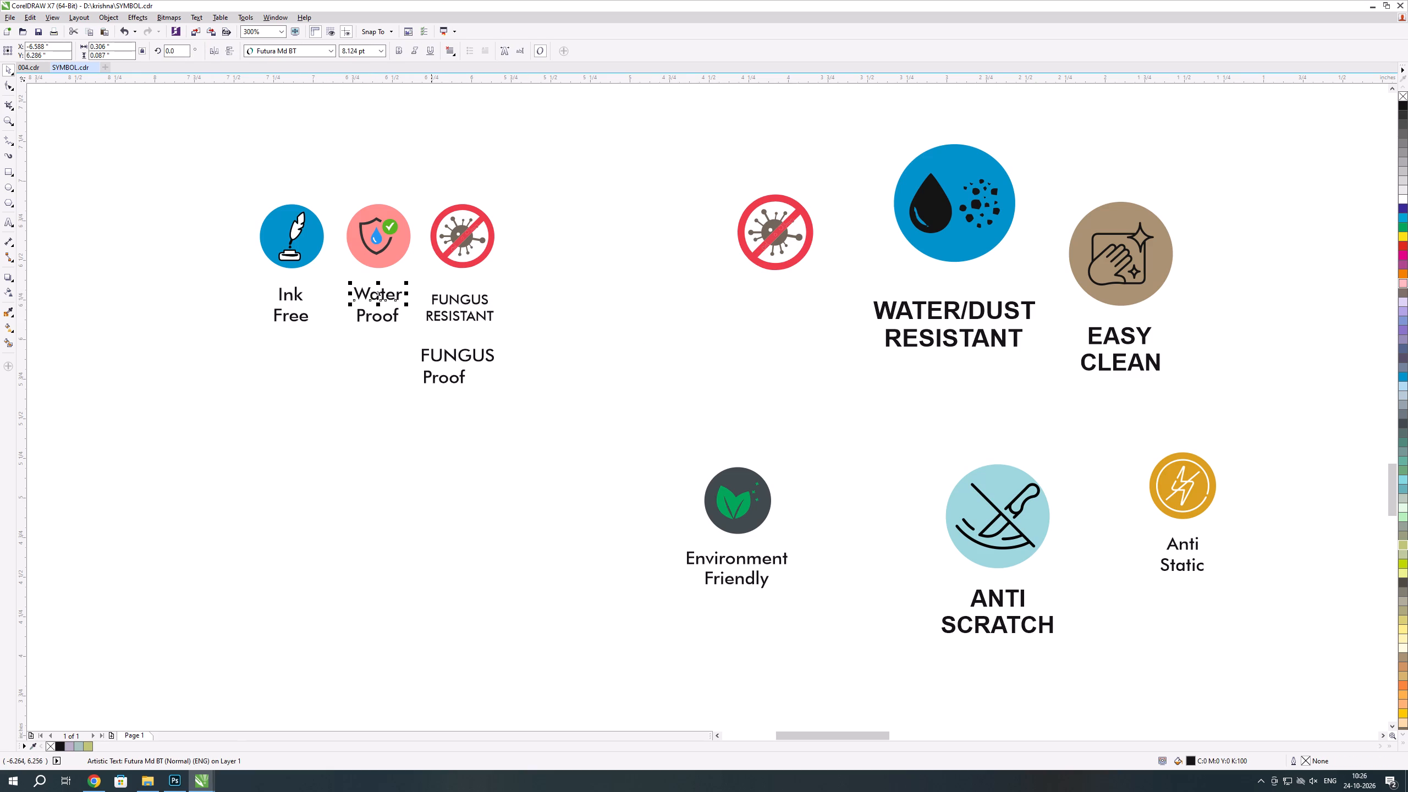
click(439, 300)
key(Delete)
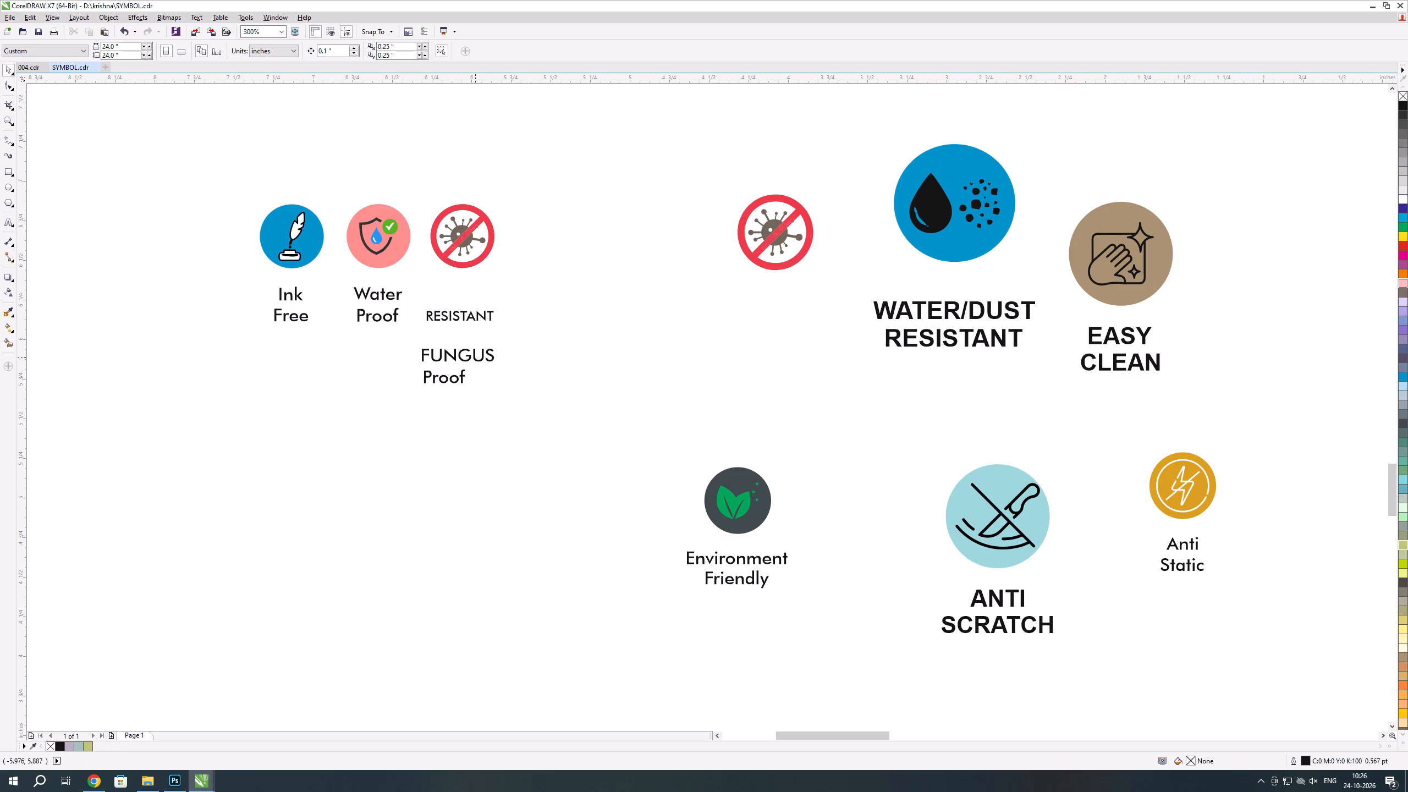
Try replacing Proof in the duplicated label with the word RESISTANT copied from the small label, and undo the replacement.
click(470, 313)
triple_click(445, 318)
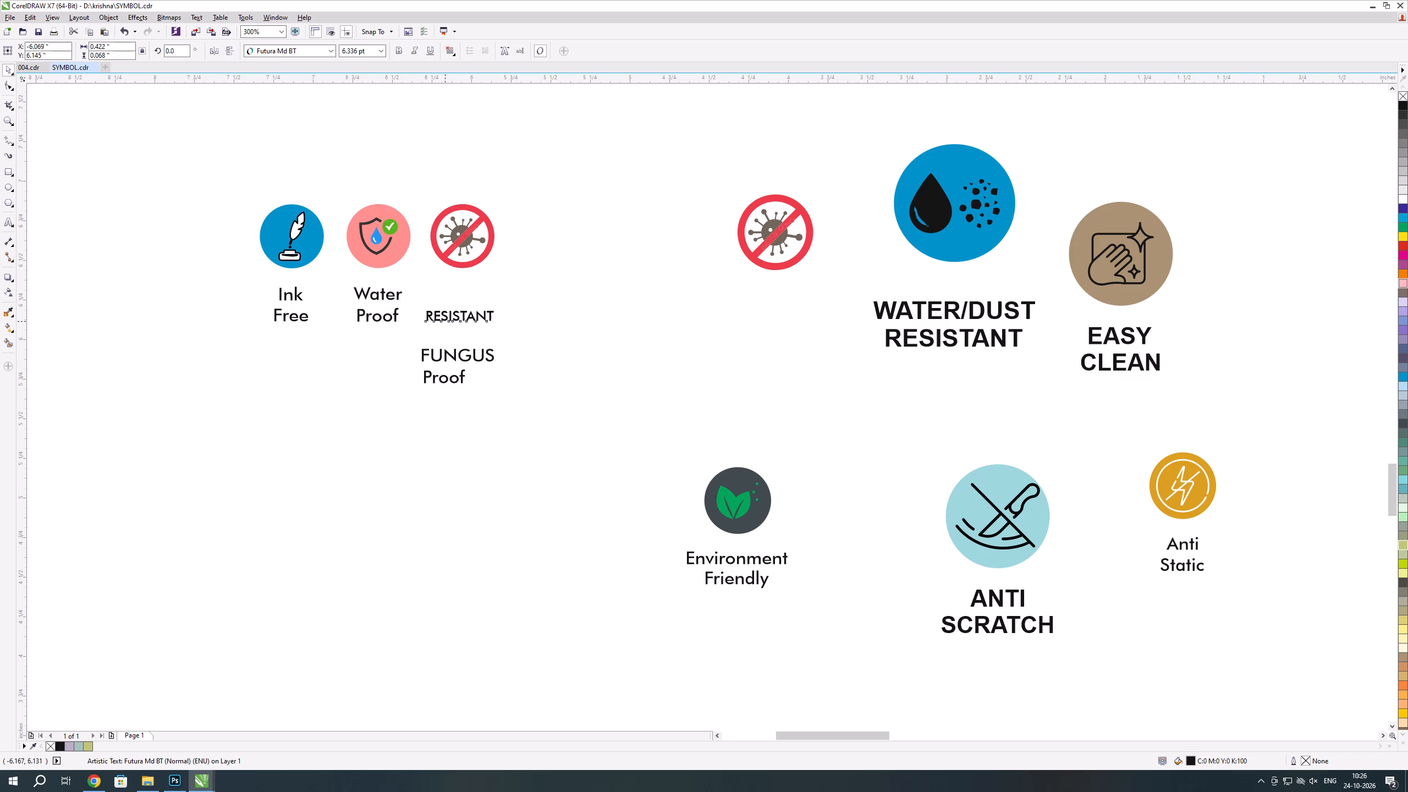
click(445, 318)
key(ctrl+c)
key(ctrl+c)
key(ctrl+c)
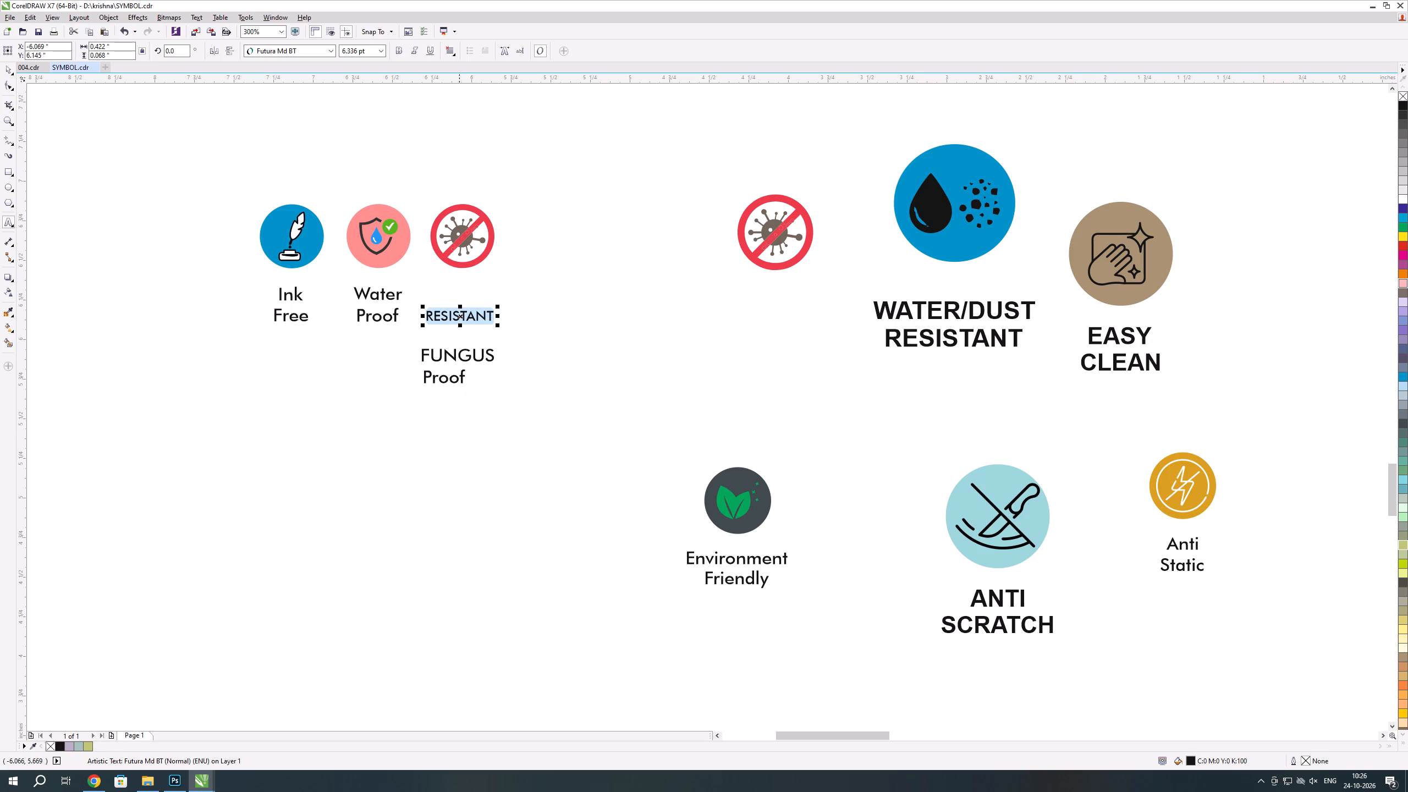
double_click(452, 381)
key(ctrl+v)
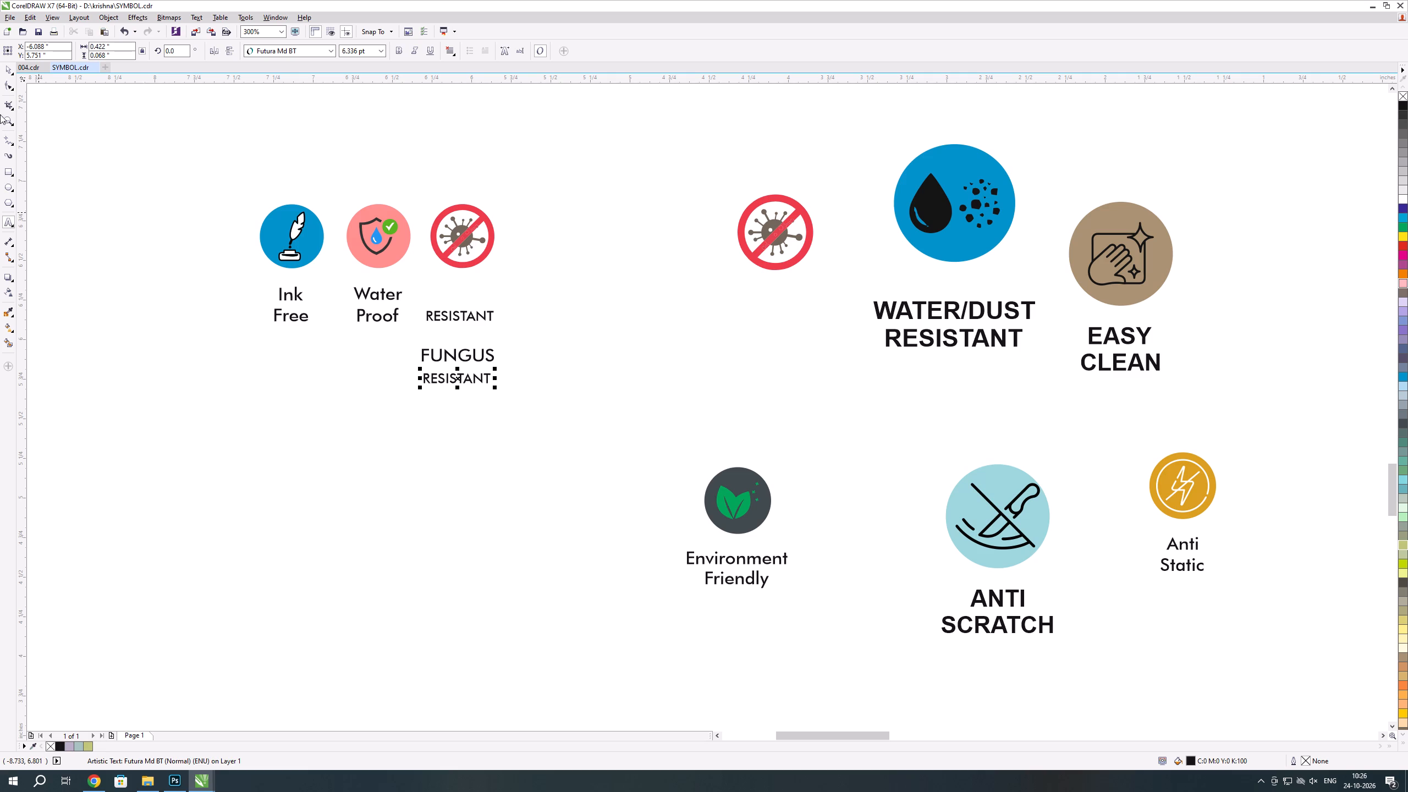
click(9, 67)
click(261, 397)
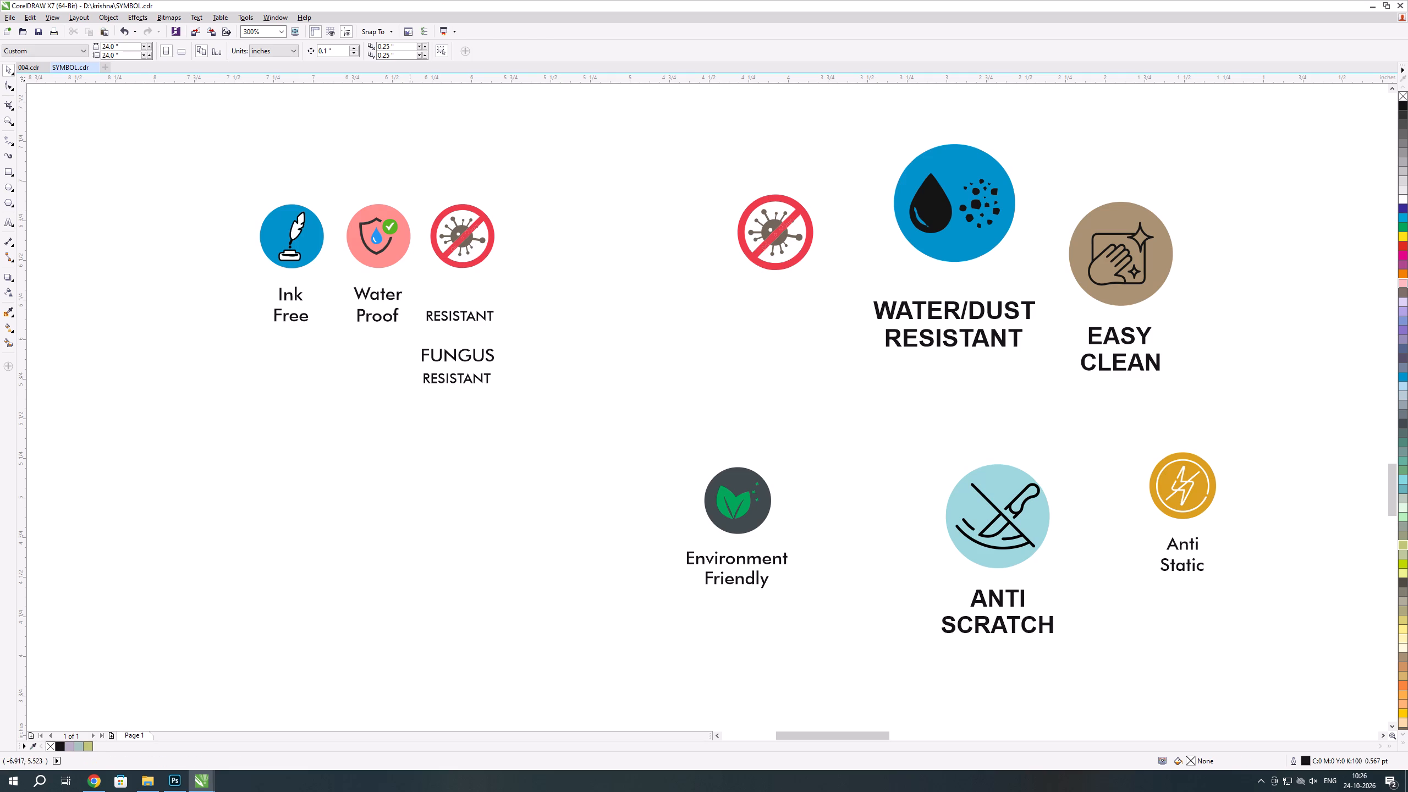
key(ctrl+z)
Replace the word Proof in the duplicated label with RESISTANT.
triple_click(463, 382)
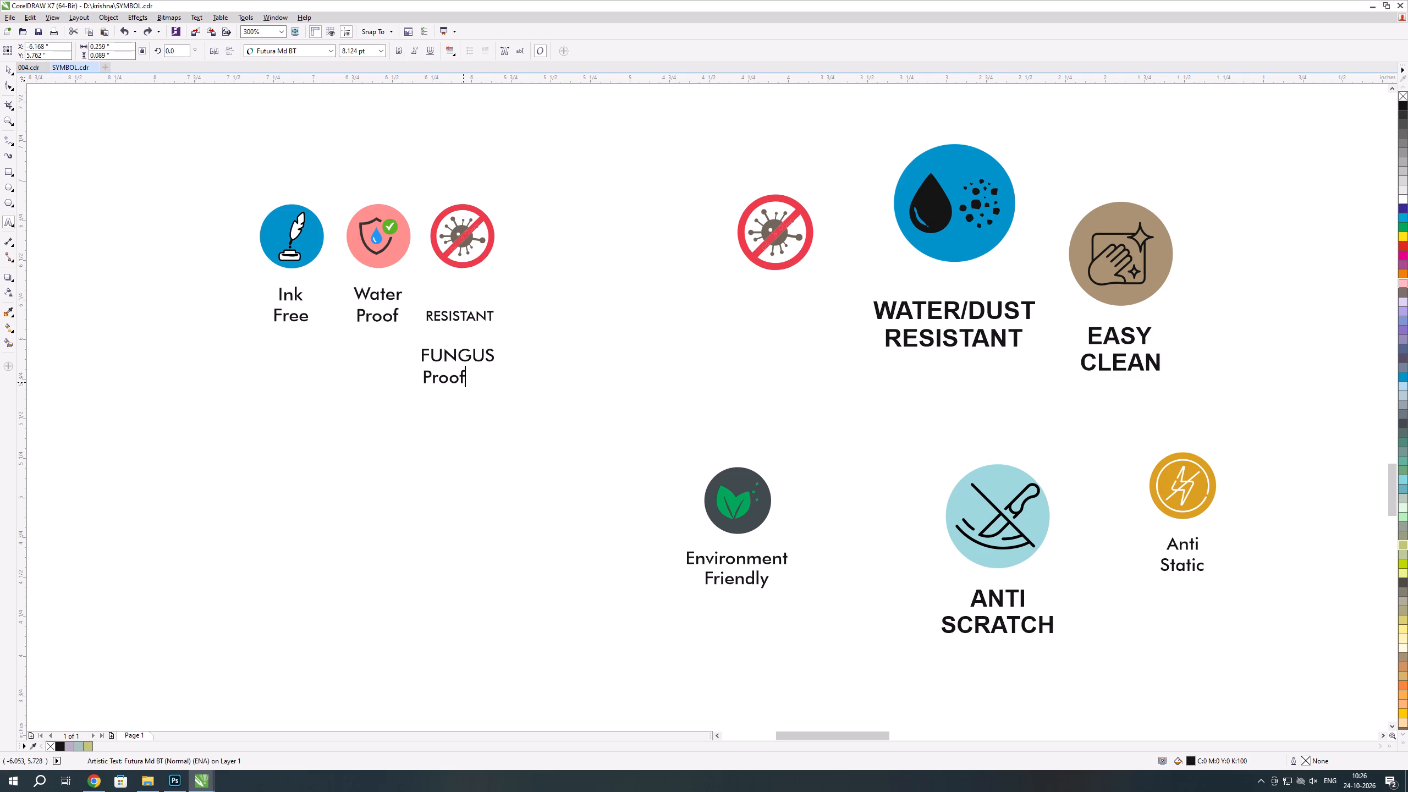
double_click(463, 382)
text(RE)
text(IS)
key(BackSpace)
key(BackSpace)
key(s)
text(IS)
key(t)
text(ANT)
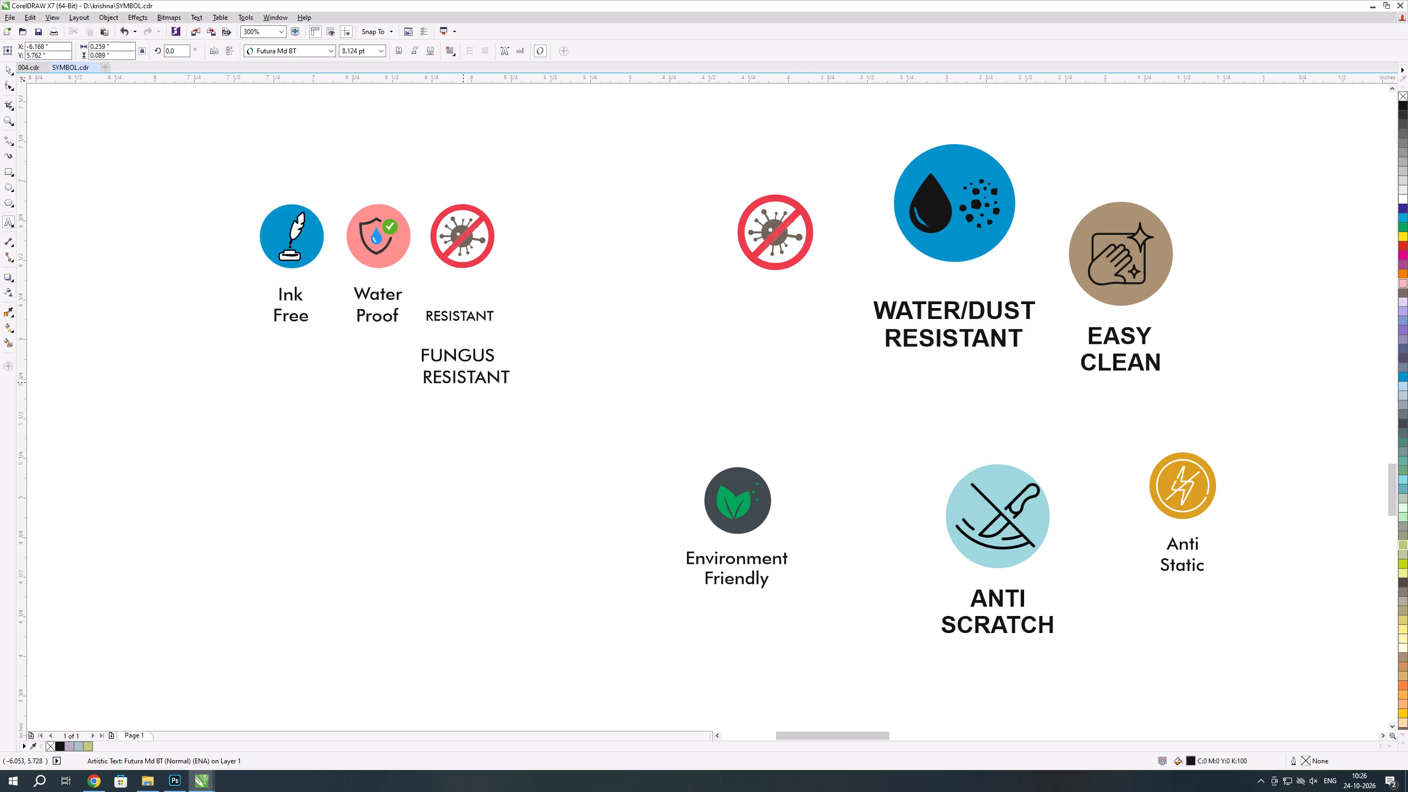
click(7, 68)
Centre the words FUNGUS and RESISTANT of the duplicated label horizontally on each other.
shift+click(457, 355)
key(c)
click(443, 462)
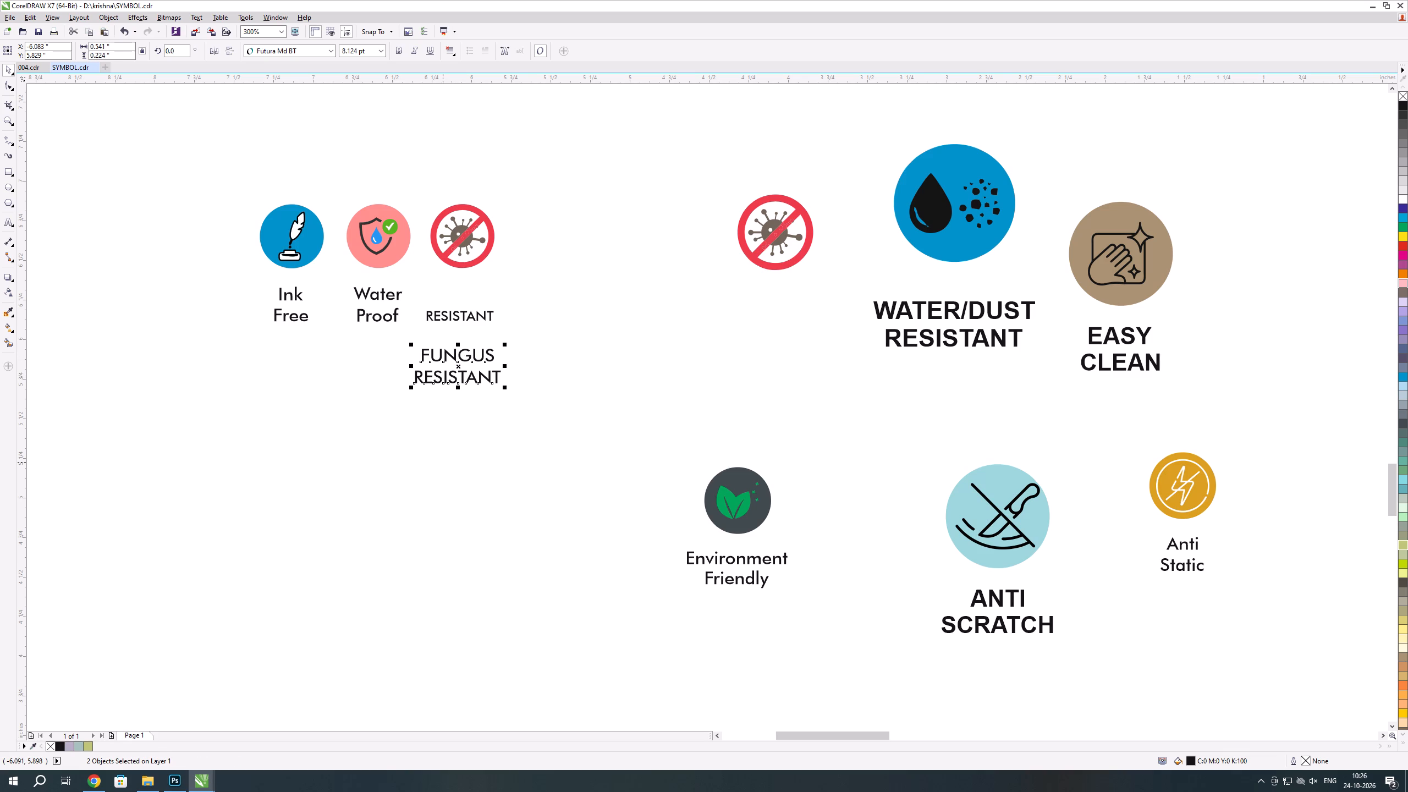
Compare the text sizes of the words FUNGUS, RESISTANT and Water.
drag(369, 358, 695, 433)
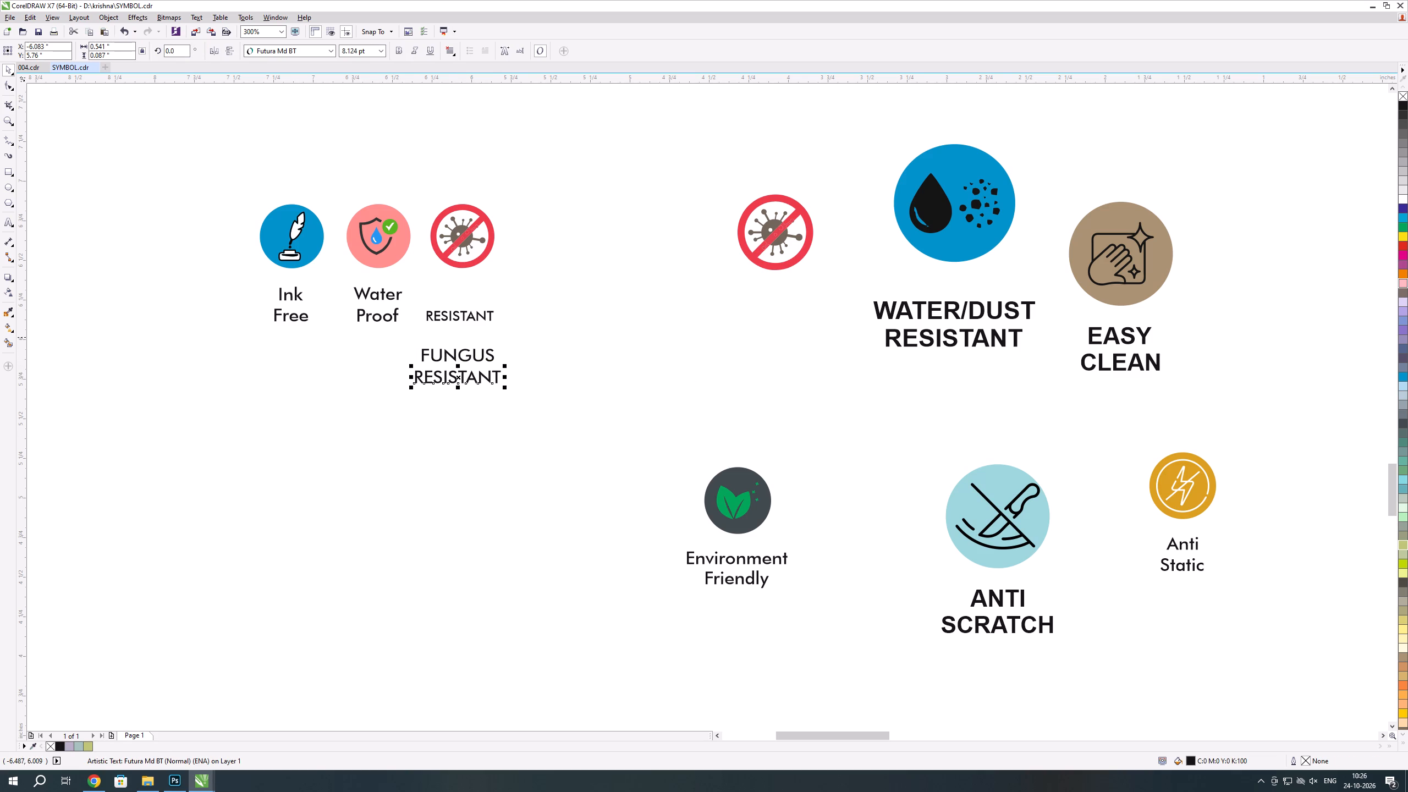
click(444, 356)
click(381, 296)
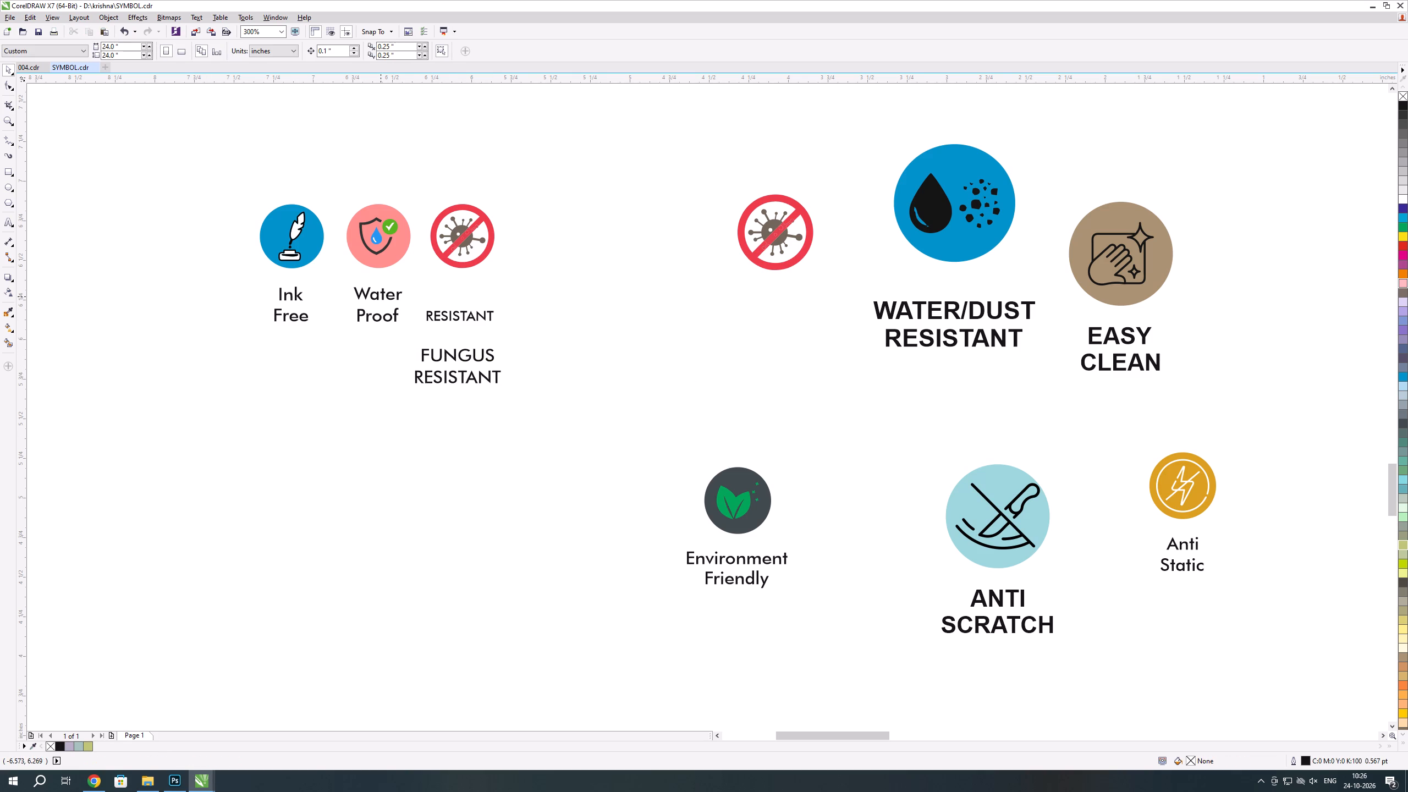
click(385, 297)
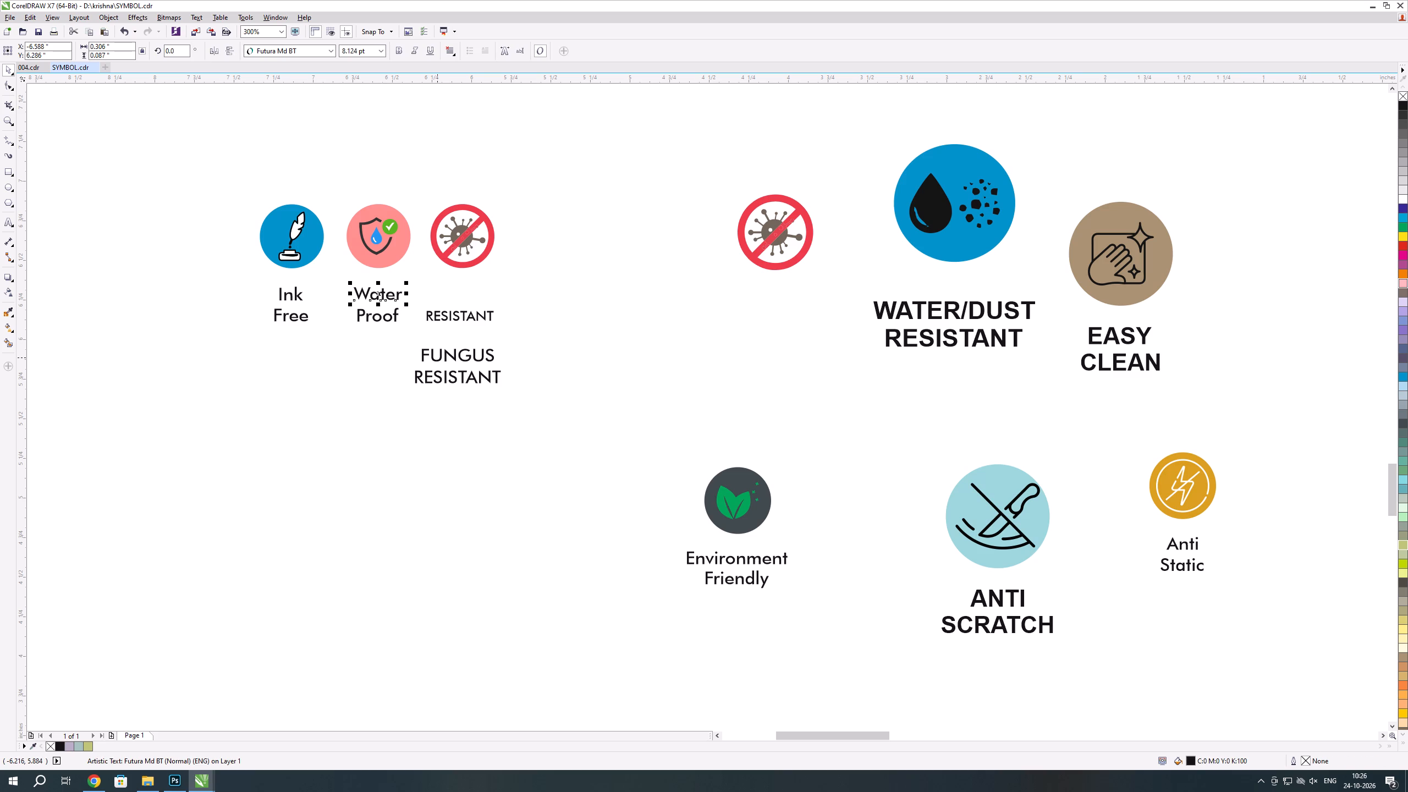
click(438, 360)
click(441, 377)
click(619, 379)
Delete the leftover small word RESISTANT below the resized Fungus Resistant icon.
click(457, 316)
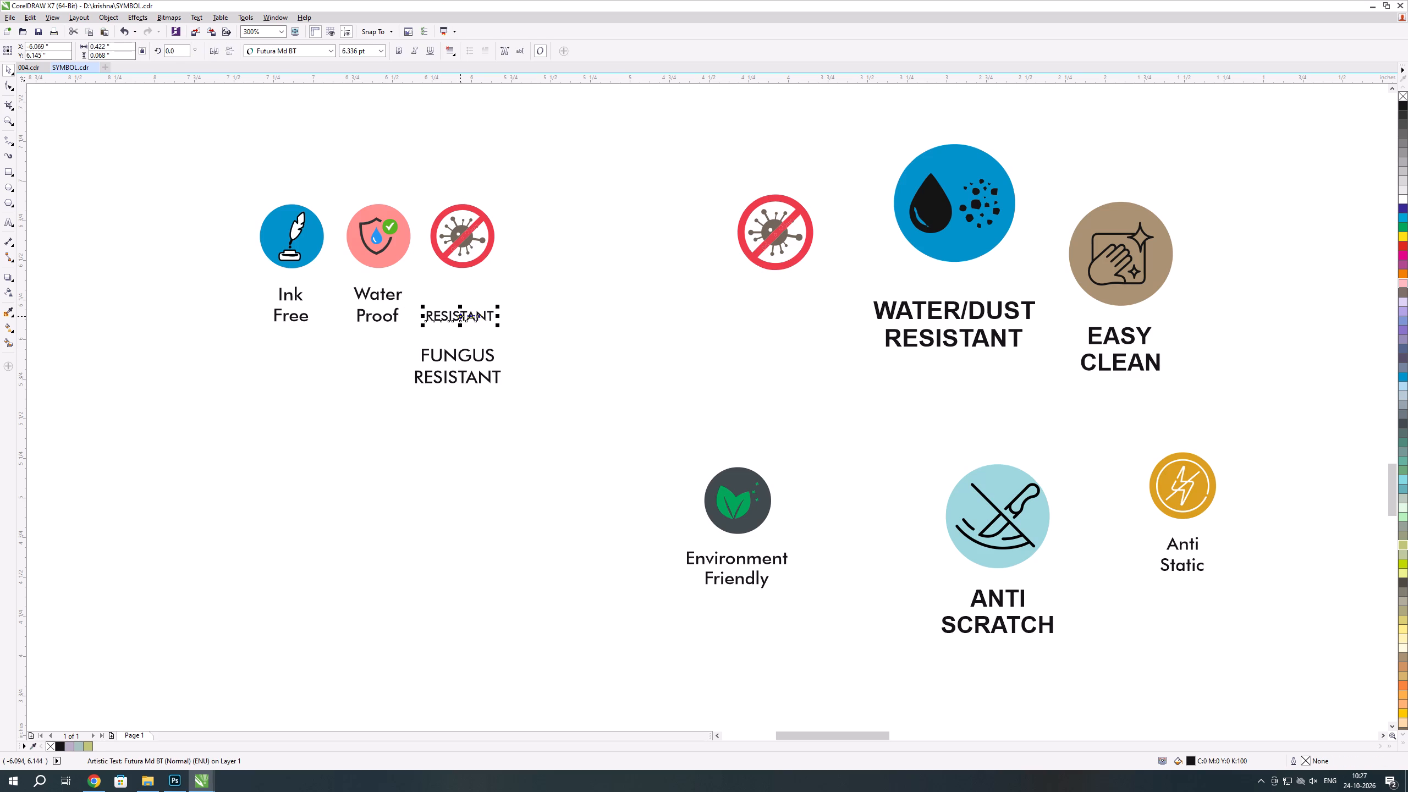
key(Delete)
Group the words FUNGUS and RESISTANT and align the group's vertical centre with the word Water.
drag(380, 341, 544, 440)
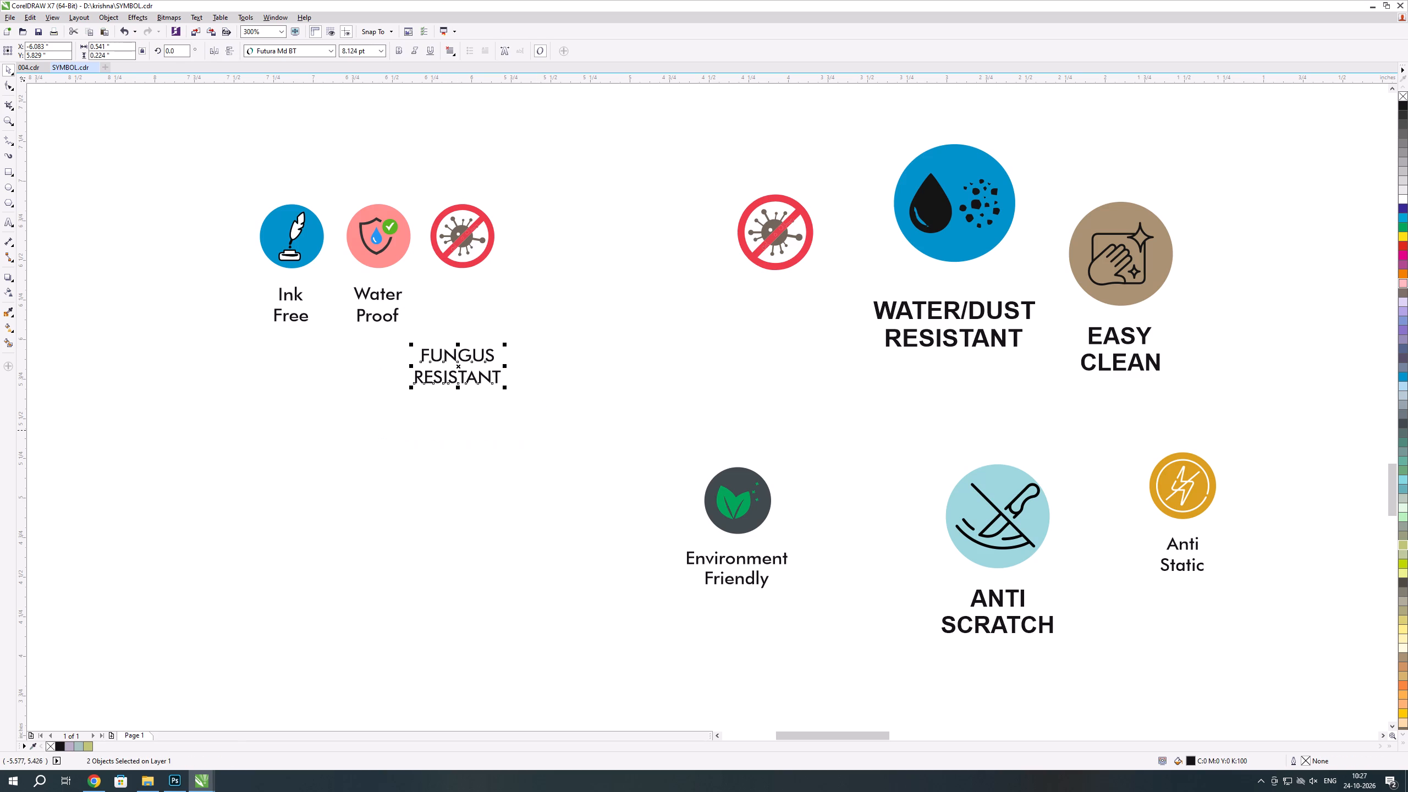
key(ctrl+g)
key(ctrl+g)
shift+click(389, 291)
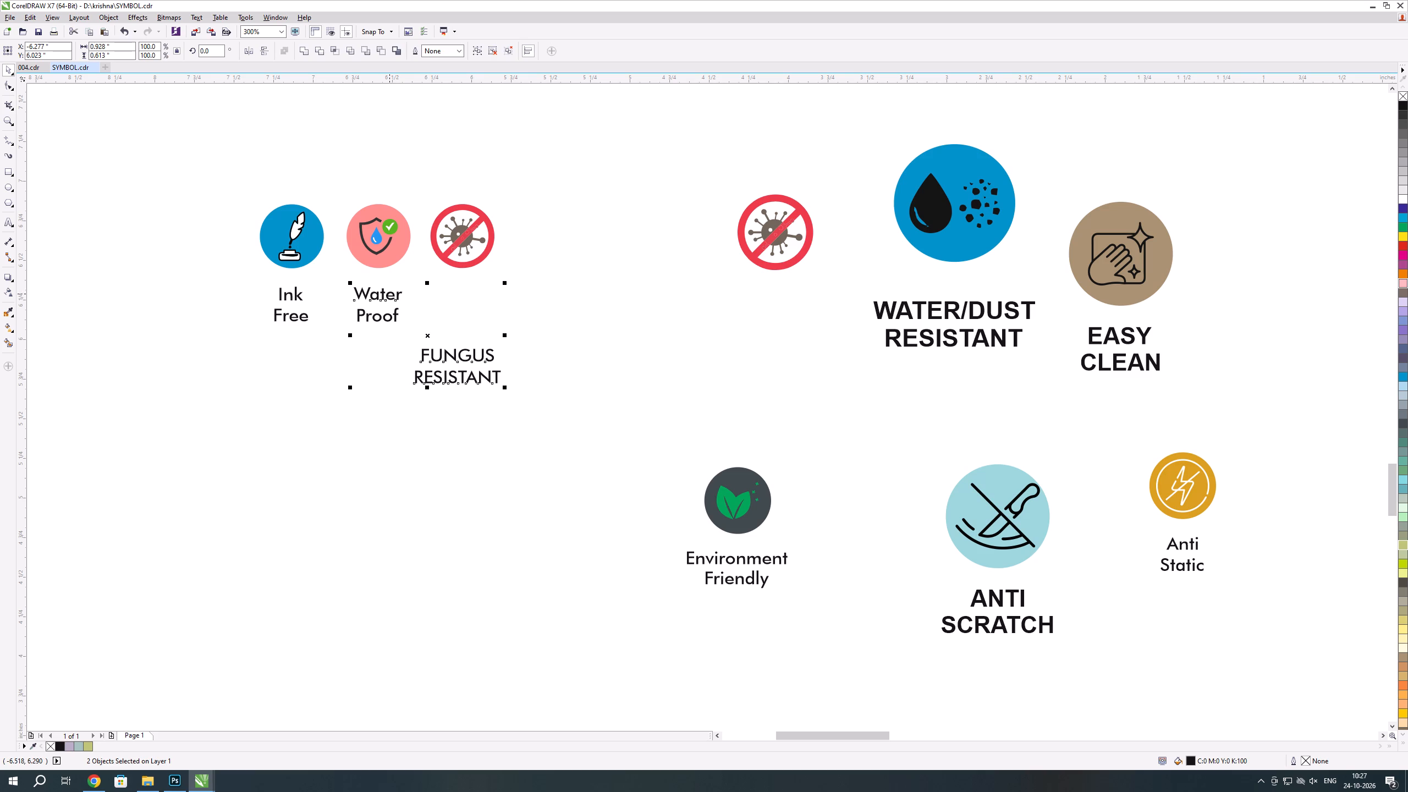
key(e)
click(460, 386)
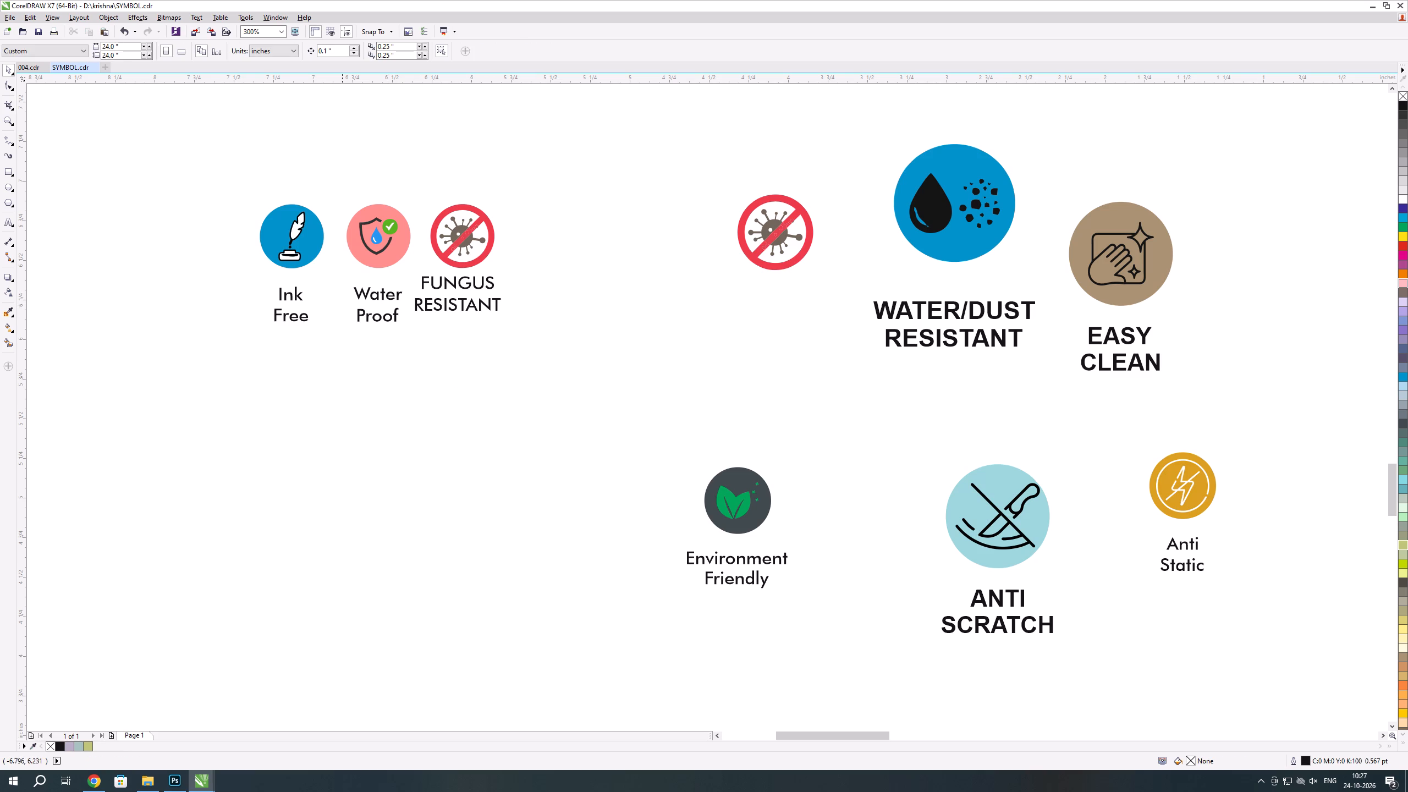
Group the two label words Water and Proof.
drag(248, 283, 361, 363)
click(365, 292)
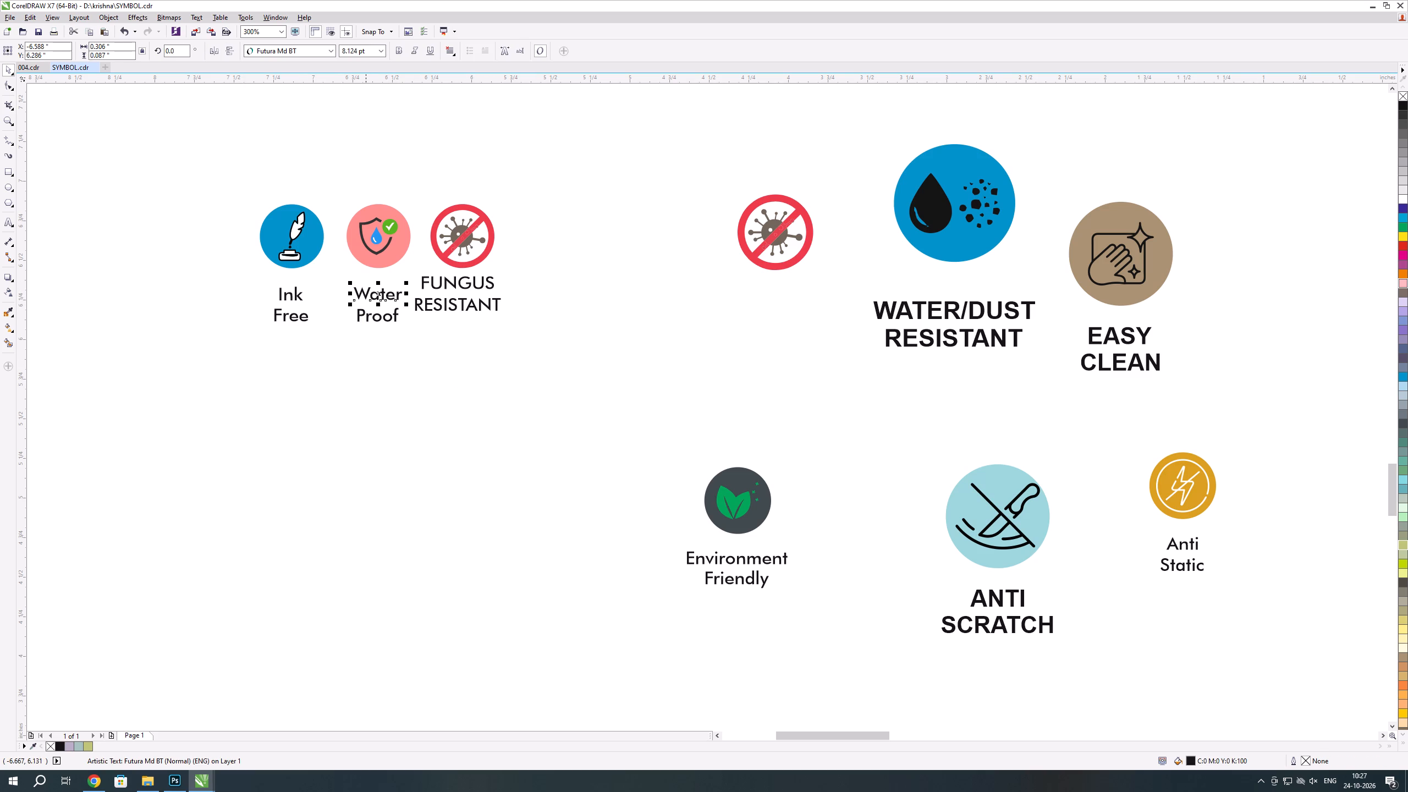
shift+click(366, 318)
key(ctrl+g)
key(ctrl+g)
key(ctrl+g)
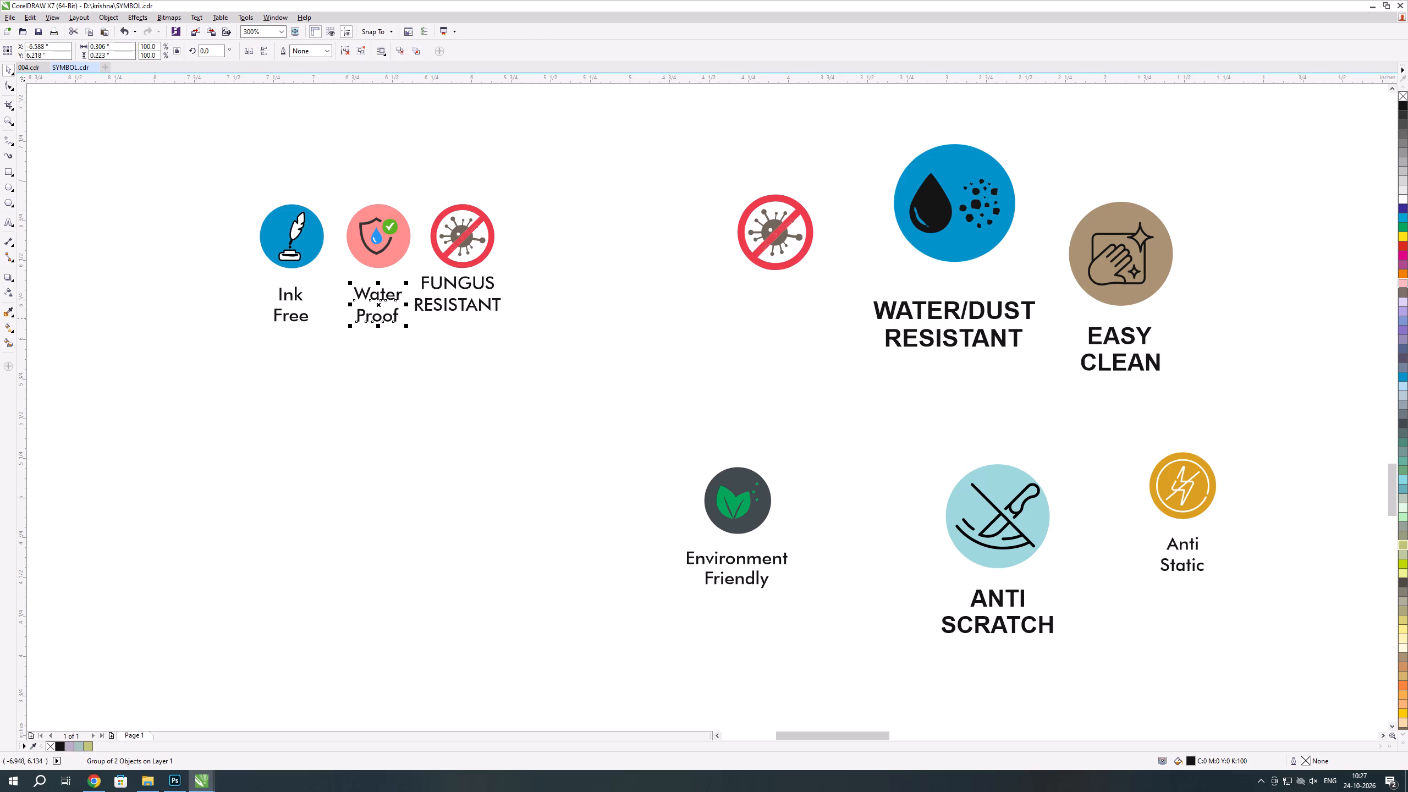
Ungroup the Ink Free symbol and regroup only its two label words, Ink and Free.
drag(213, 279, 322, 355)
click(294, 316)
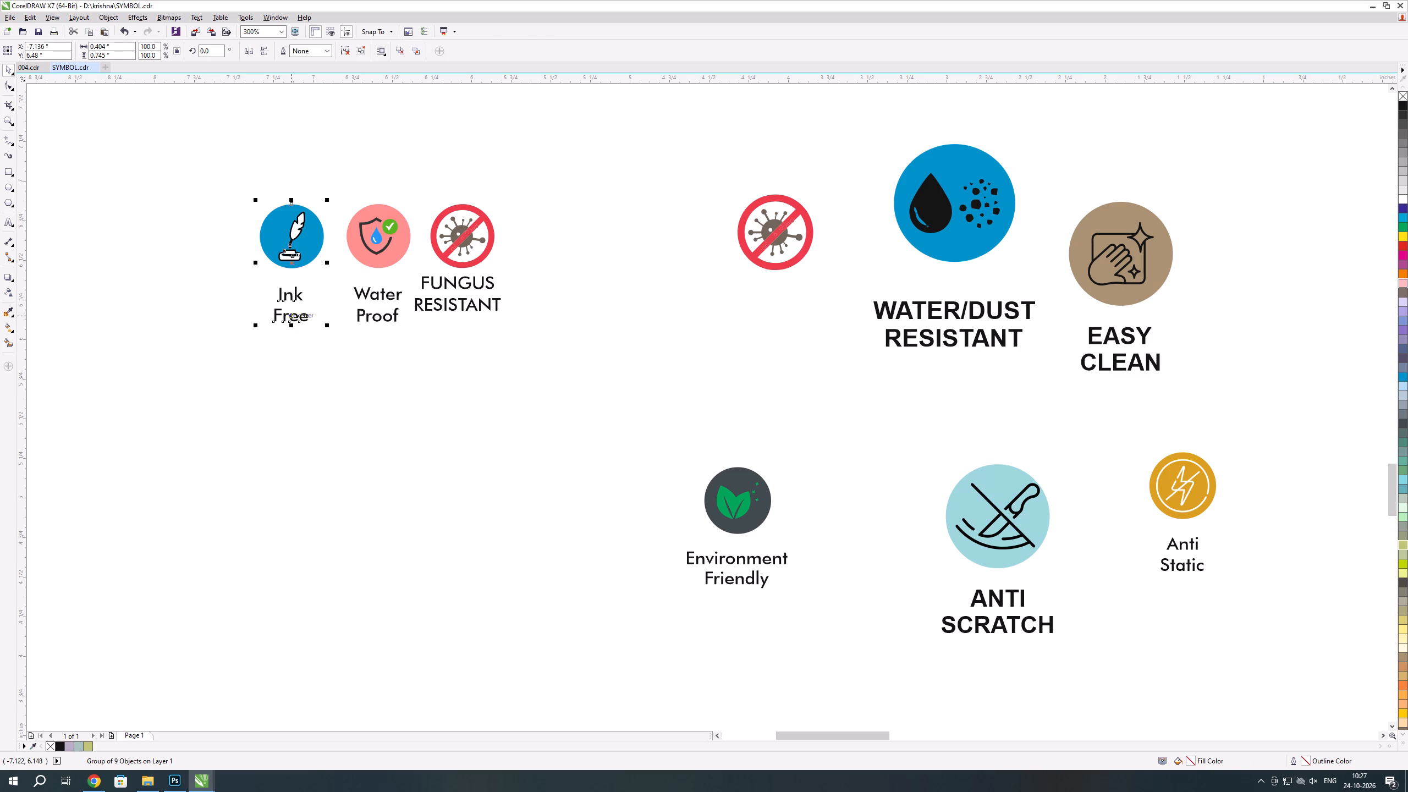
key(ctrl+u)
click(255, 333)
drag(239, 274, 311, 342)
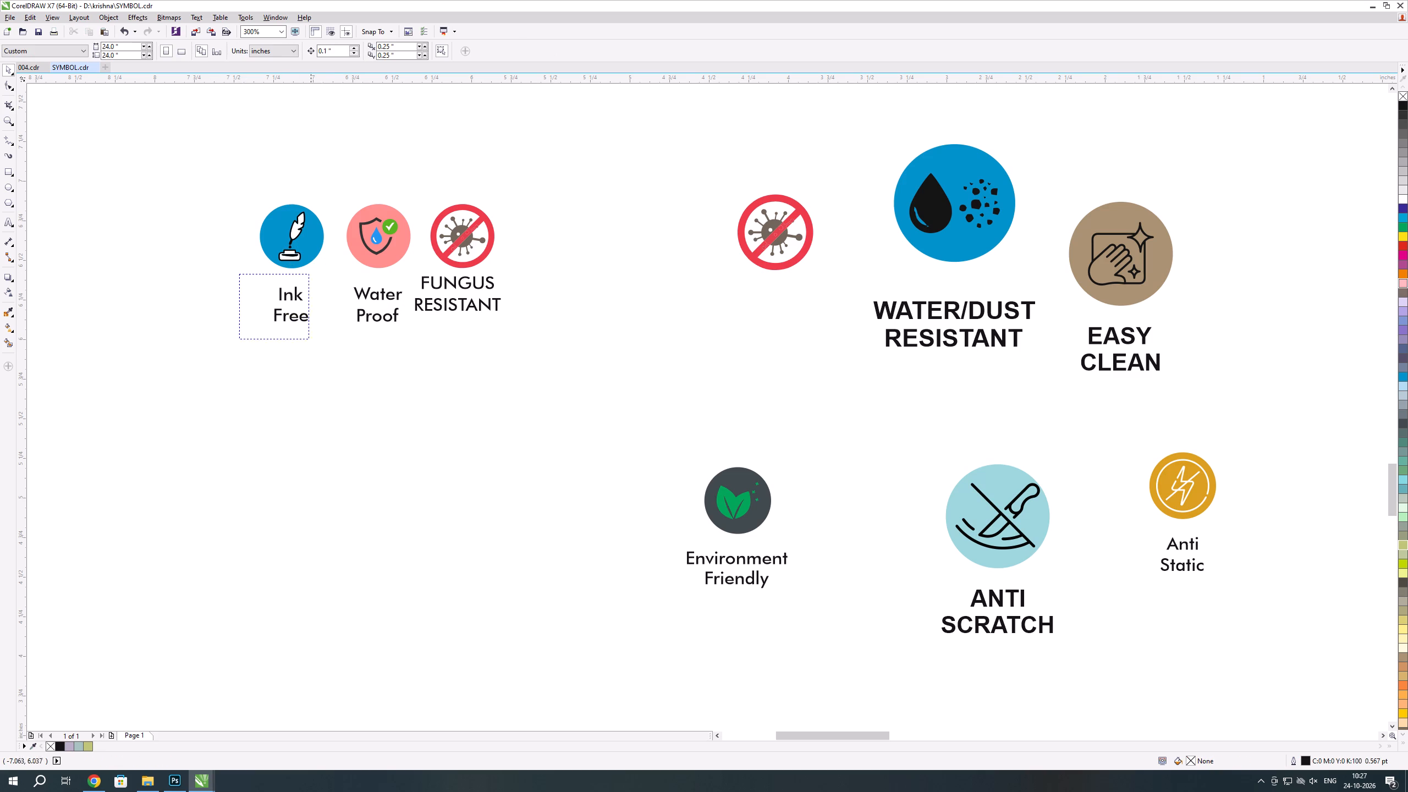
drag(311, 342, 333, 360)
key(ctrl+g)
key(ctrl+g)
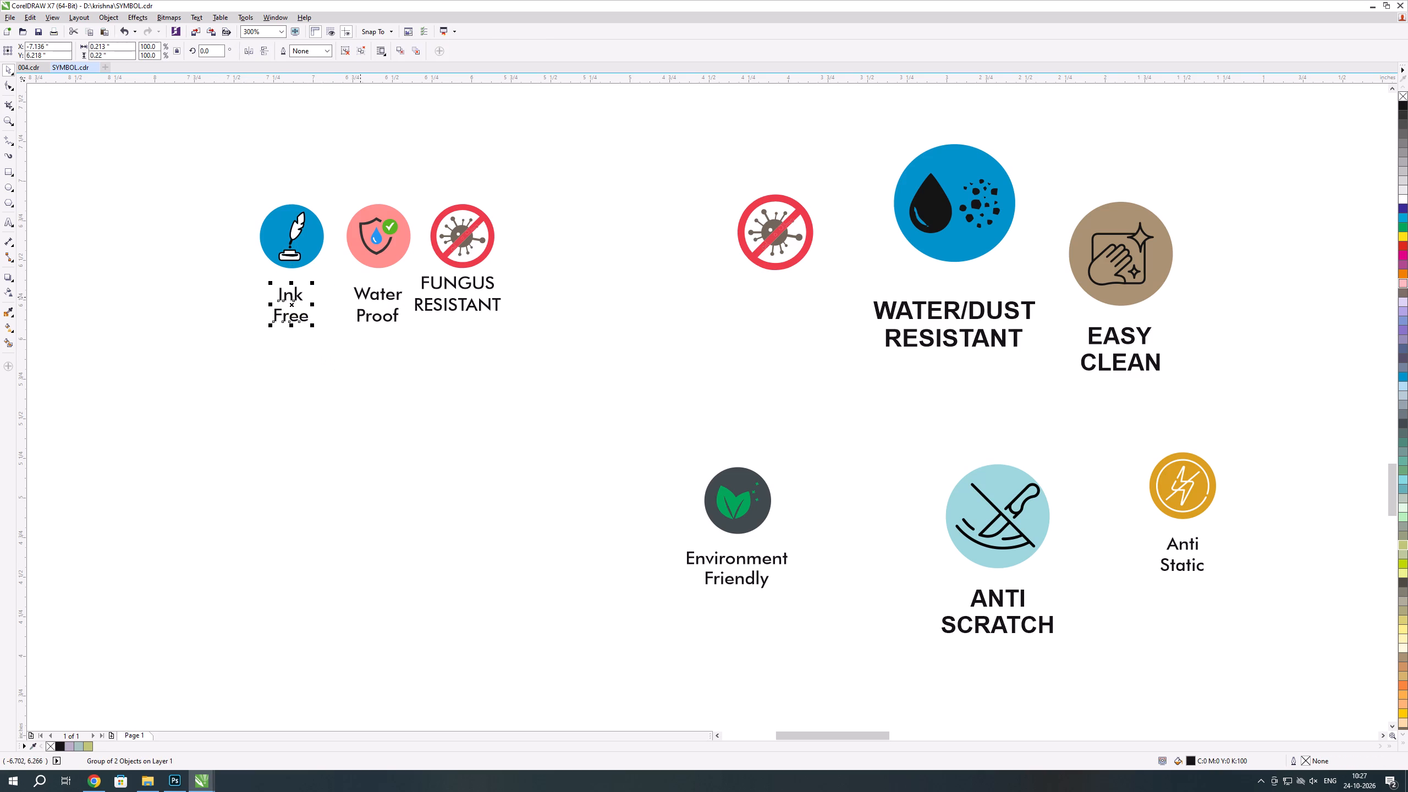
Align the vertical centres of the grouped Water Proof and Ink Free labels.
click(360, 297)
shift+click(300, 296)
key(e)
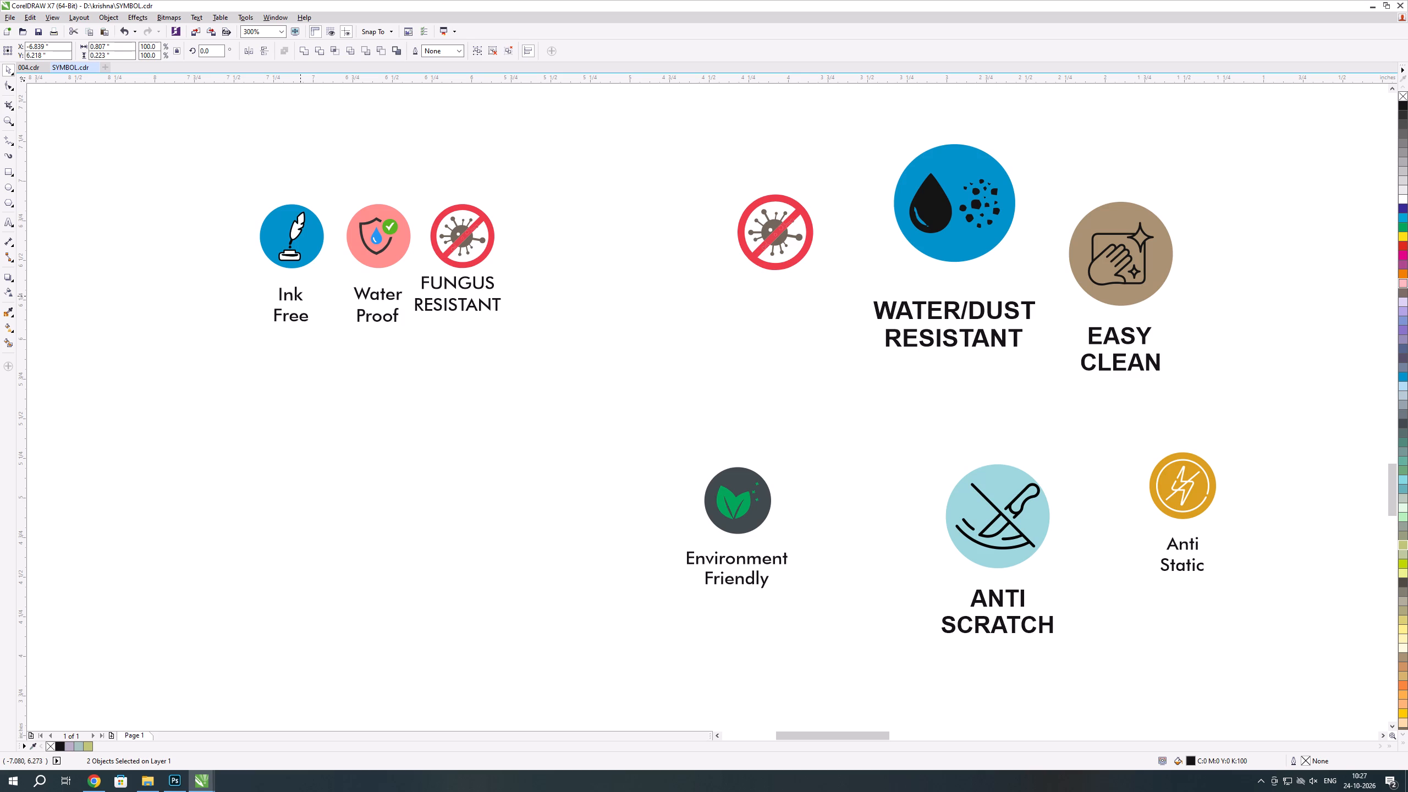
click(356, 353)
Ungroup the Water Proof and Ink Free labels into their separate words.
click(382, 296)
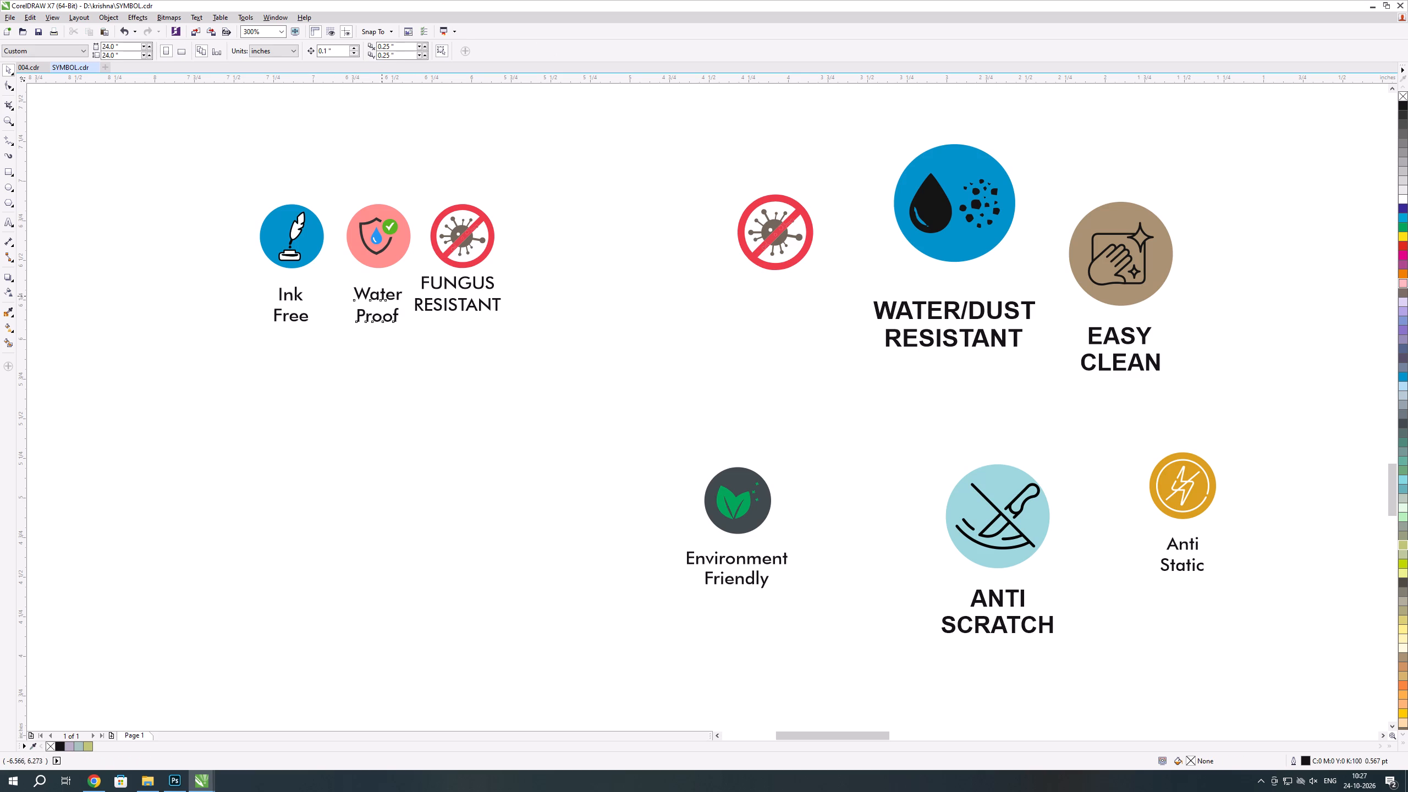
key(ctrl+u)
click(311, 359)
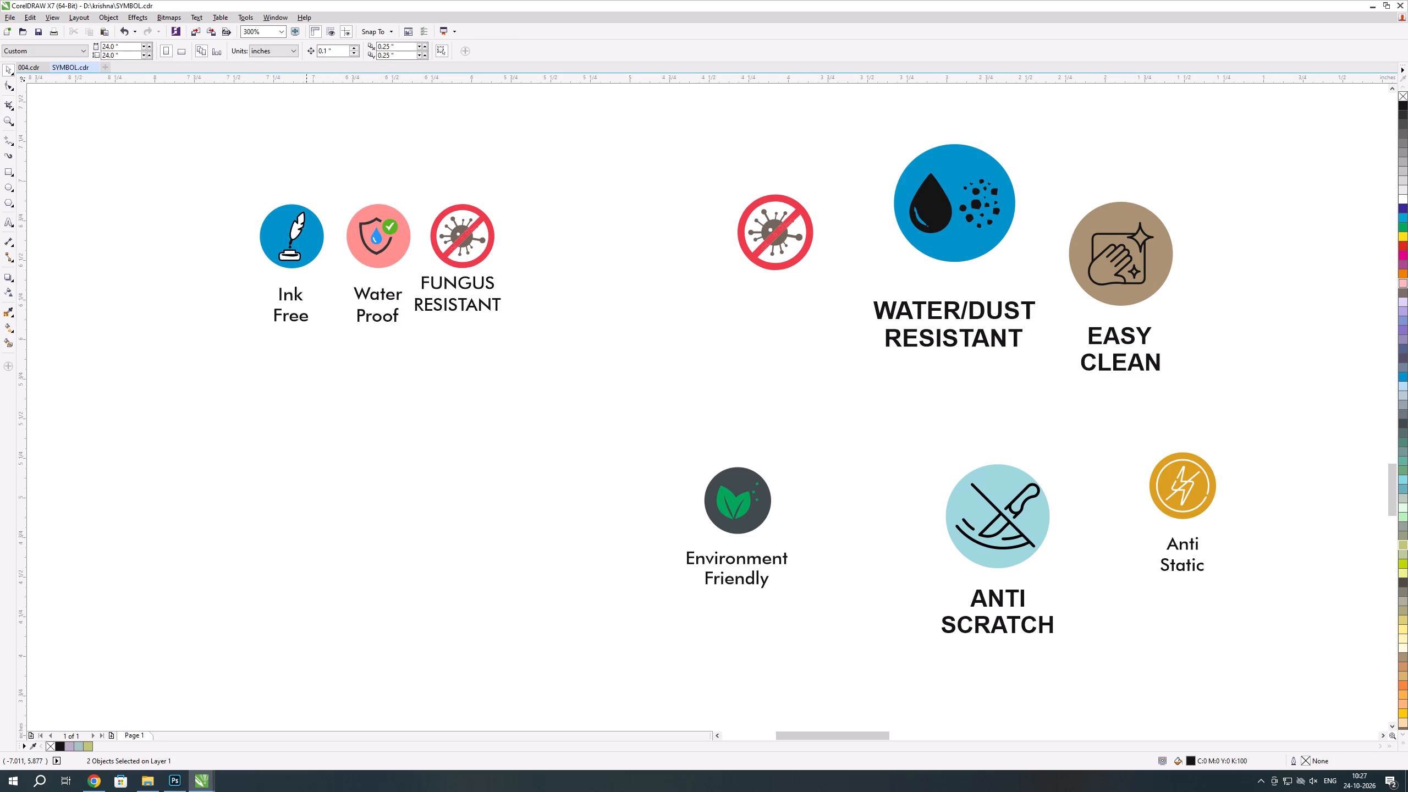
click(293, 294)
key(ctrl+u)
click(330, 386)
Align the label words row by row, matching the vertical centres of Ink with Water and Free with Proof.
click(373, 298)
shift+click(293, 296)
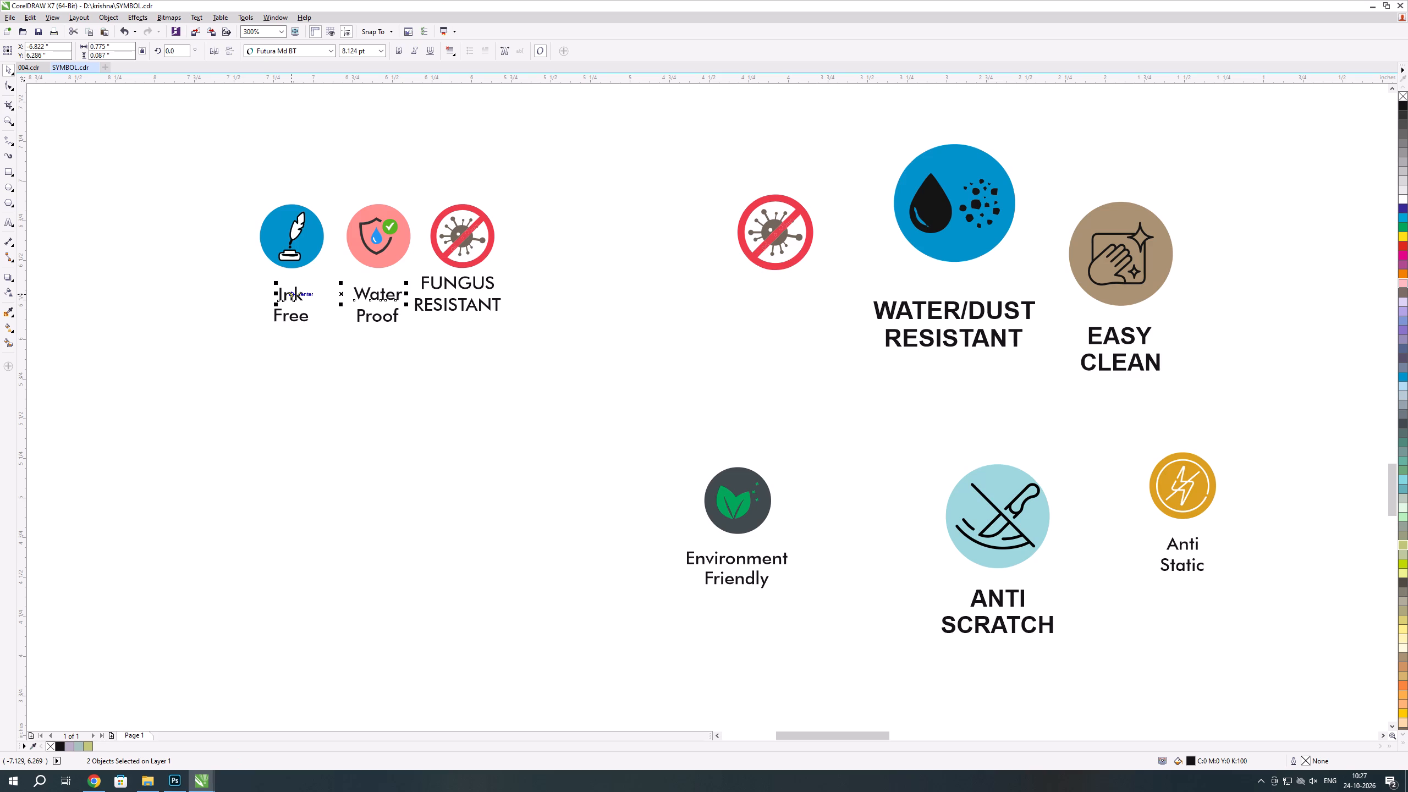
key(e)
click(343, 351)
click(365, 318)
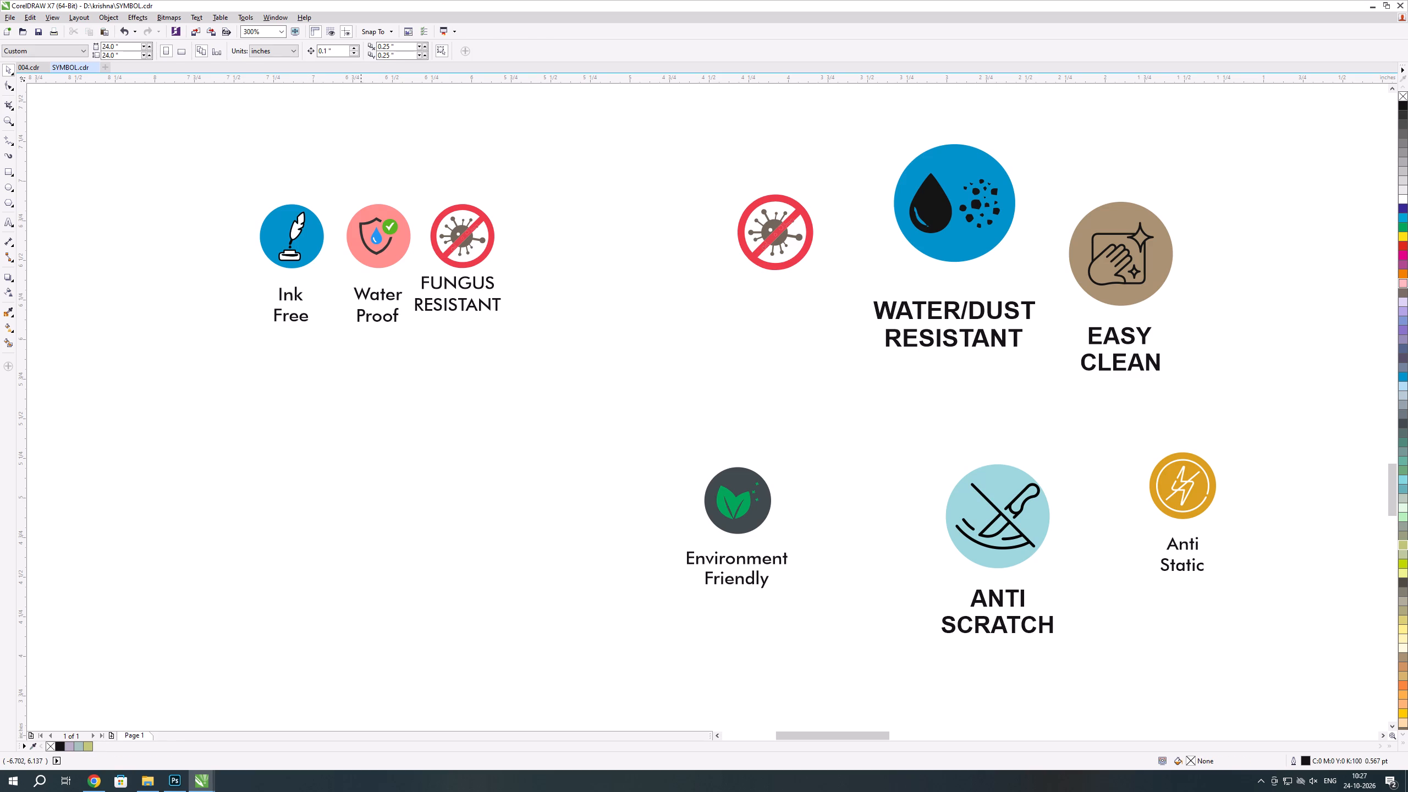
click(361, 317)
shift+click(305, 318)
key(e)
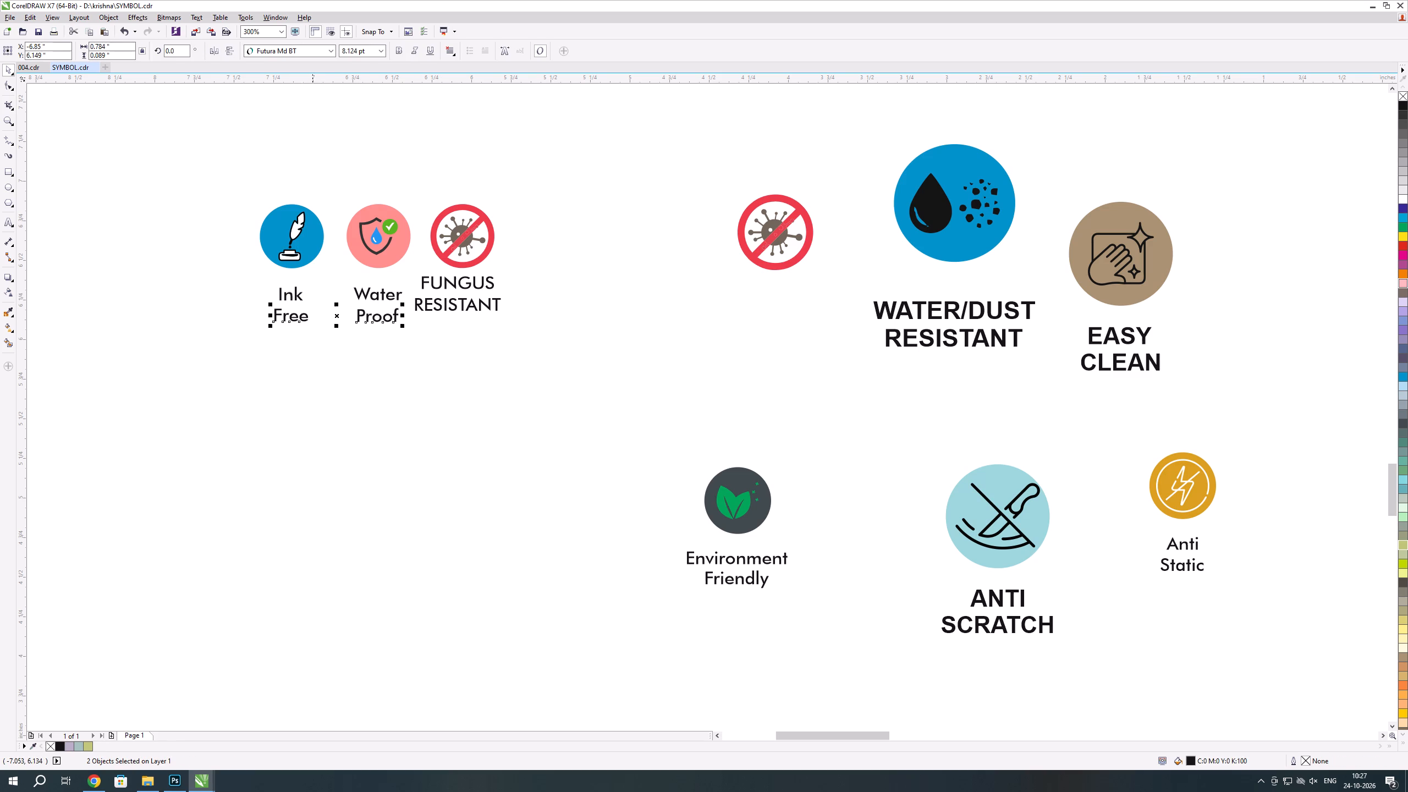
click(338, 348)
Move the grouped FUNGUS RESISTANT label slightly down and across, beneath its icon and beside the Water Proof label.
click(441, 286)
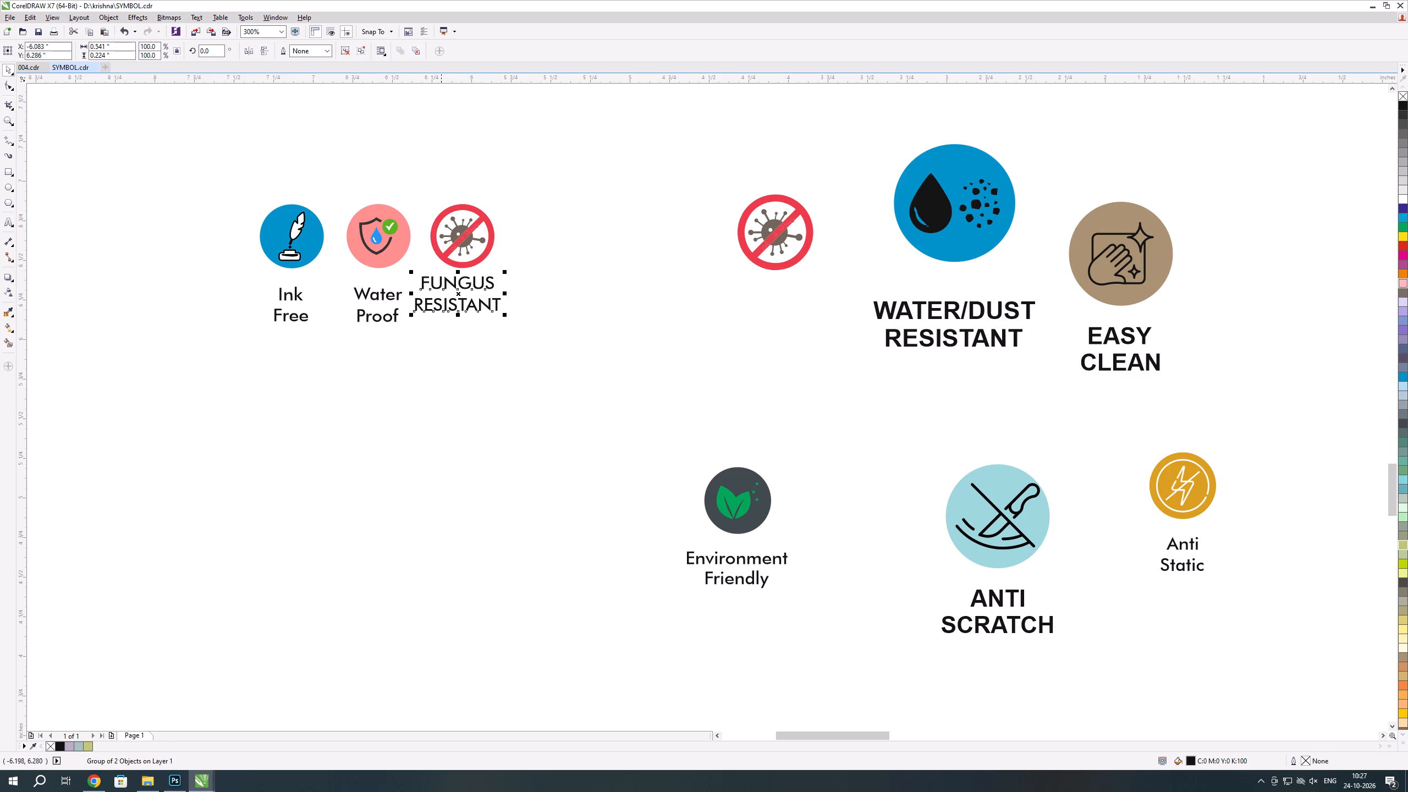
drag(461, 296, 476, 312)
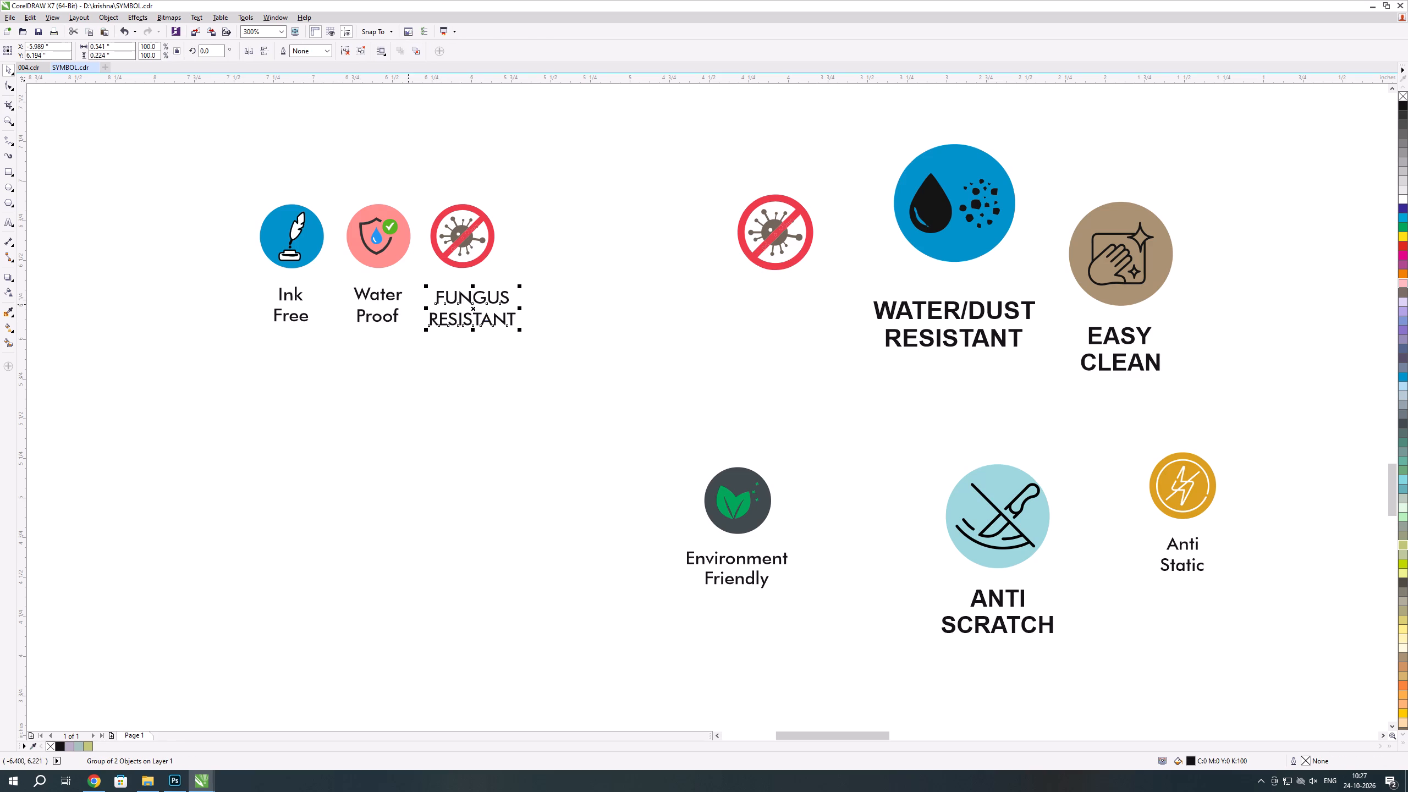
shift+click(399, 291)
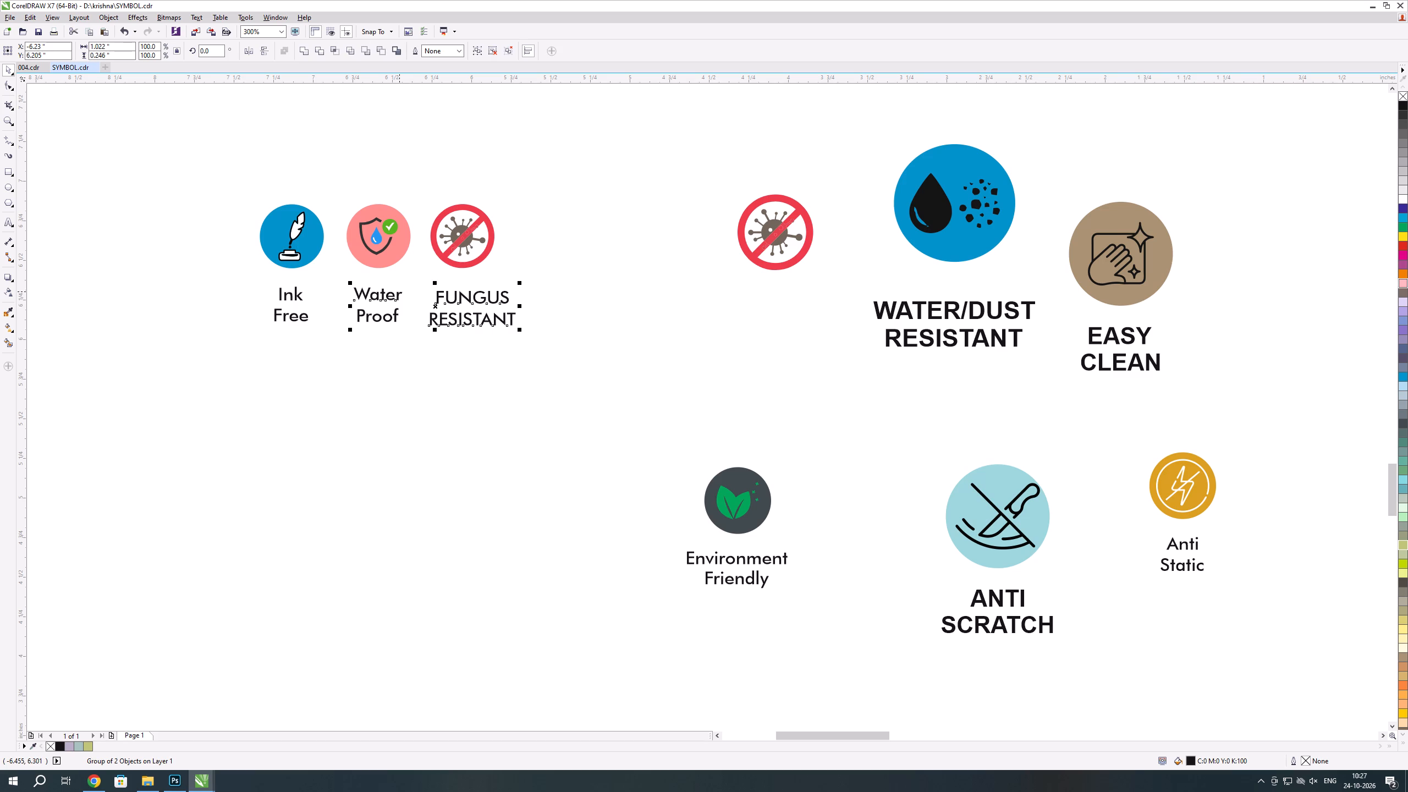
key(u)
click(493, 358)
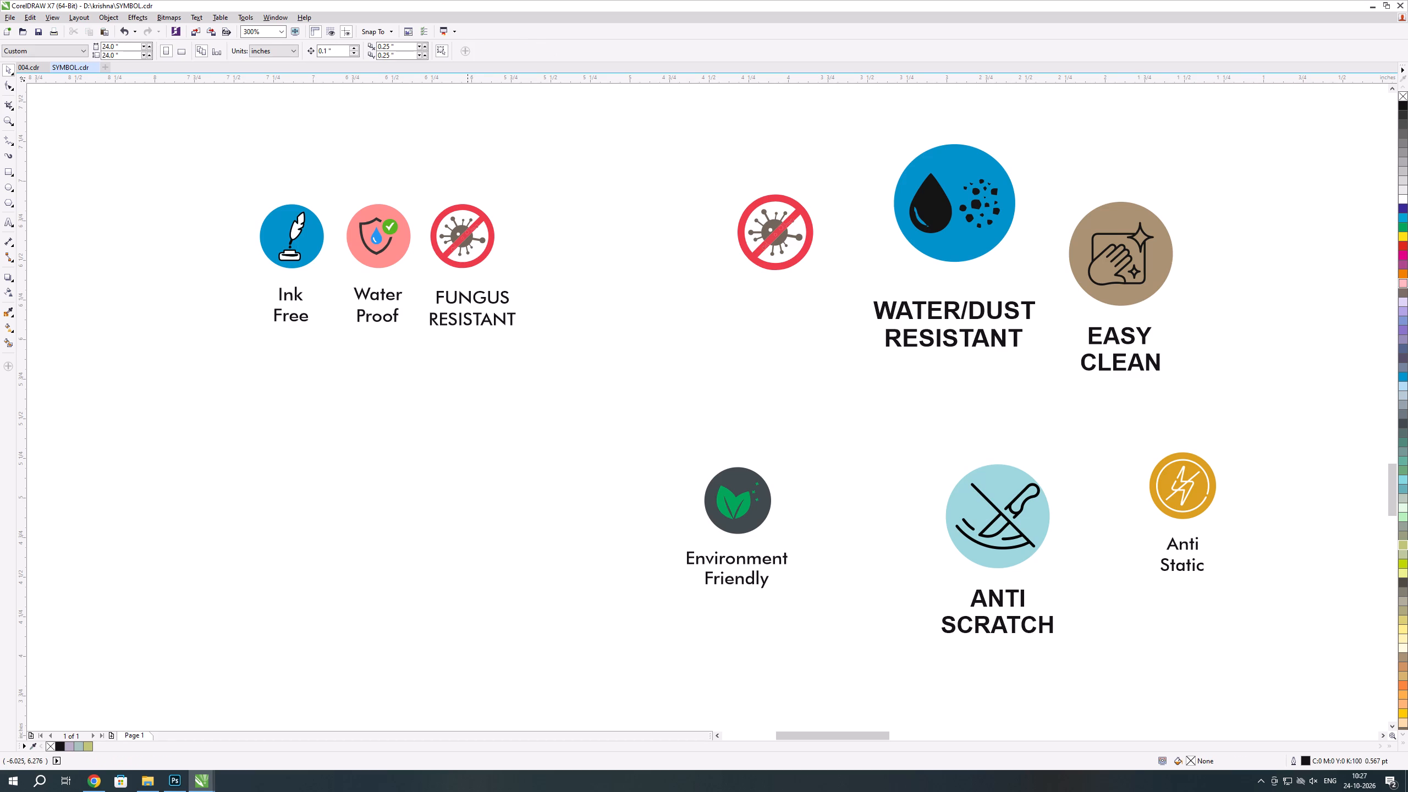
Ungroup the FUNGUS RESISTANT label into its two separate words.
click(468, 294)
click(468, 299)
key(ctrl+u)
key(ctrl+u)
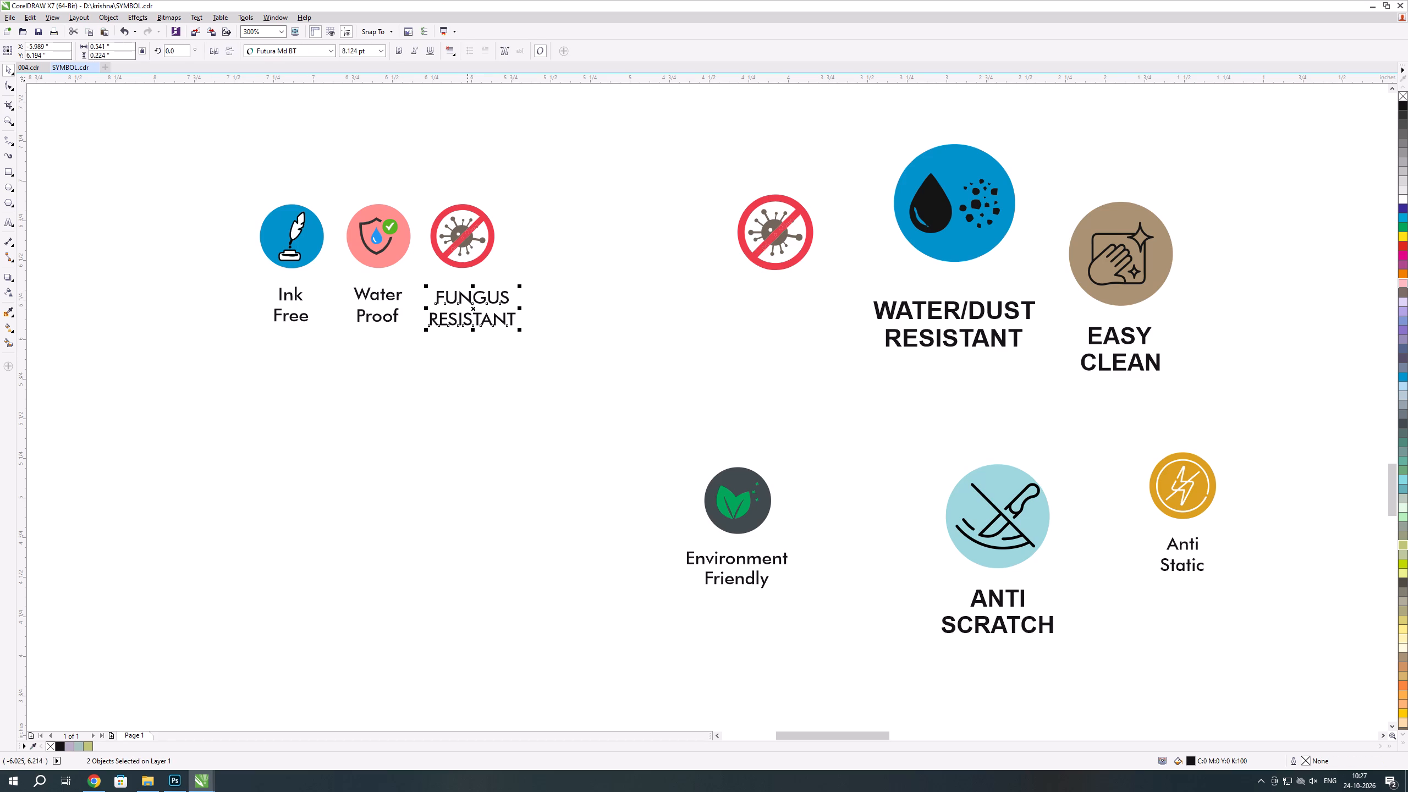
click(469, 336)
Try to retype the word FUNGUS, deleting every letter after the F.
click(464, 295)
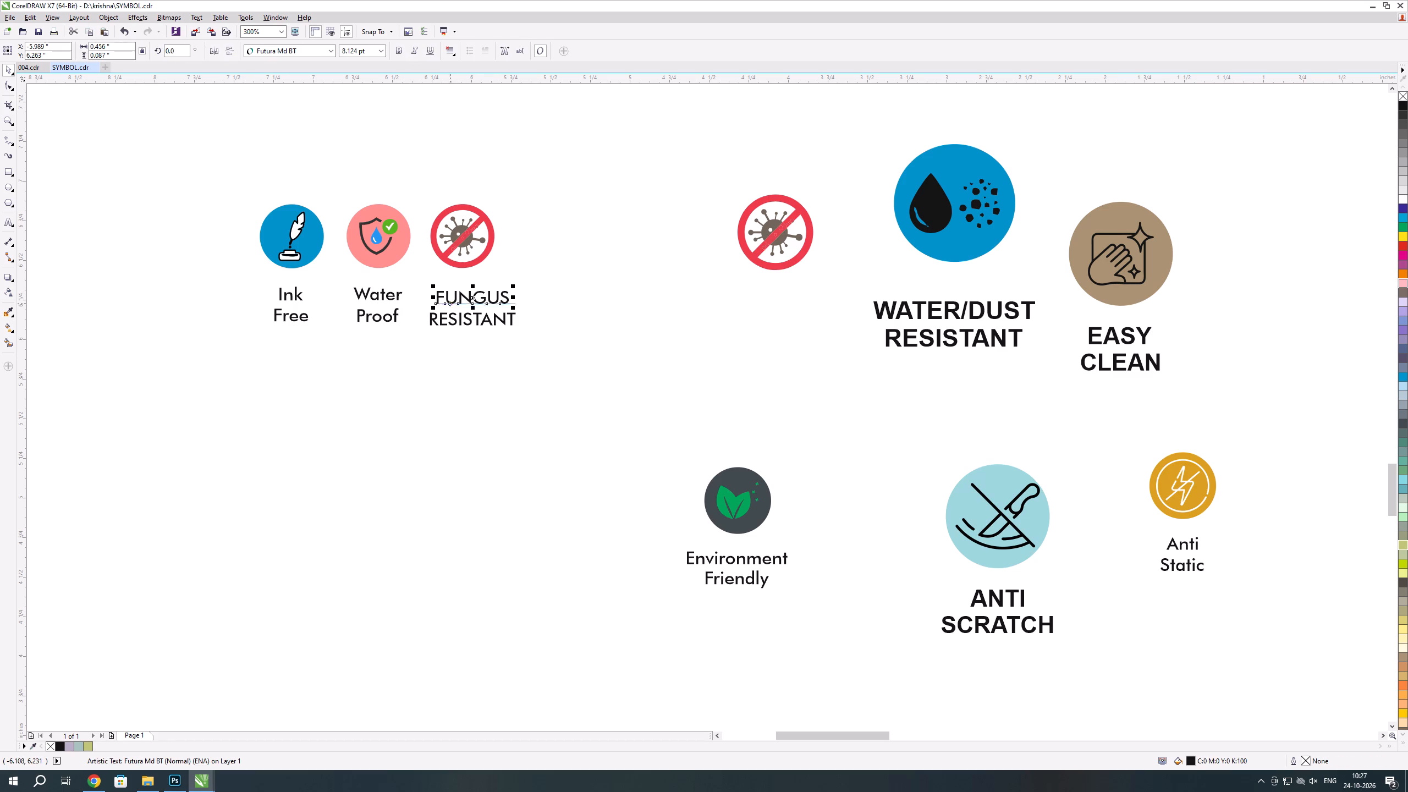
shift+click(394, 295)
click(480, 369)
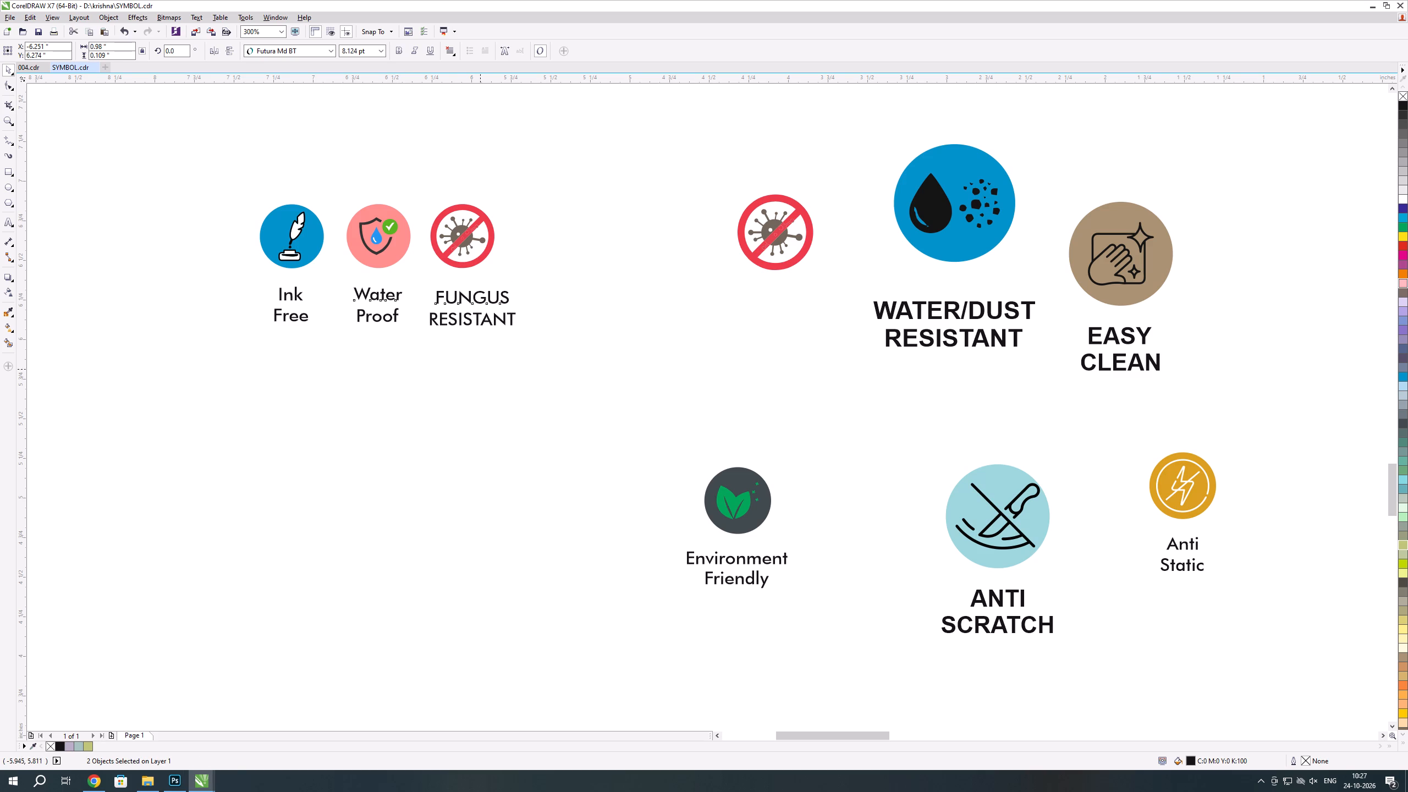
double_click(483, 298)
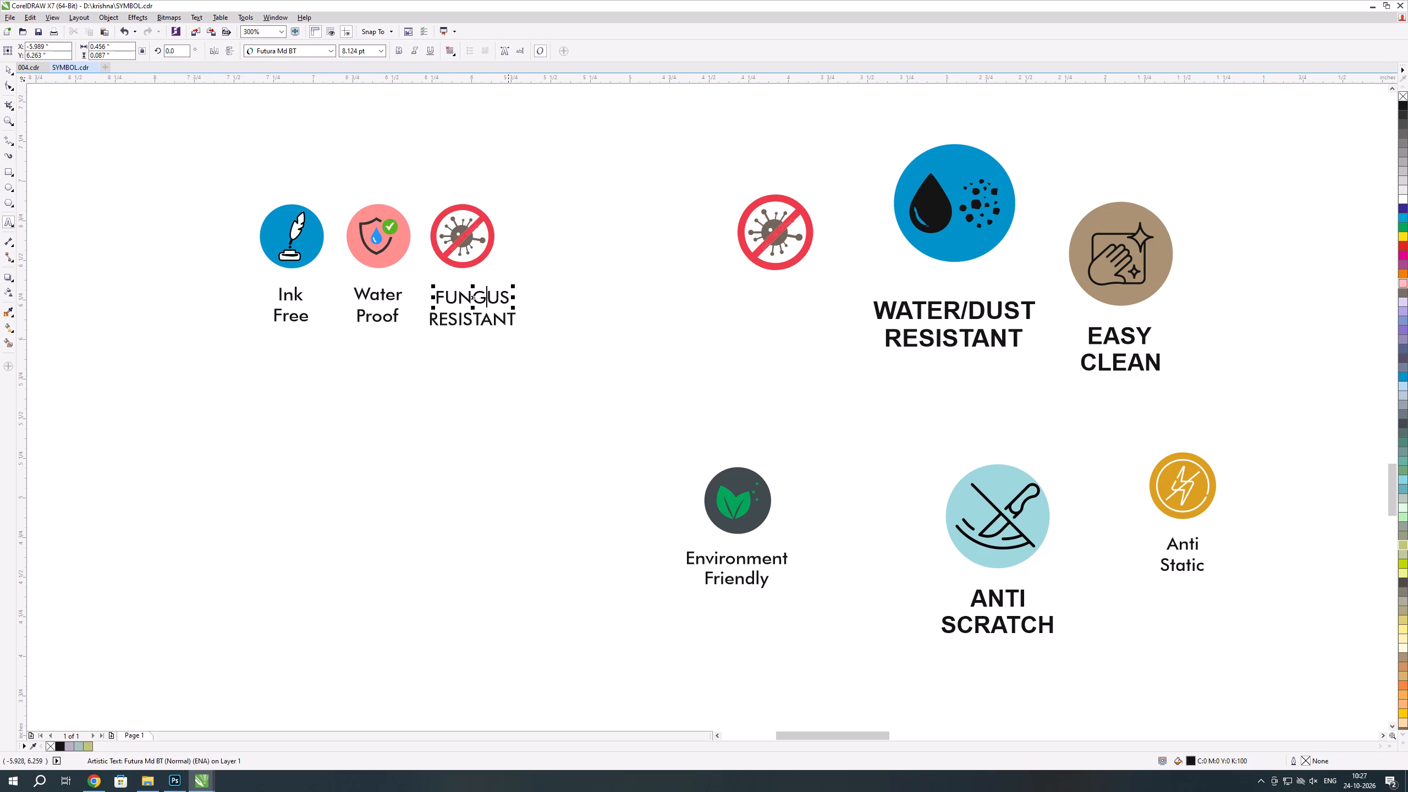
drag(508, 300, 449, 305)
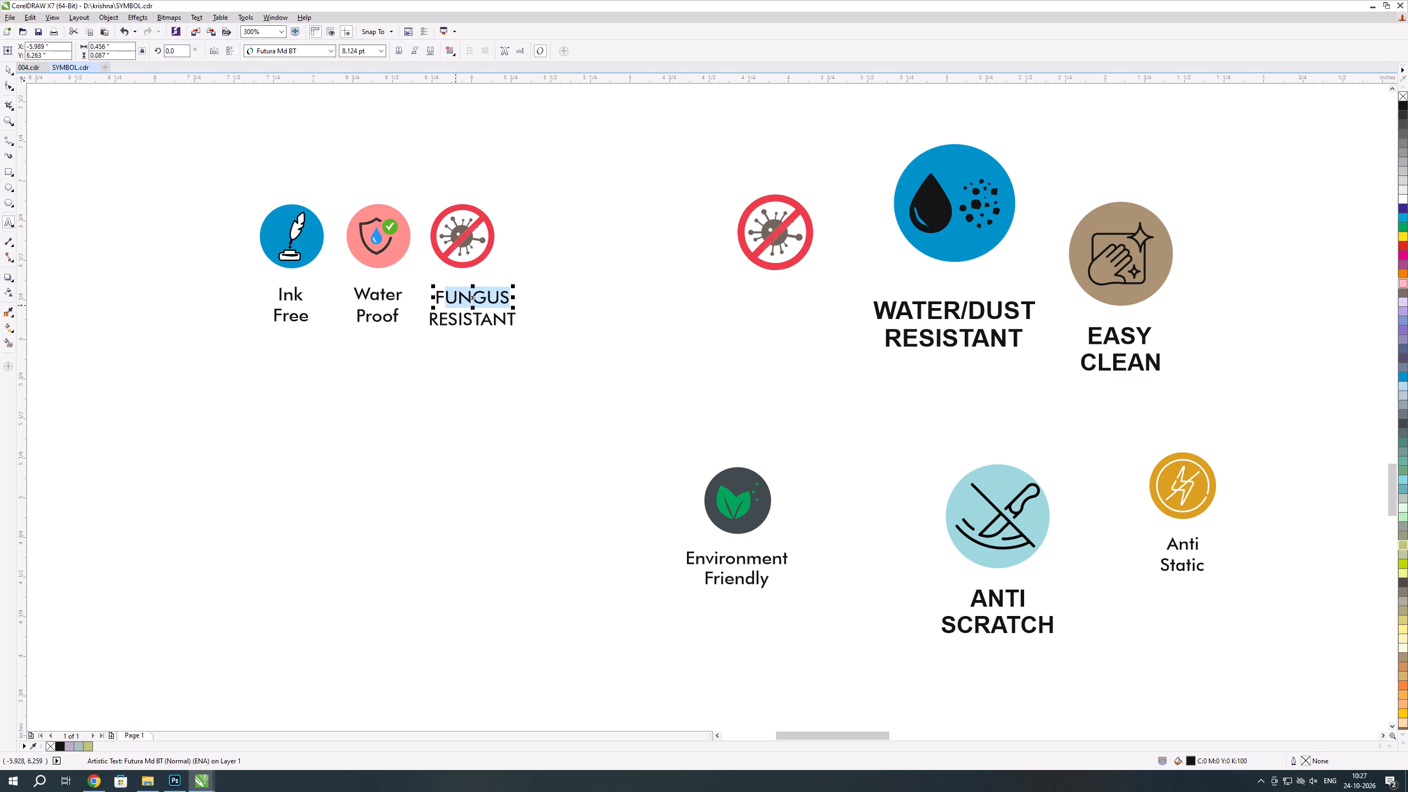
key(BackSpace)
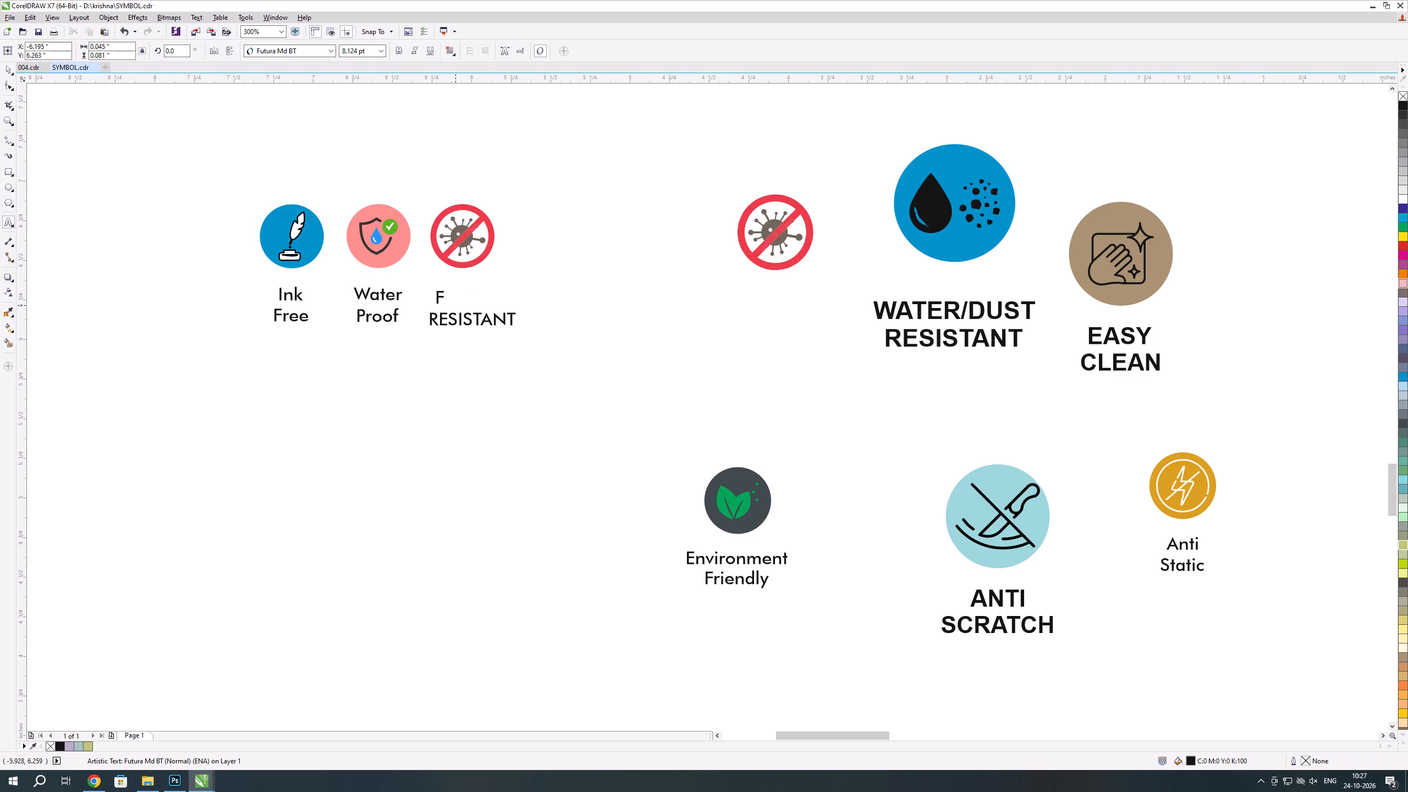
Undo the recent label edits, alignments and groupings back to where FUNGUS RESISTANT sits below the row of labels.
key(ctrl+z)
key(ctrl+z)
key(ctrl+z)
key(ctrl+z)
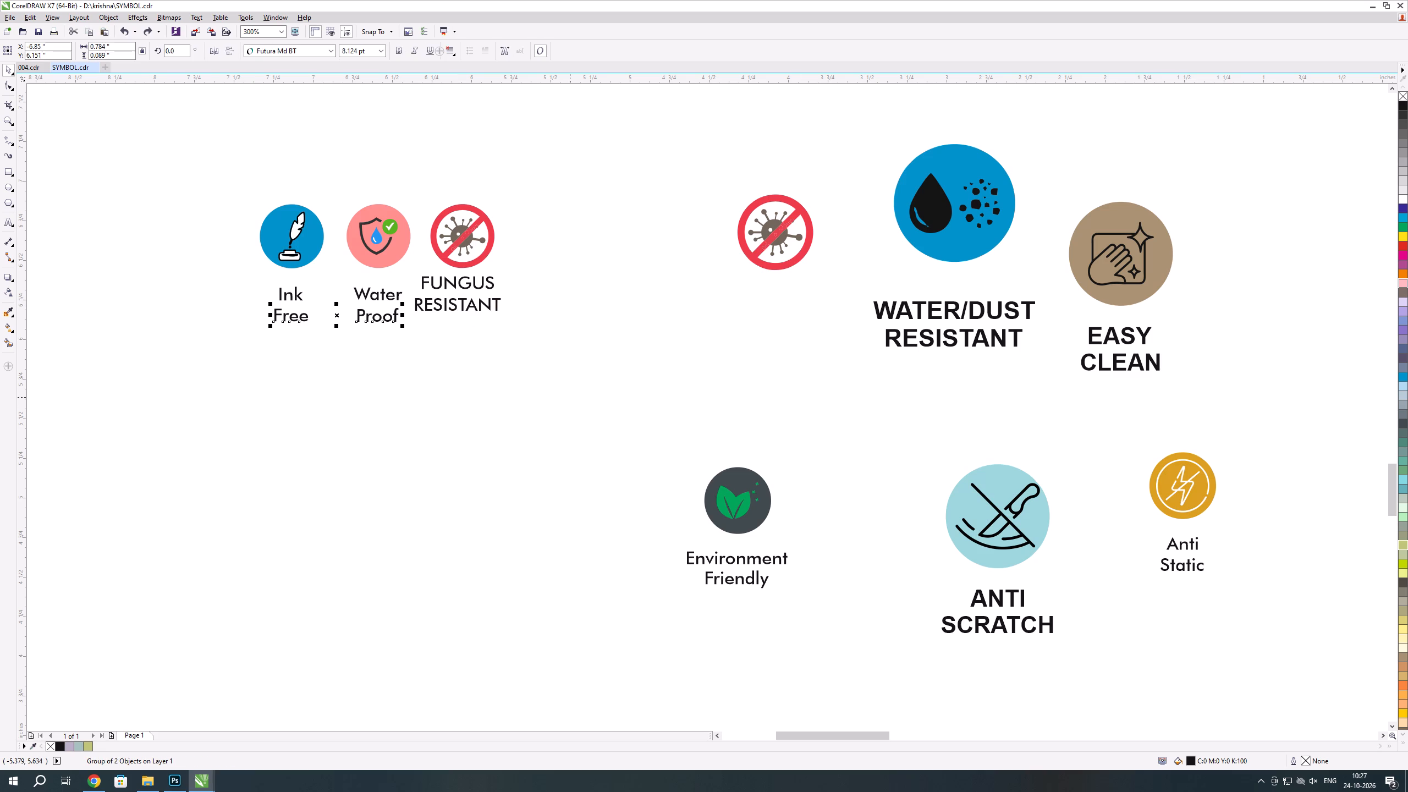
key(ctrl+z)
key(ctrl+z)
key(ctrl+z)
key(ctrl+z)
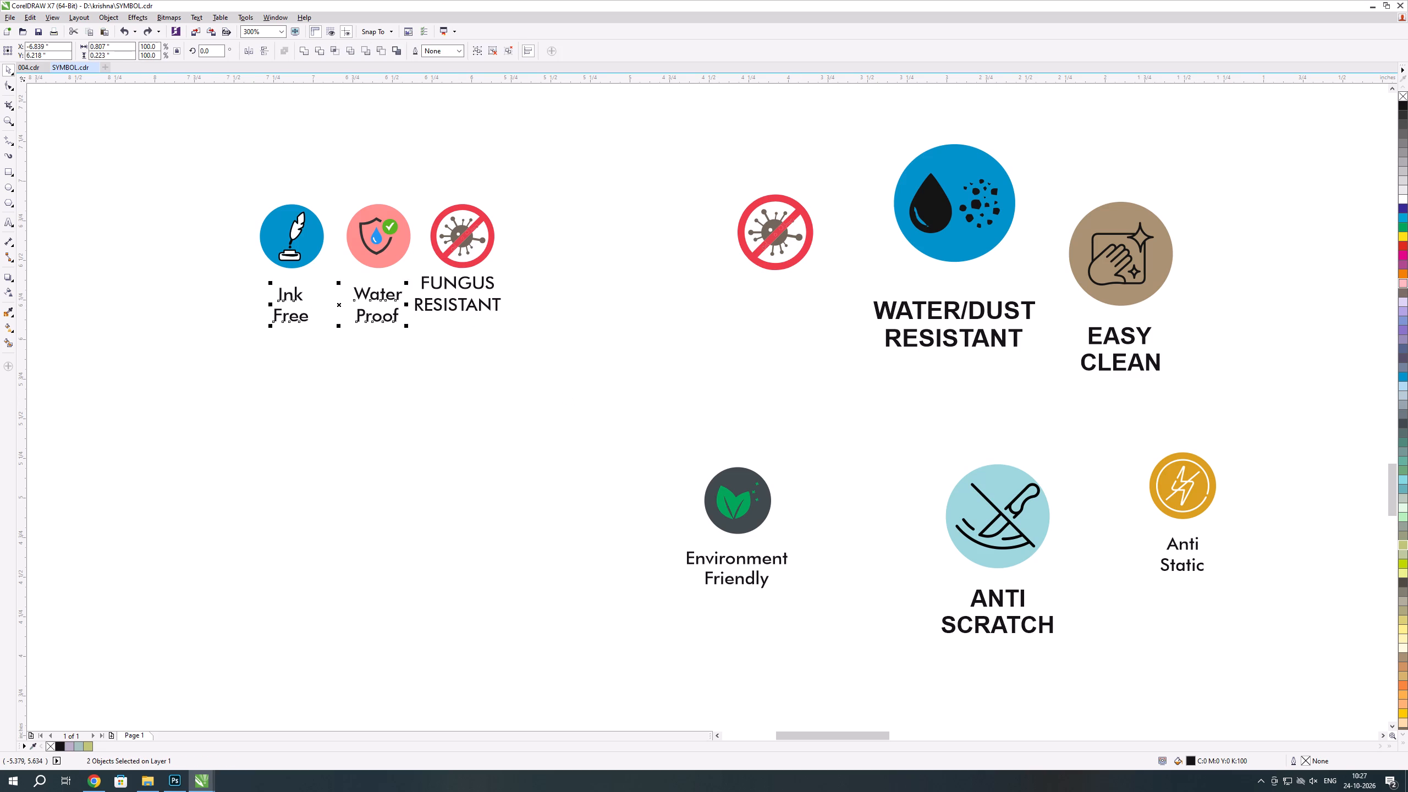
key(ctrl+z)
key(ctrl+z)
key(ctrl+z)
key(ctrl+z)
key(ctrl+z)
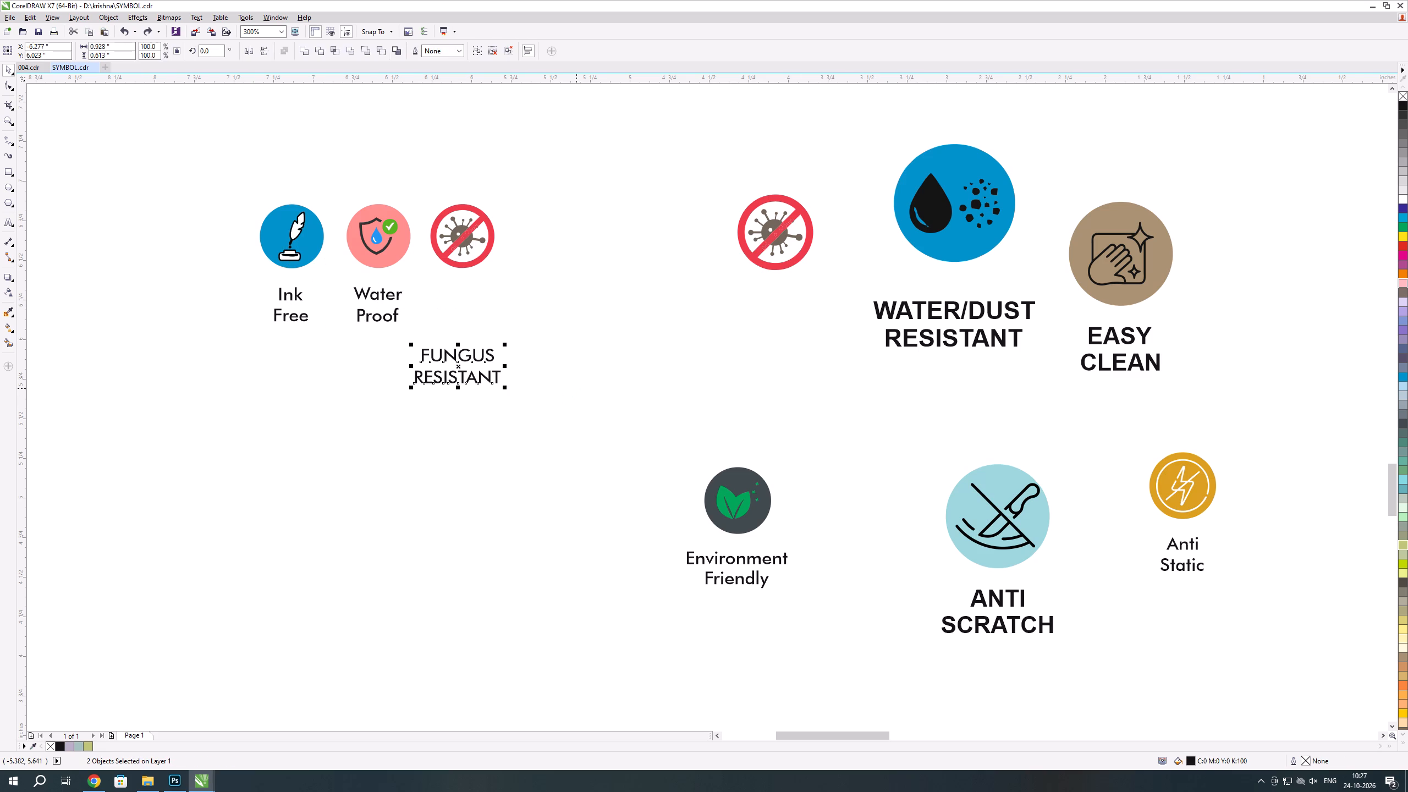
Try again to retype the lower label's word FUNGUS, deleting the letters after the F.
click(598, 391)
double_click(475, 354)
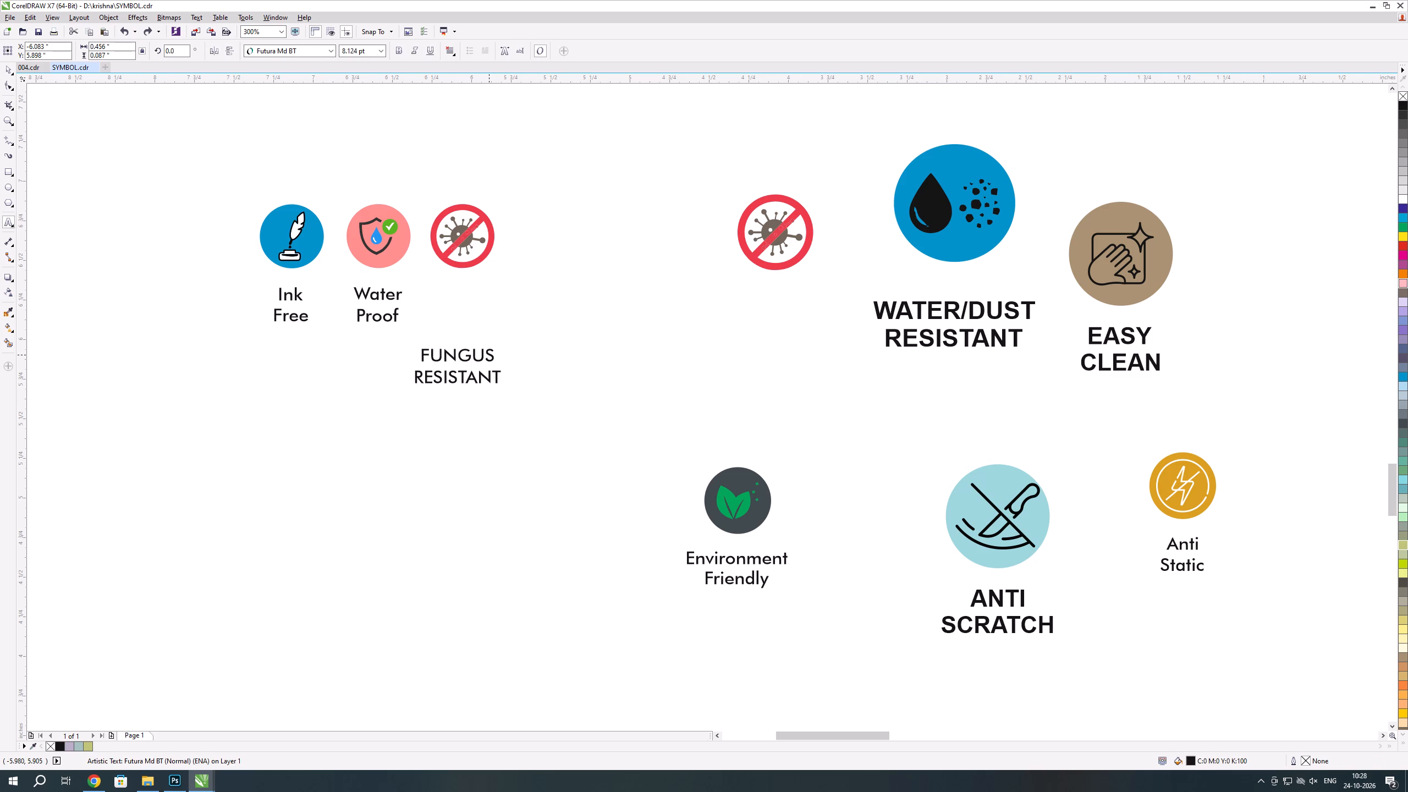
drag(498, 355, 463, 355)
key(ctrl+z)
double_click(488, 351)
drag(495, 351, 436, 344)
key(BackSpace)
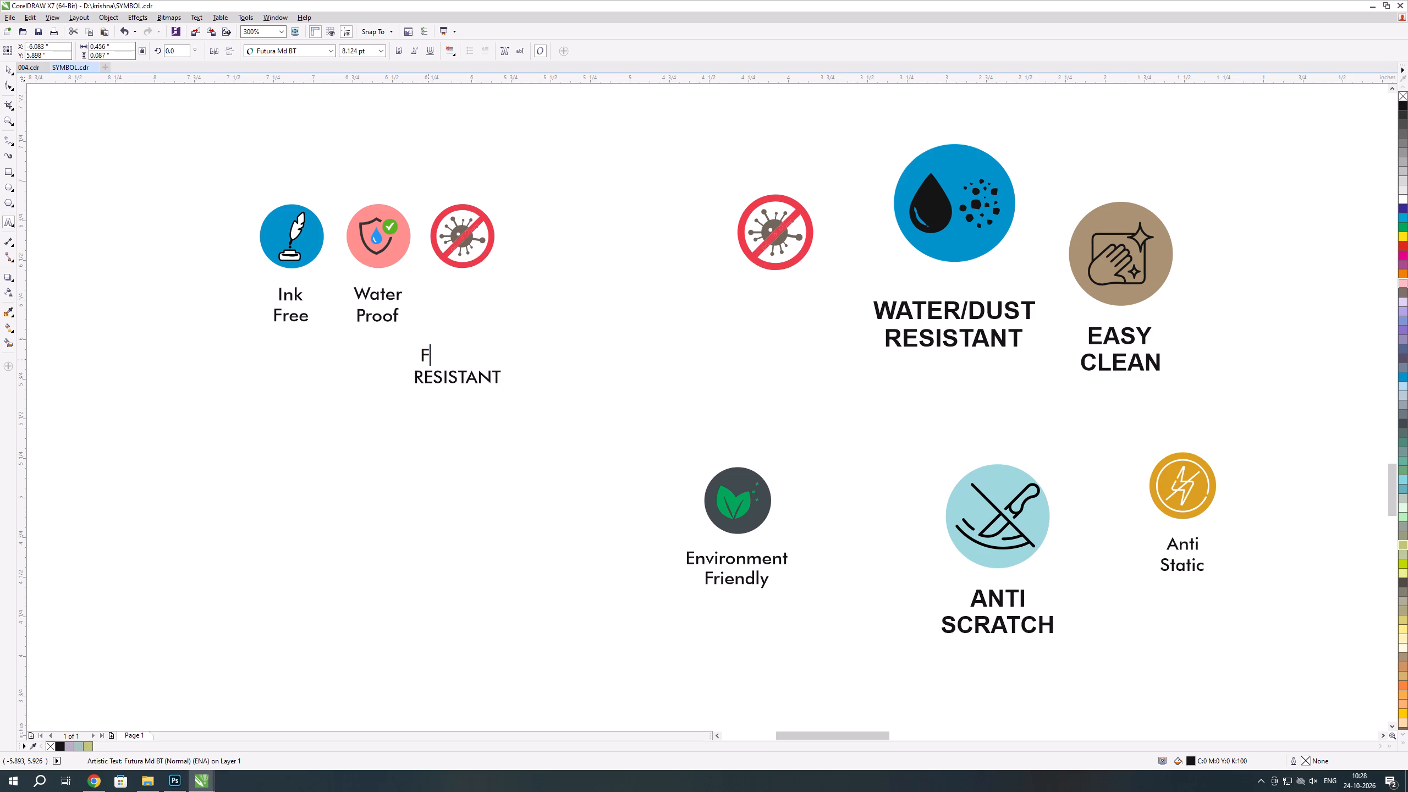
Undo back to the Water Proof wording in the lower label copy and the small FUNGUS RESISTANT label under the original fungus icon.
key(ctrl+z)
key(ctrl+z)
key(ctrl+z)
key(ctrl+z)
key(ctrl+z)
key(ctrl+z)
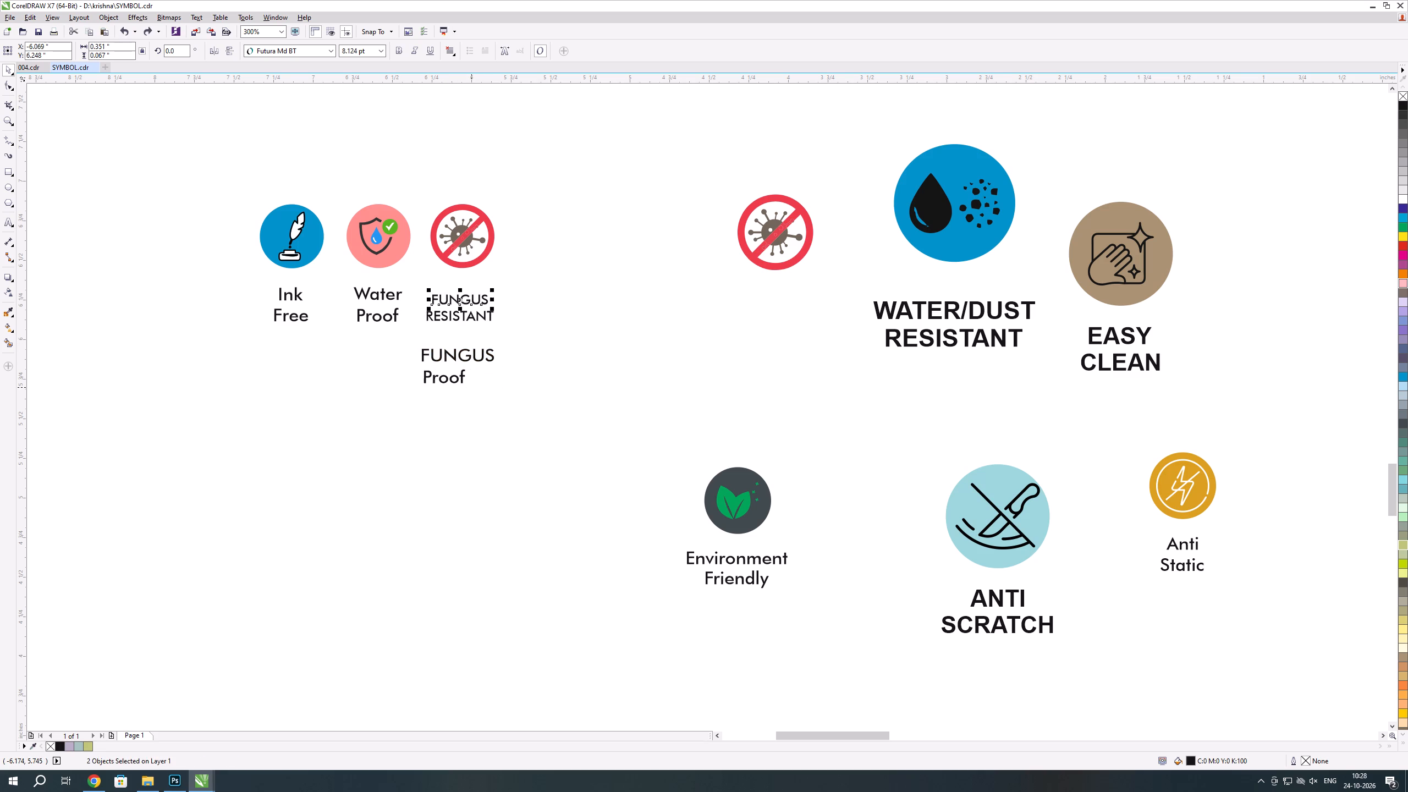
key(ctrl+z)
key(ctrl+z)
key(ctrl+z)
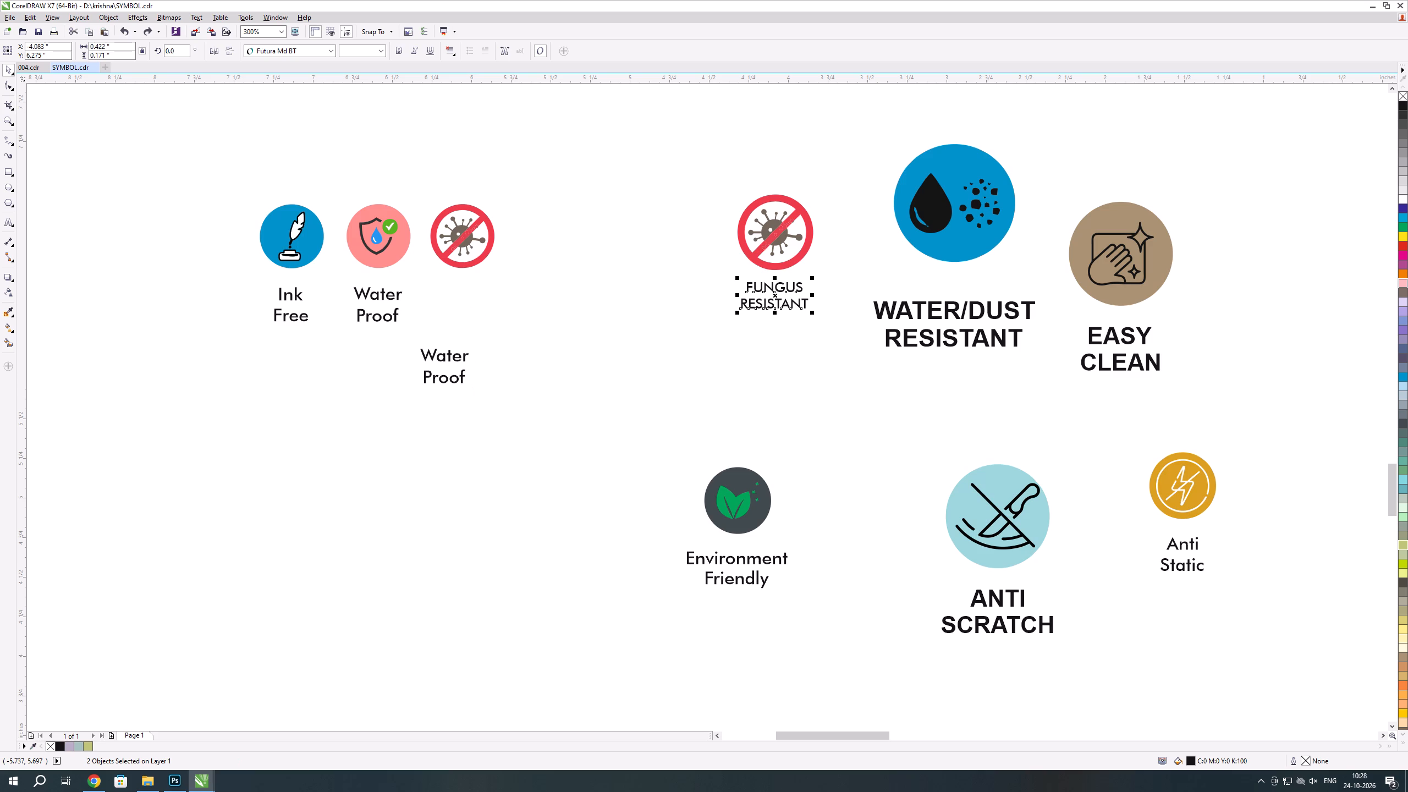
Replace the word Water with Fungus in the label copy below the fungus icon.
double_click(457, 353)
drag(469, 357, 441, 354)
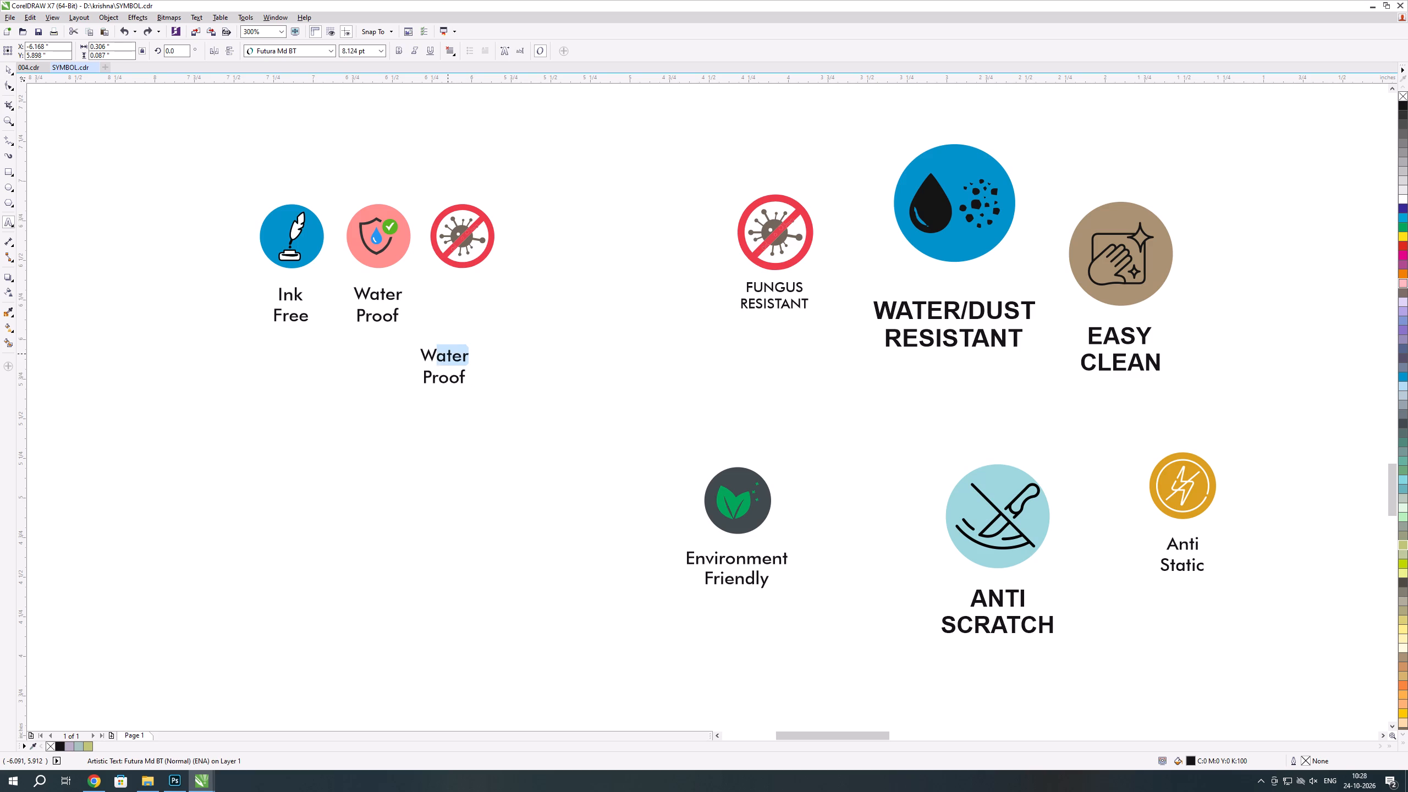
drag(441, 354, 411, 351)
key(f)
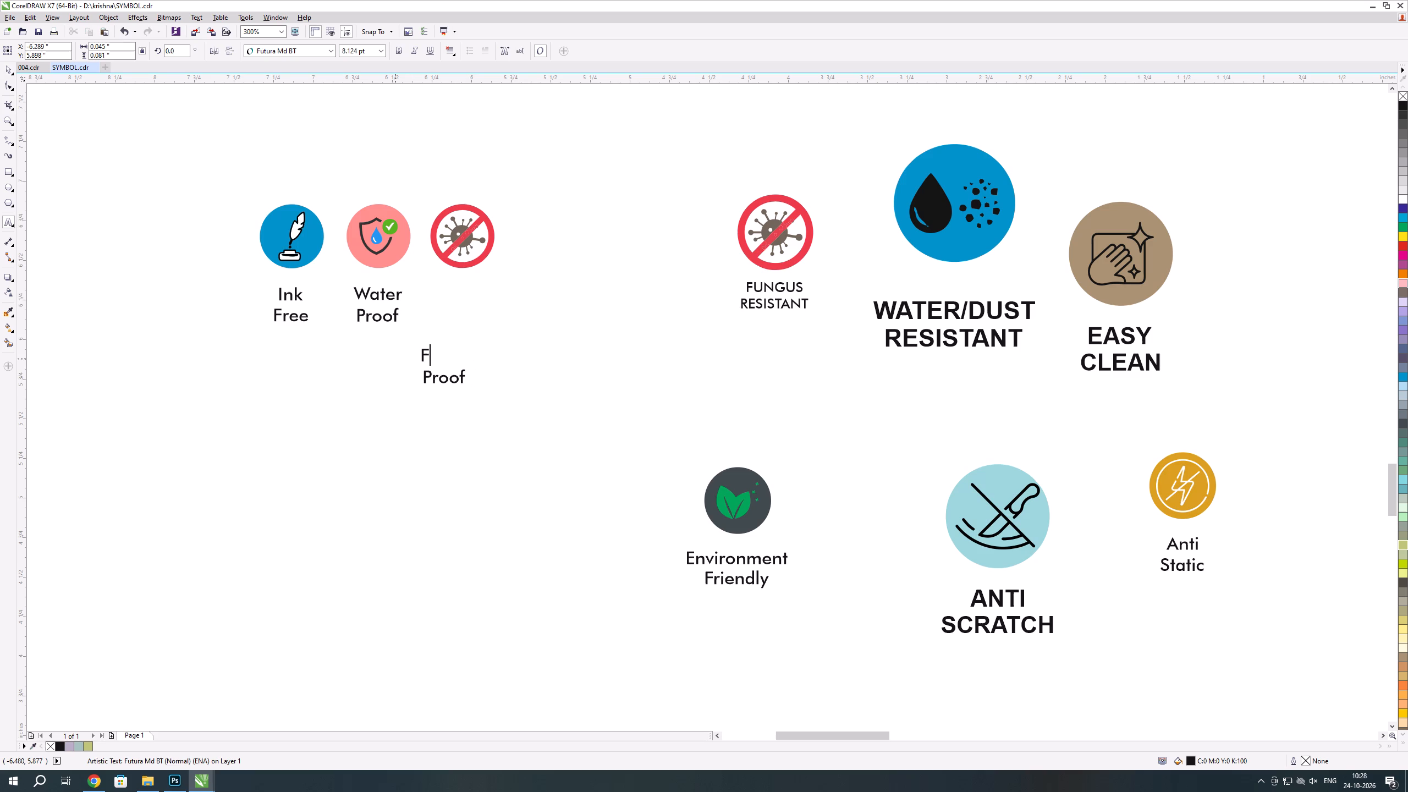
text(un)
text(gus)
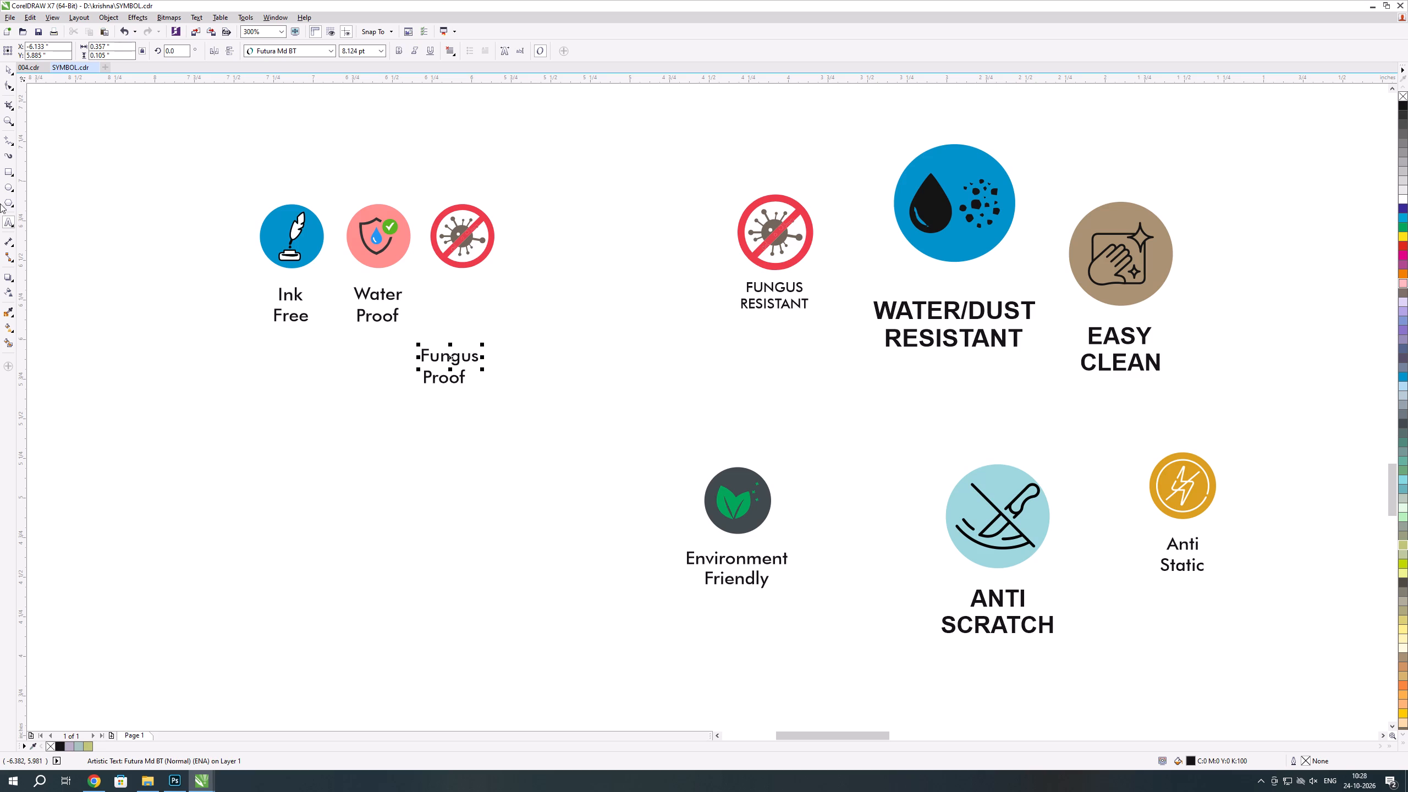
Replace the word Proof with Resistant in the same label copy and finish the text editing.
double_click(452, 382)
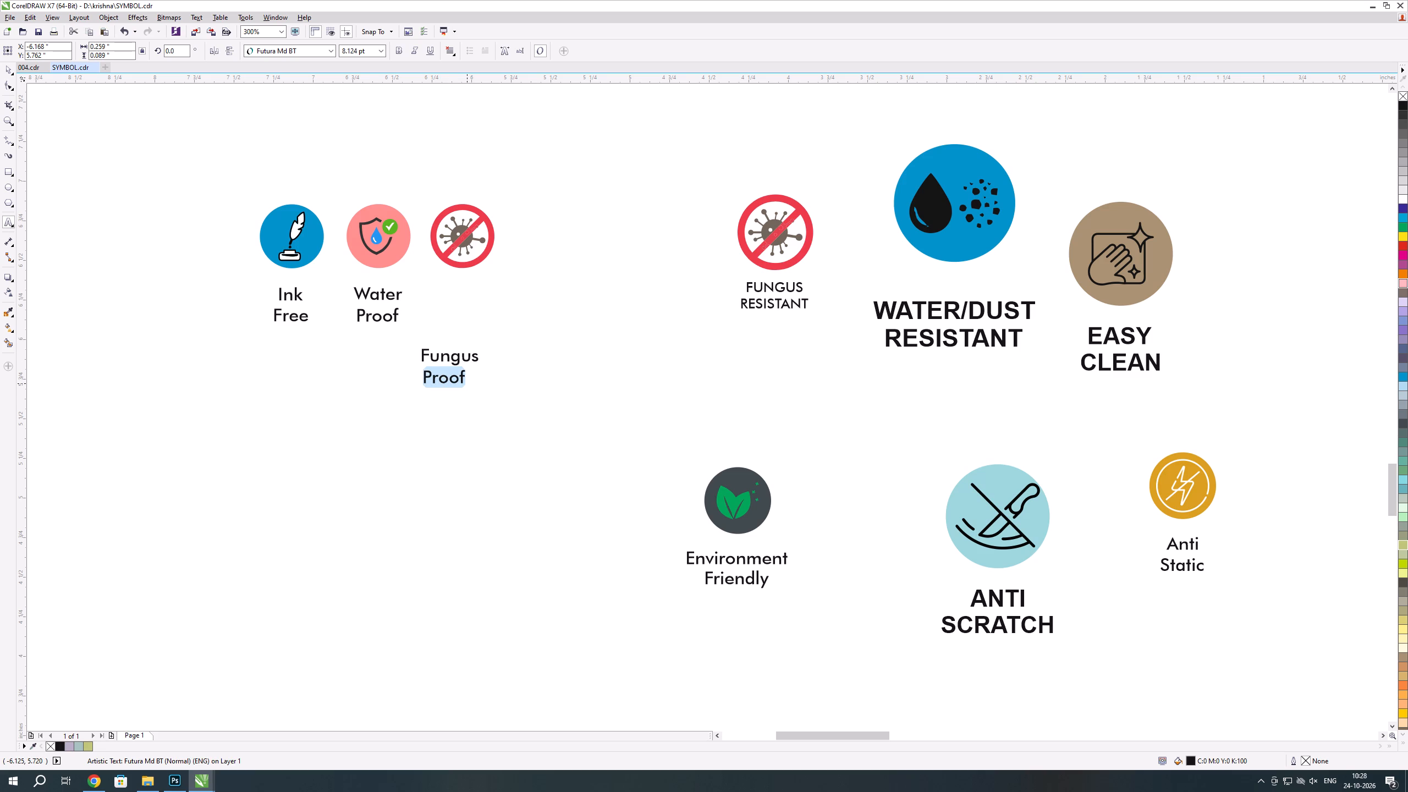
key(r)
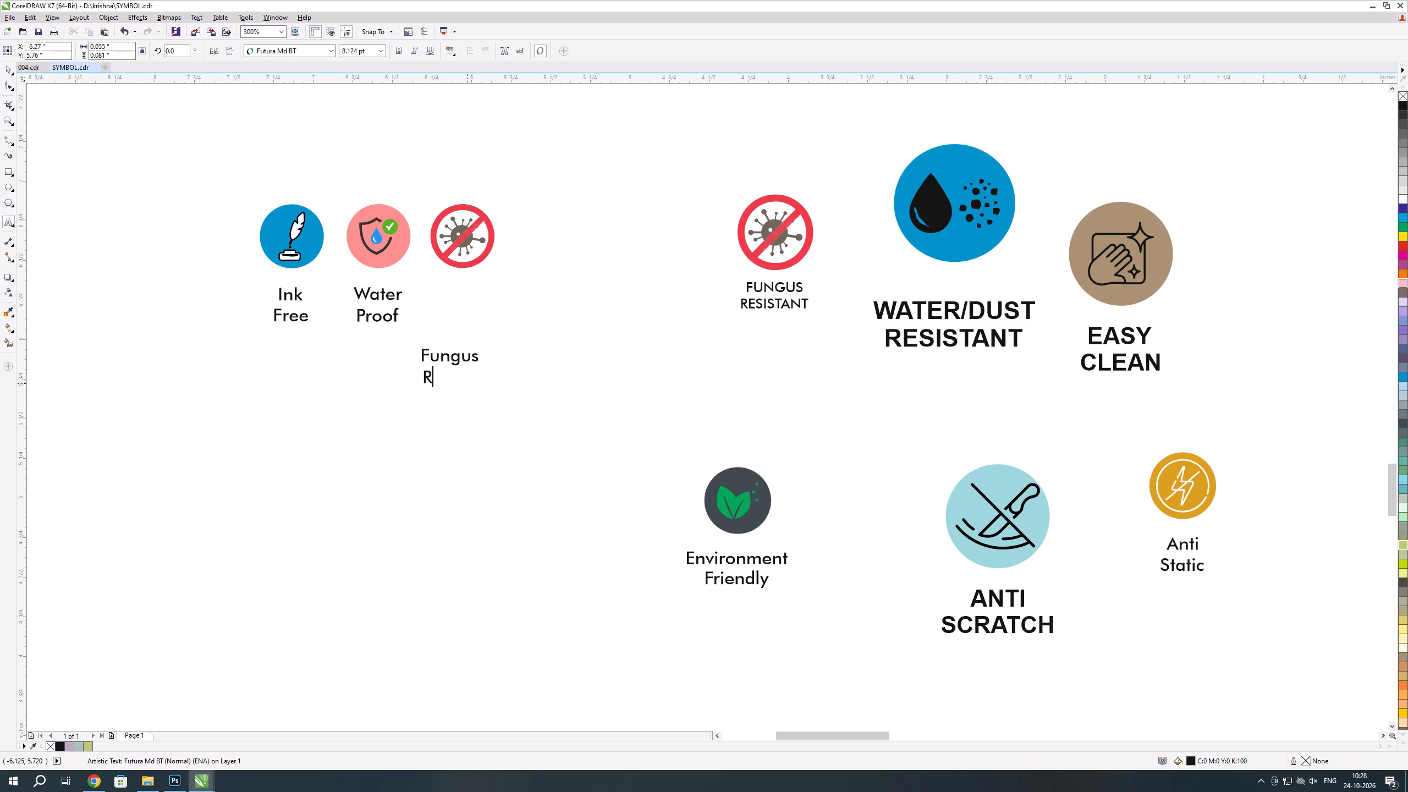
text(es)
text(is)
key(t)
key(a)
text(nt)
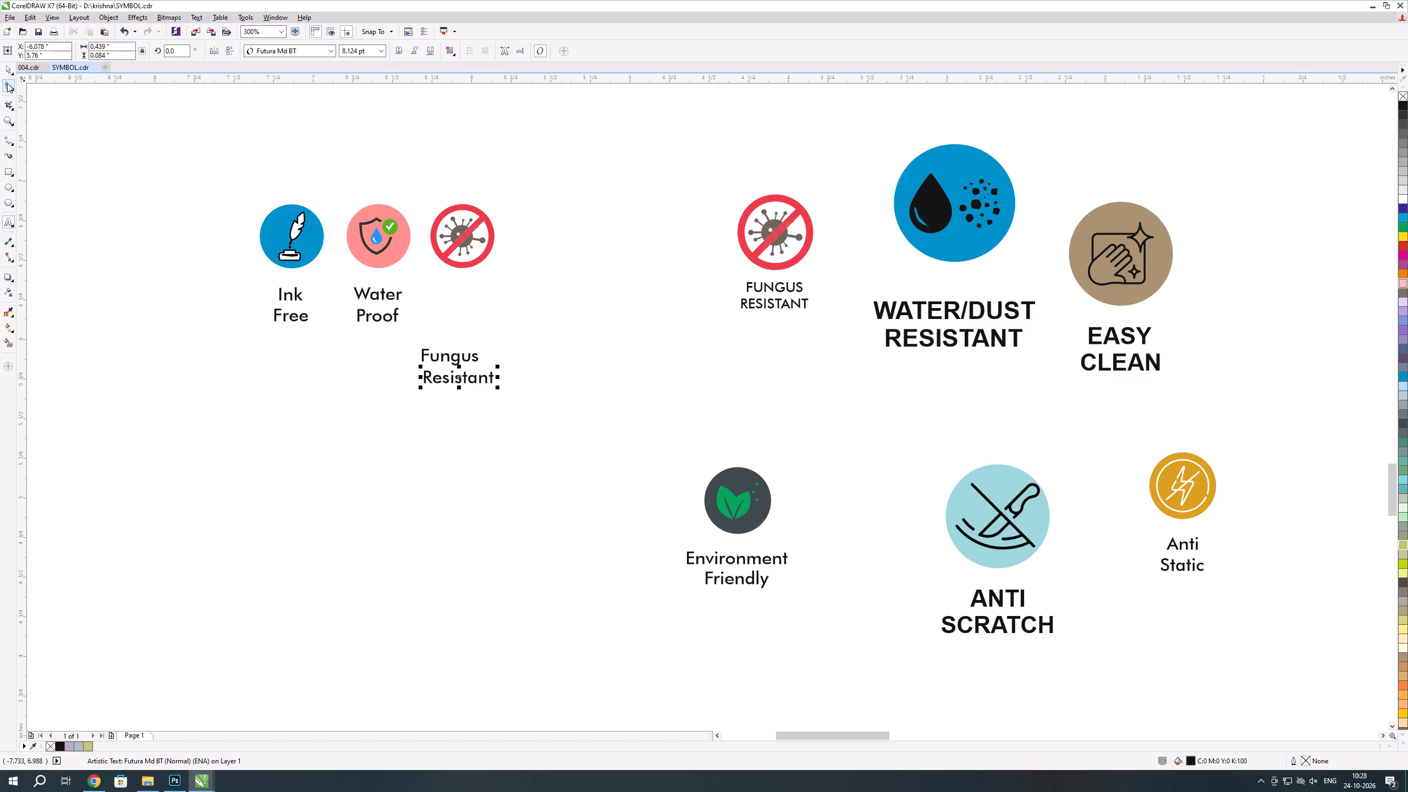
click(5, 71)
Align the new label with its neighbour by matching the vertical centres of Resistant with Proof and Fungus with Water.
shift+click(382, 313)
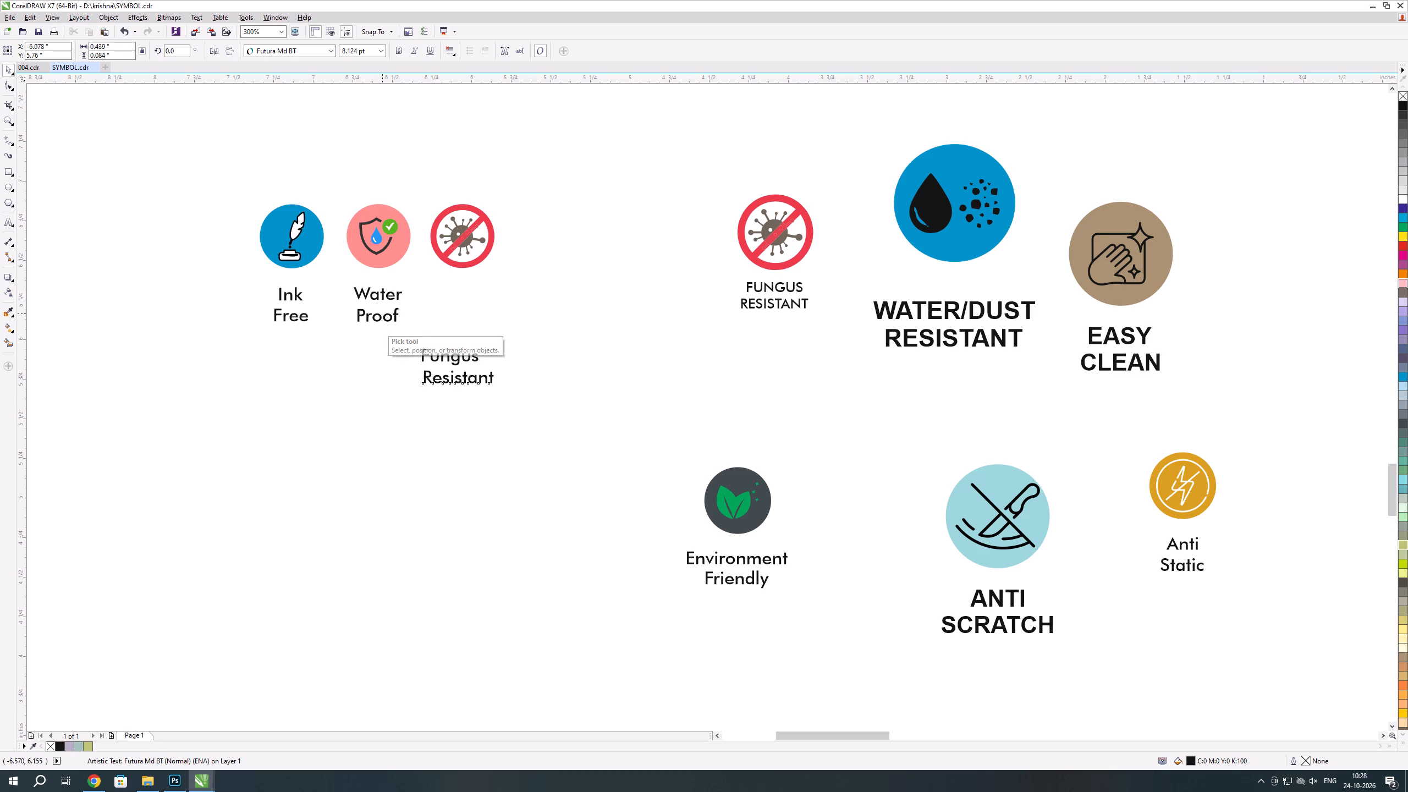
shift+click(387, 316)
key(e)
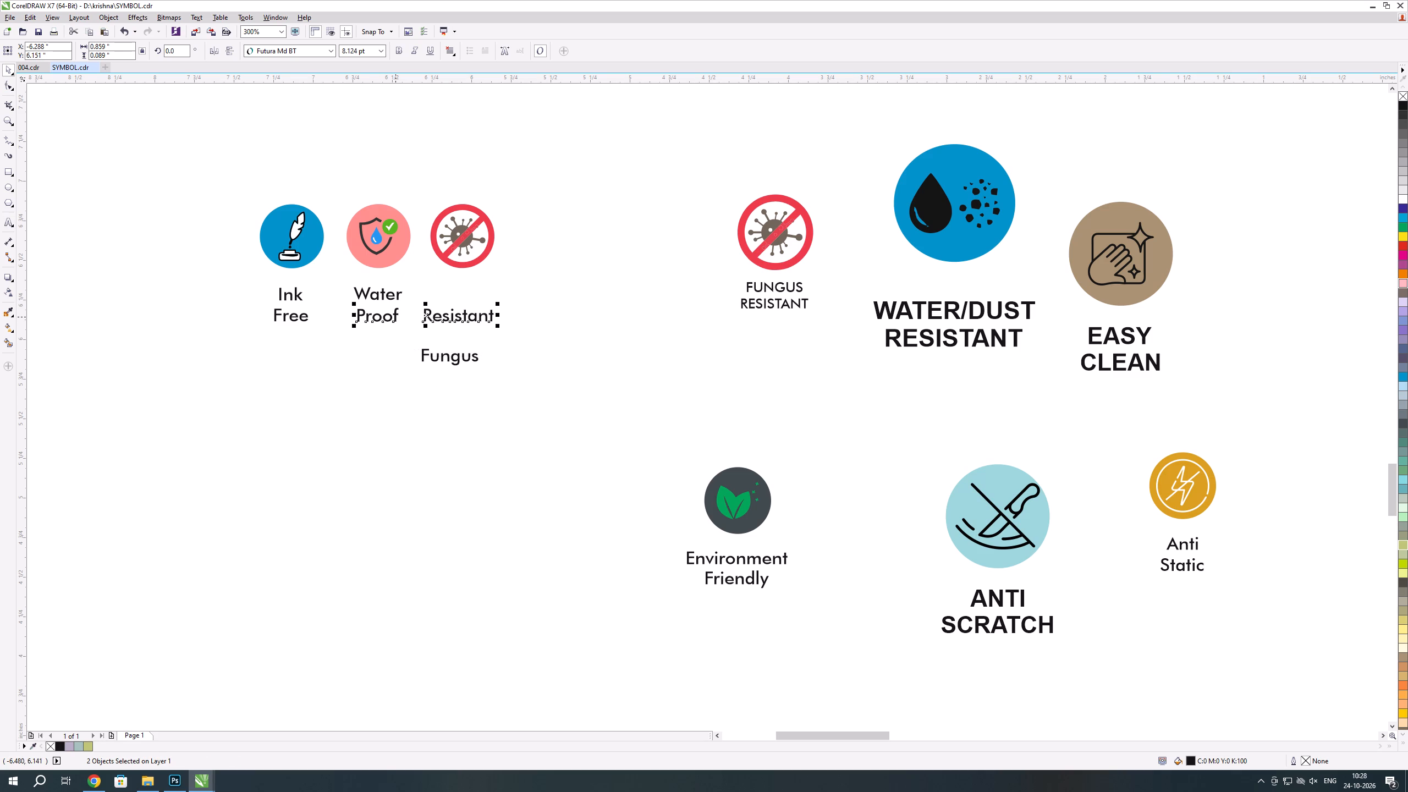
click(432, 372)
click(433, 354)
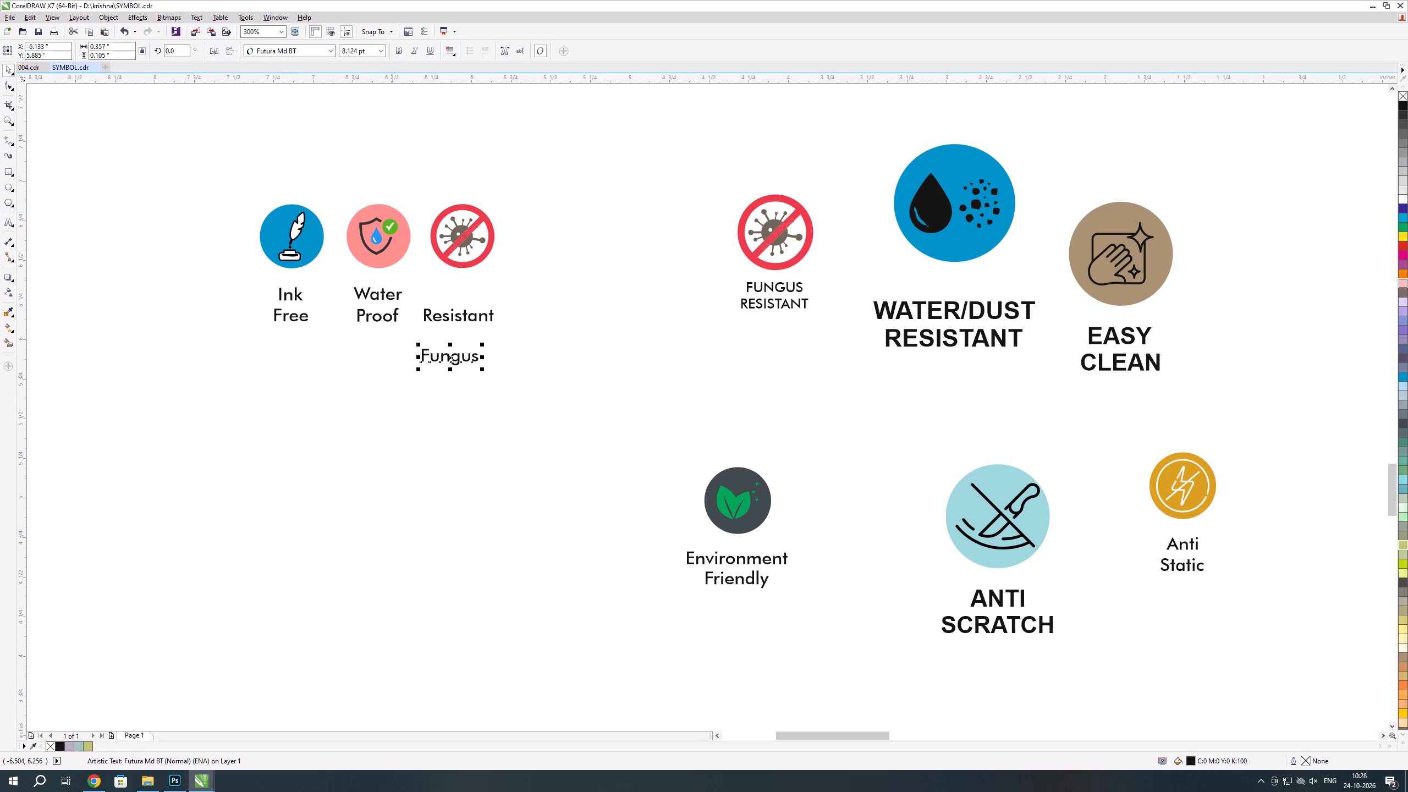
shift+click(392, 297)
key(e)
click(422, 344)
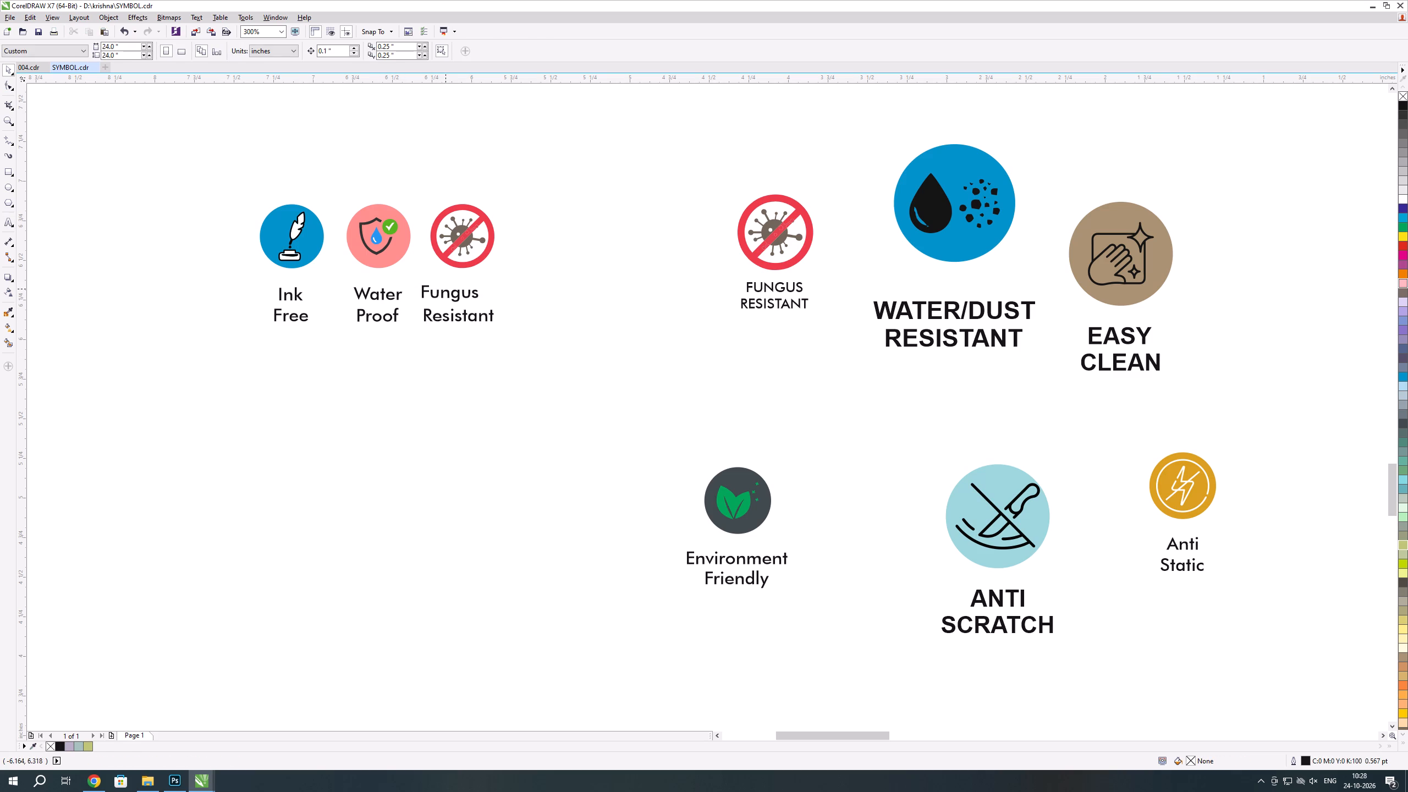
Centre the word Fungus horizontally over Resistant in the label below the copied fungus icon.
click(448, 295)
shift+click(457, 322)
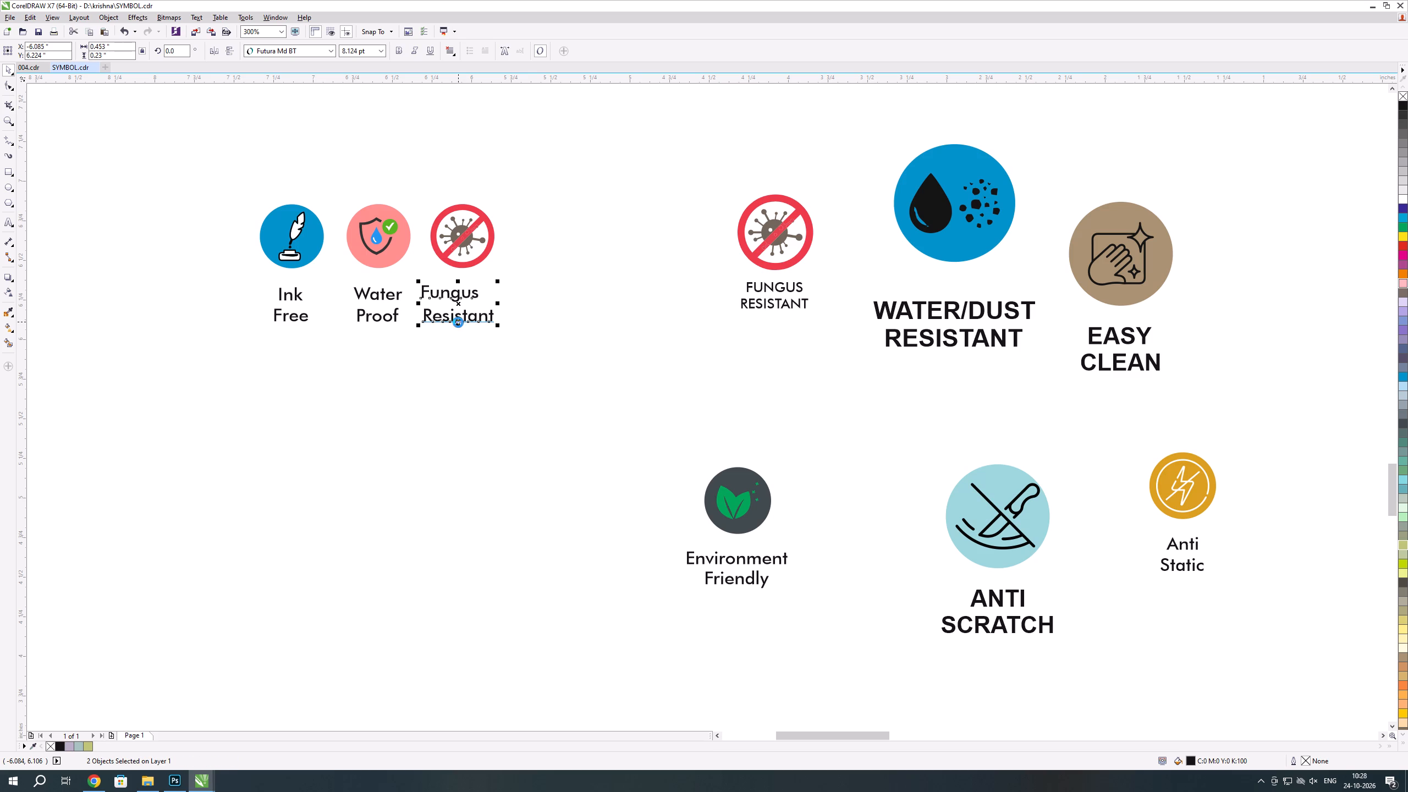
key(c)
click(460, 347)
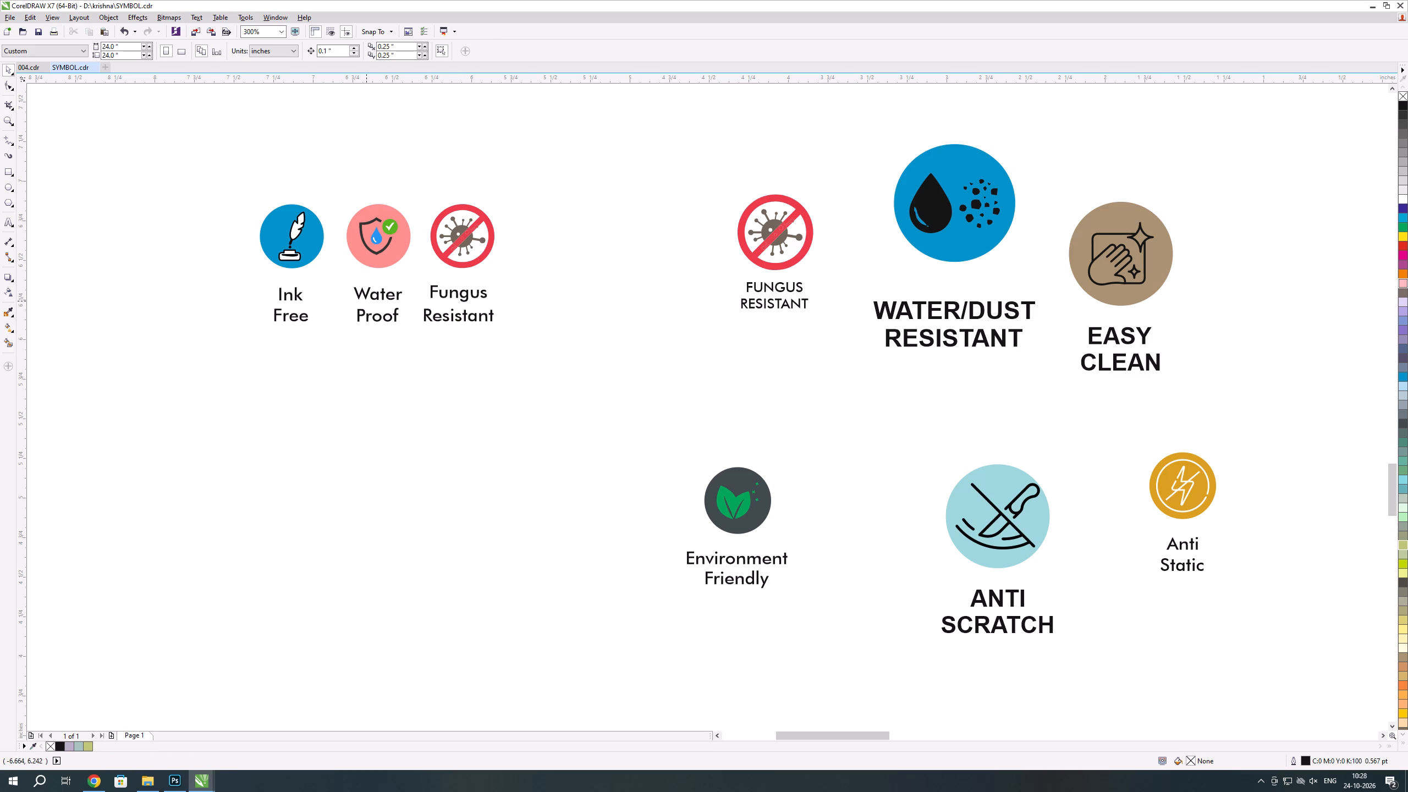
Ungroup the Ink Free symbol and match the vertical centres of Ink with Water and Free with Proof.
click(285, 300)
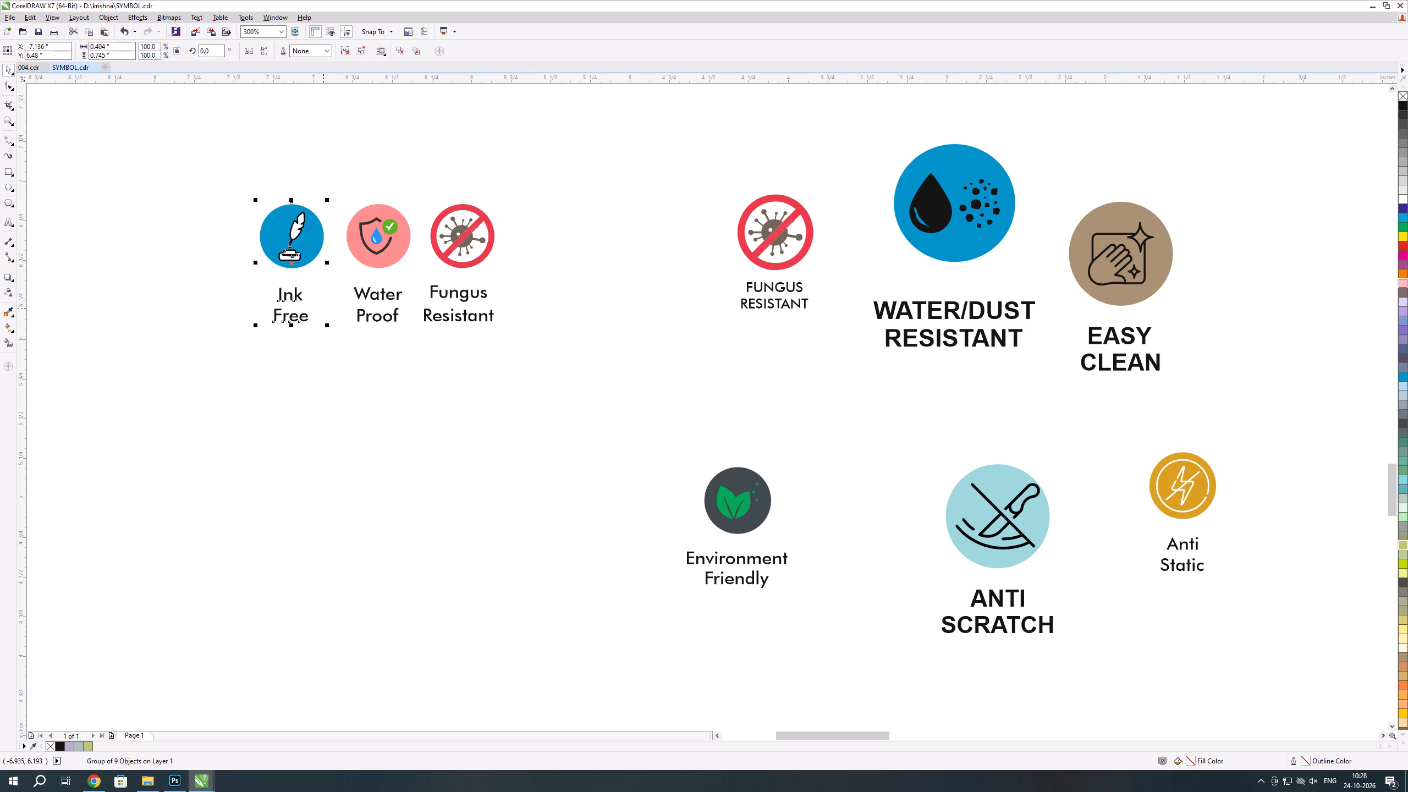
key(ctrl+u)
click(326, 363)
click(297, 299)
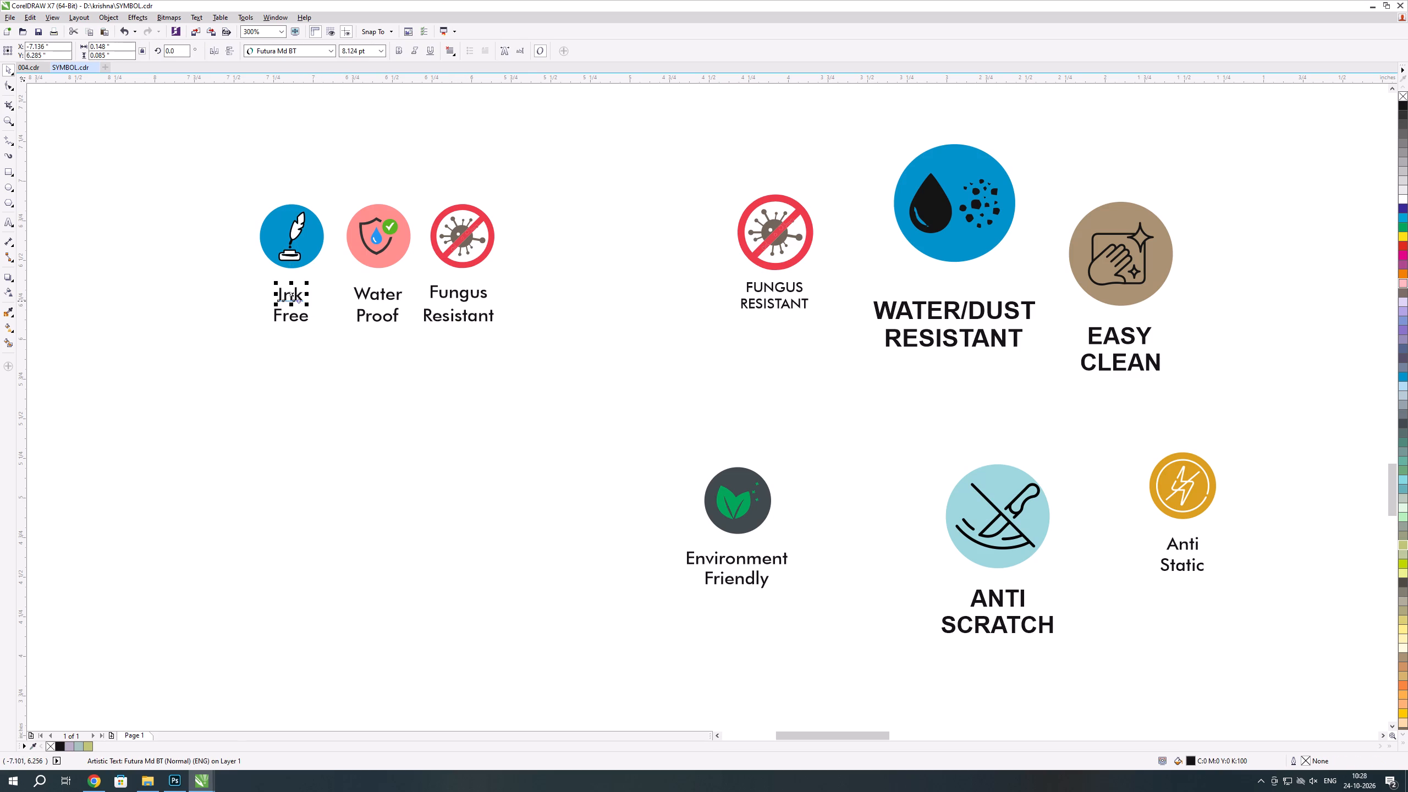
shift+click(361, 295)
key(e)
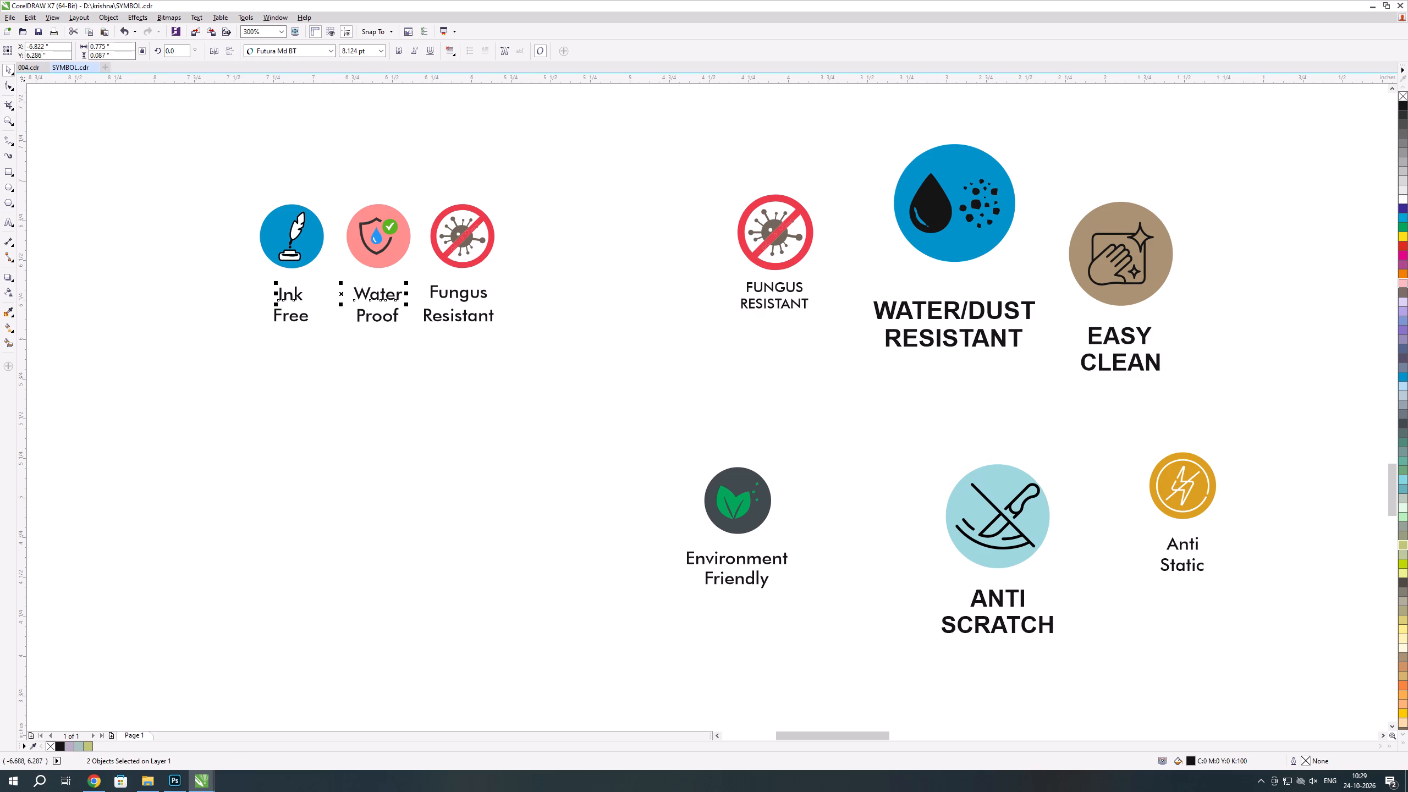
click(329, 353)
click(301, 319)
shift+click(360, 317)
key(e)
click(376, 376)
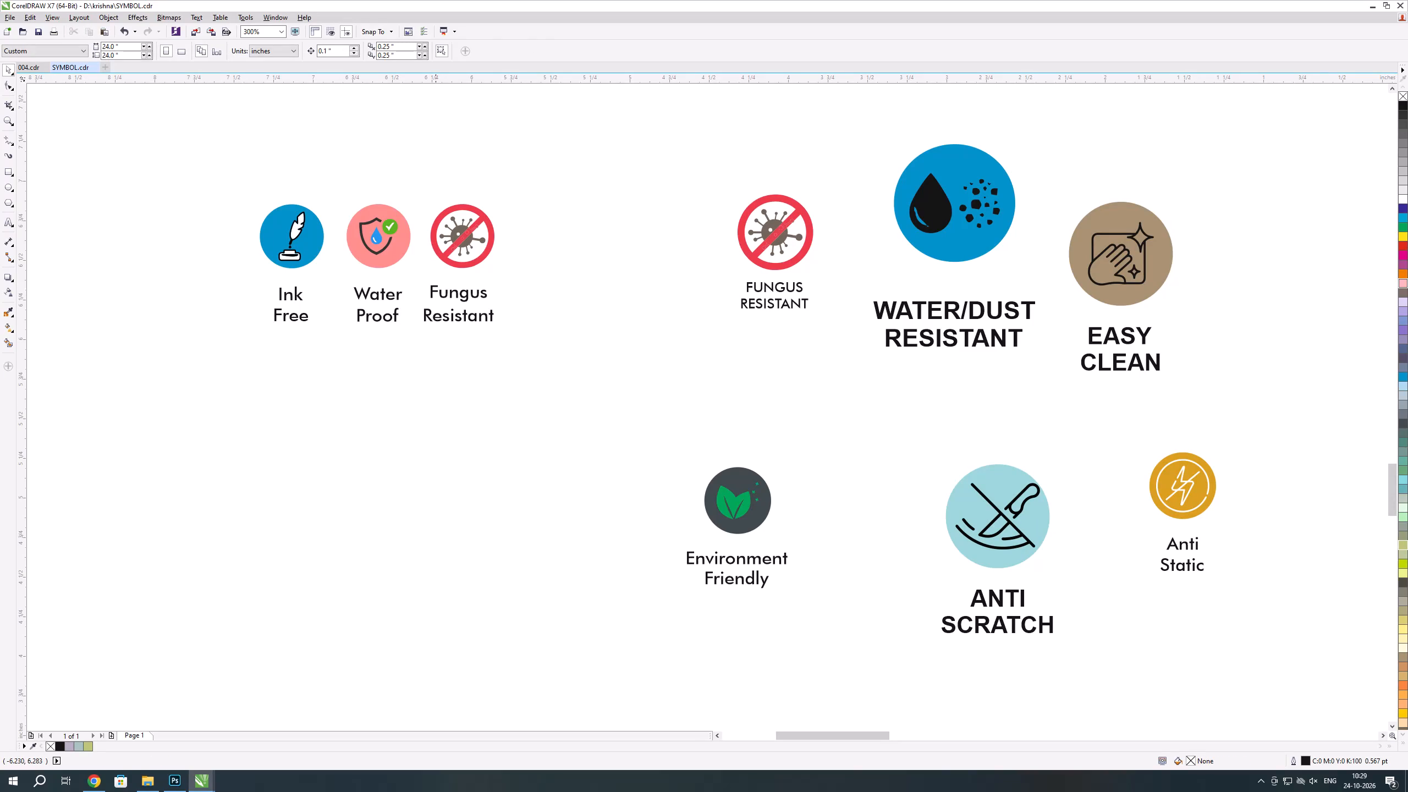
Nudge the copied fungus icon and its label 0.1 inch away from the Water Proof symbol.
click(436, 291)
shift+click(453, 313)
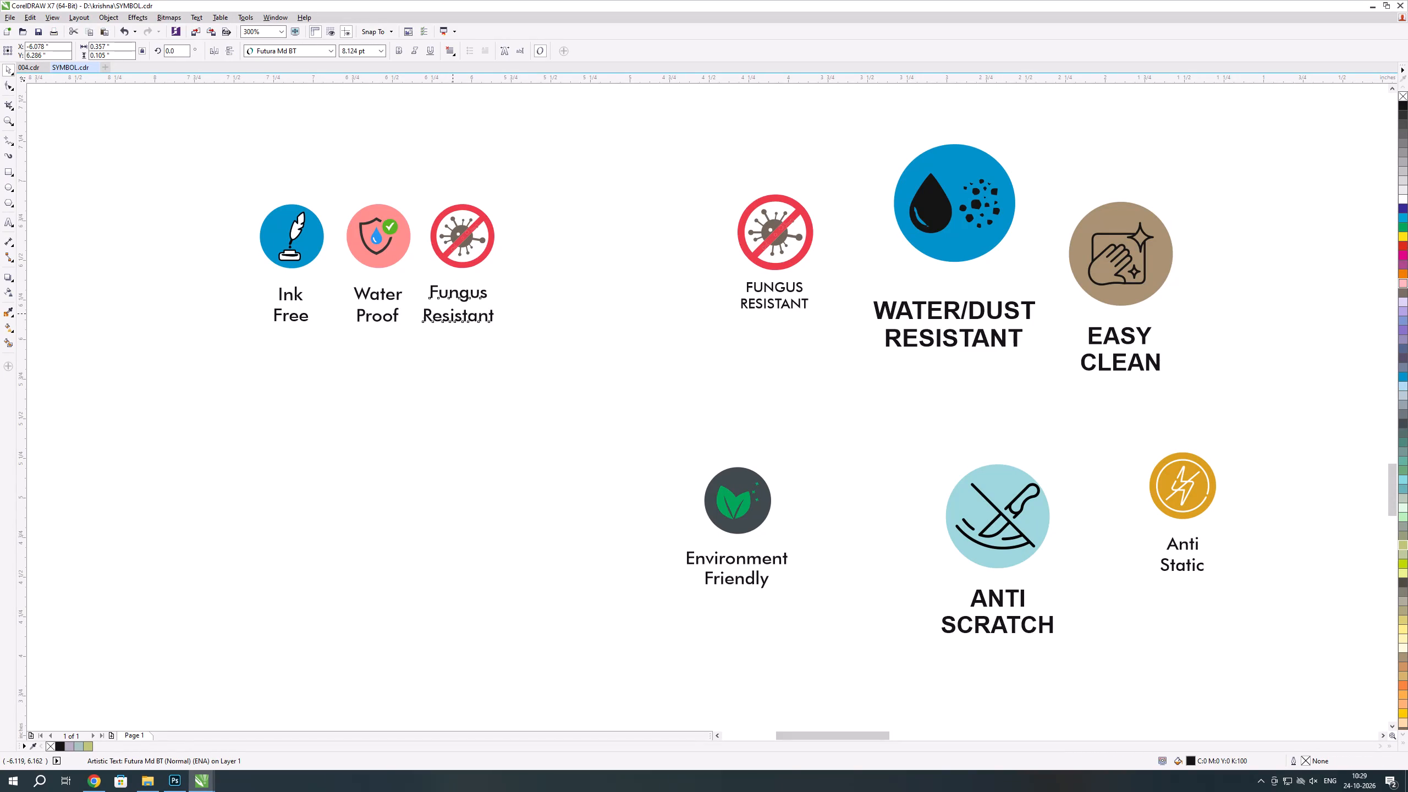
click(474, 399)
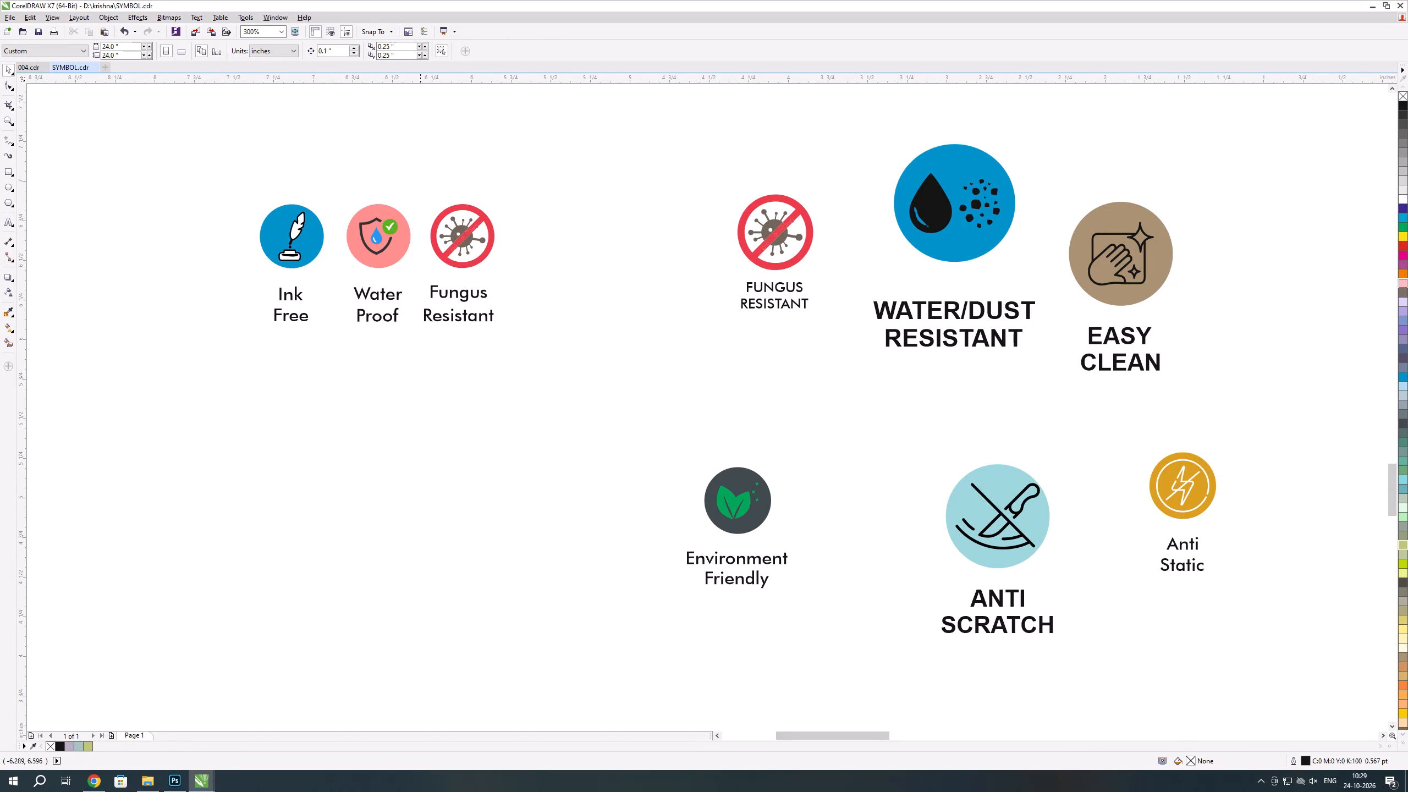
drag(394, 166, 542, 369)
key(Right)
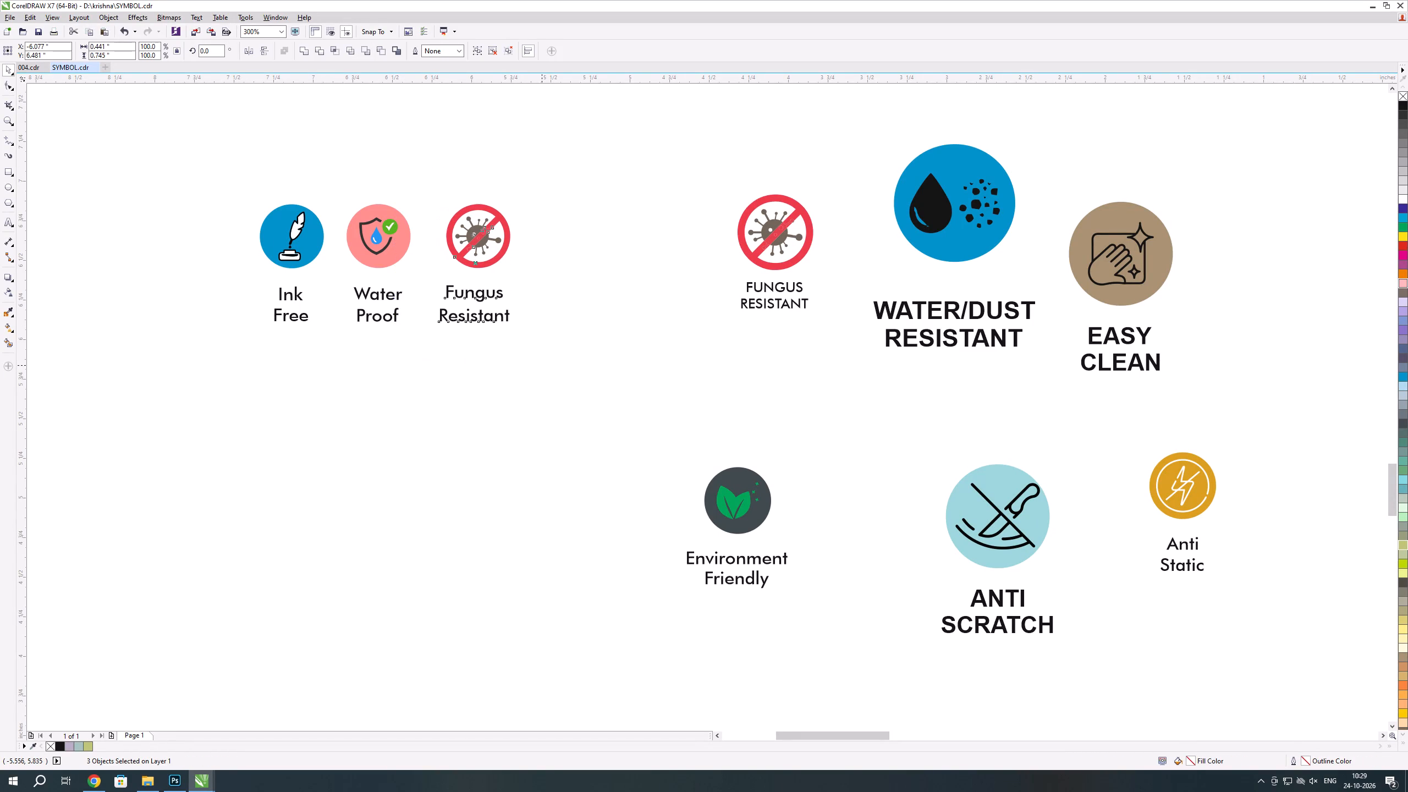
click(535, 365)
Group the words Fungus and Resistant into one label and centre the fungus icon horizontally over it.
click(454, 291)
shift+click(457, 316)
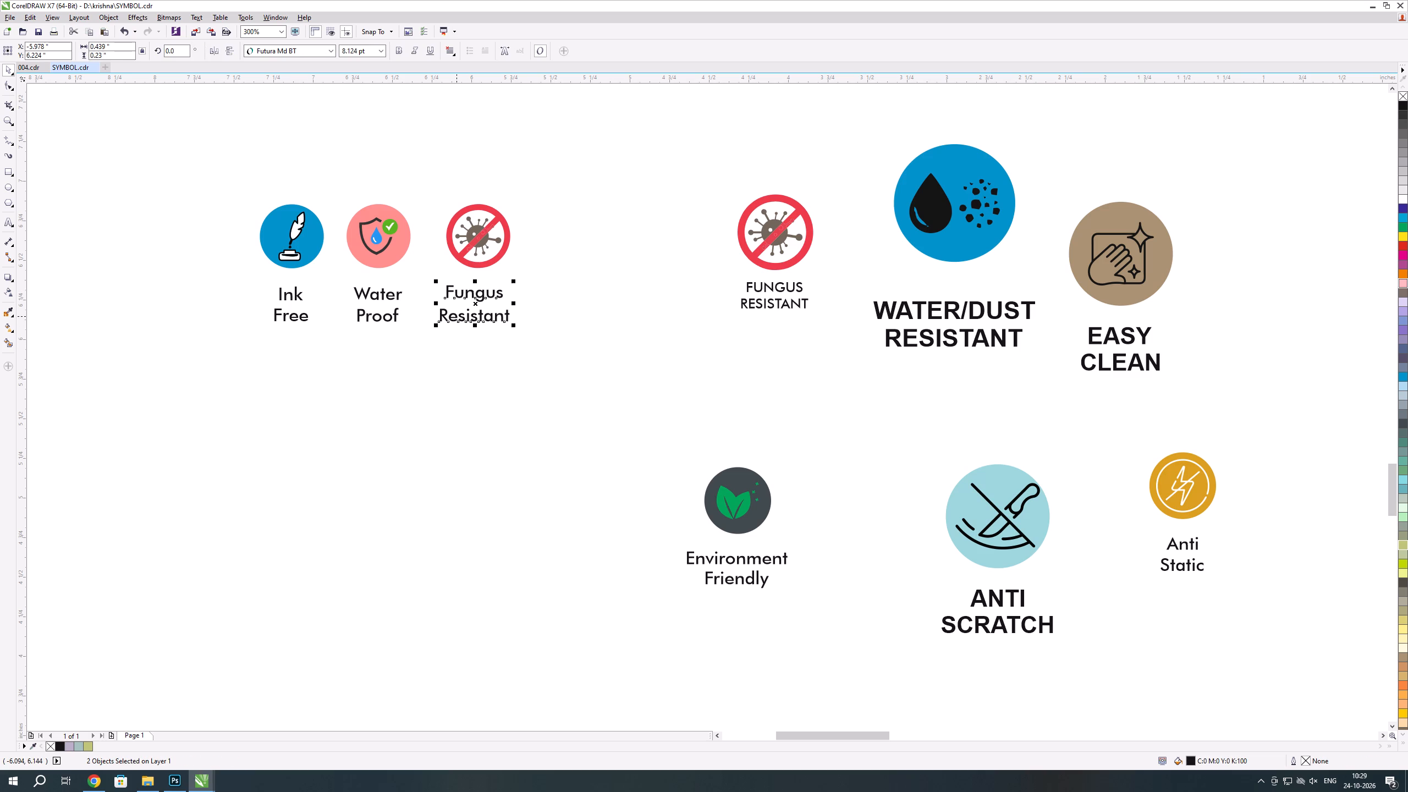
key(ctrl+g)
key(ctrl+g)
key(ctrl+g)
drag(439, 156, 559, 297)
key(ctrl+g)
key(ctrl+g)
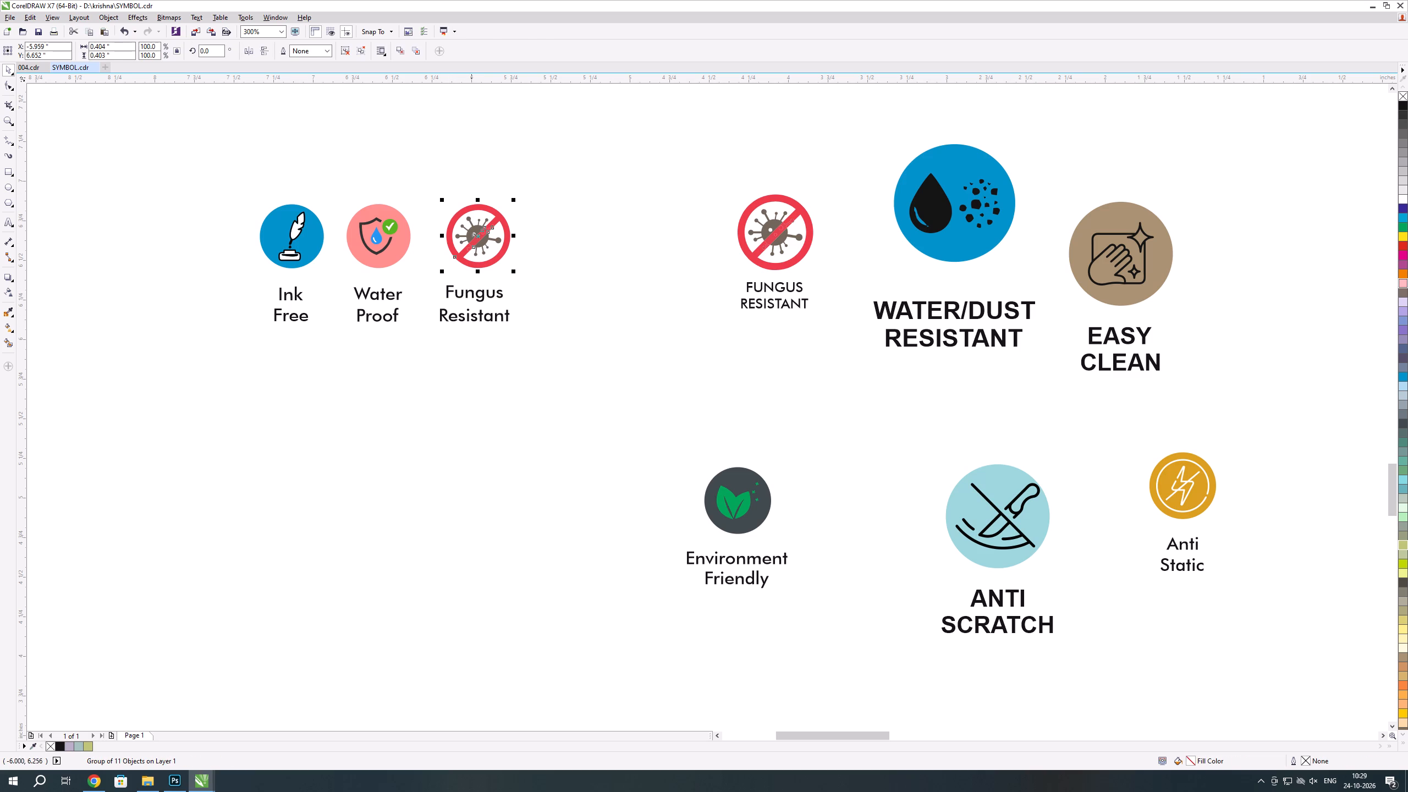
shift+click(472, 294)
key(c)
click(407, 388)
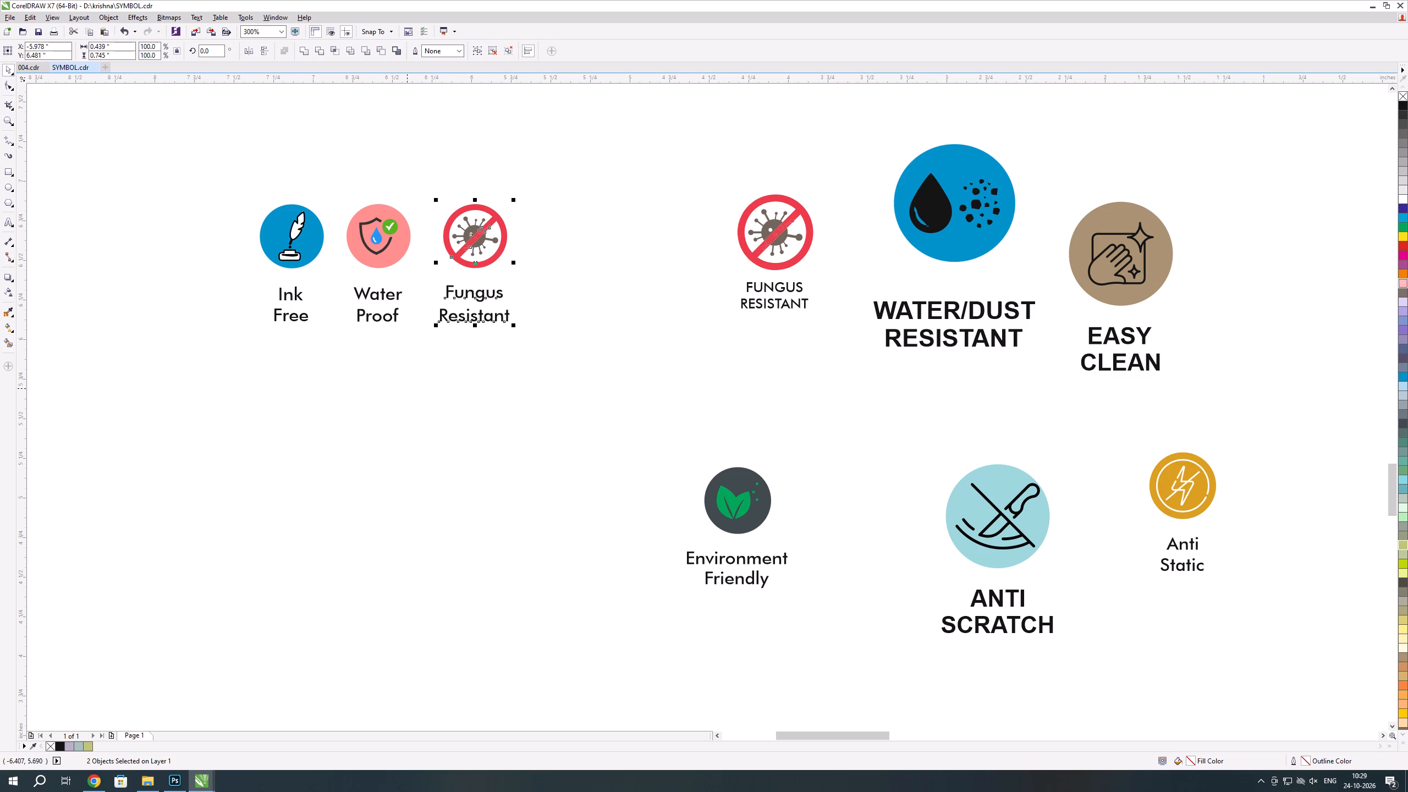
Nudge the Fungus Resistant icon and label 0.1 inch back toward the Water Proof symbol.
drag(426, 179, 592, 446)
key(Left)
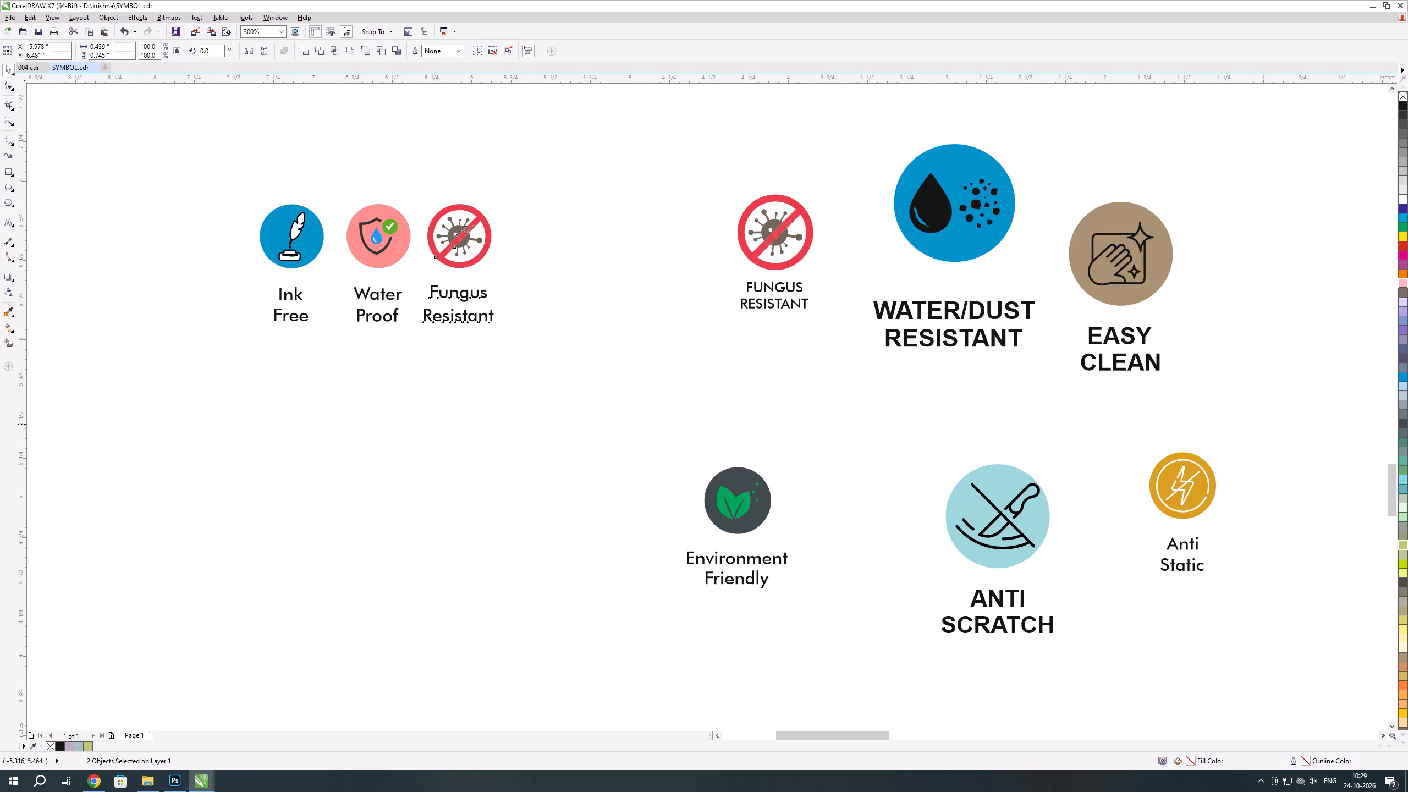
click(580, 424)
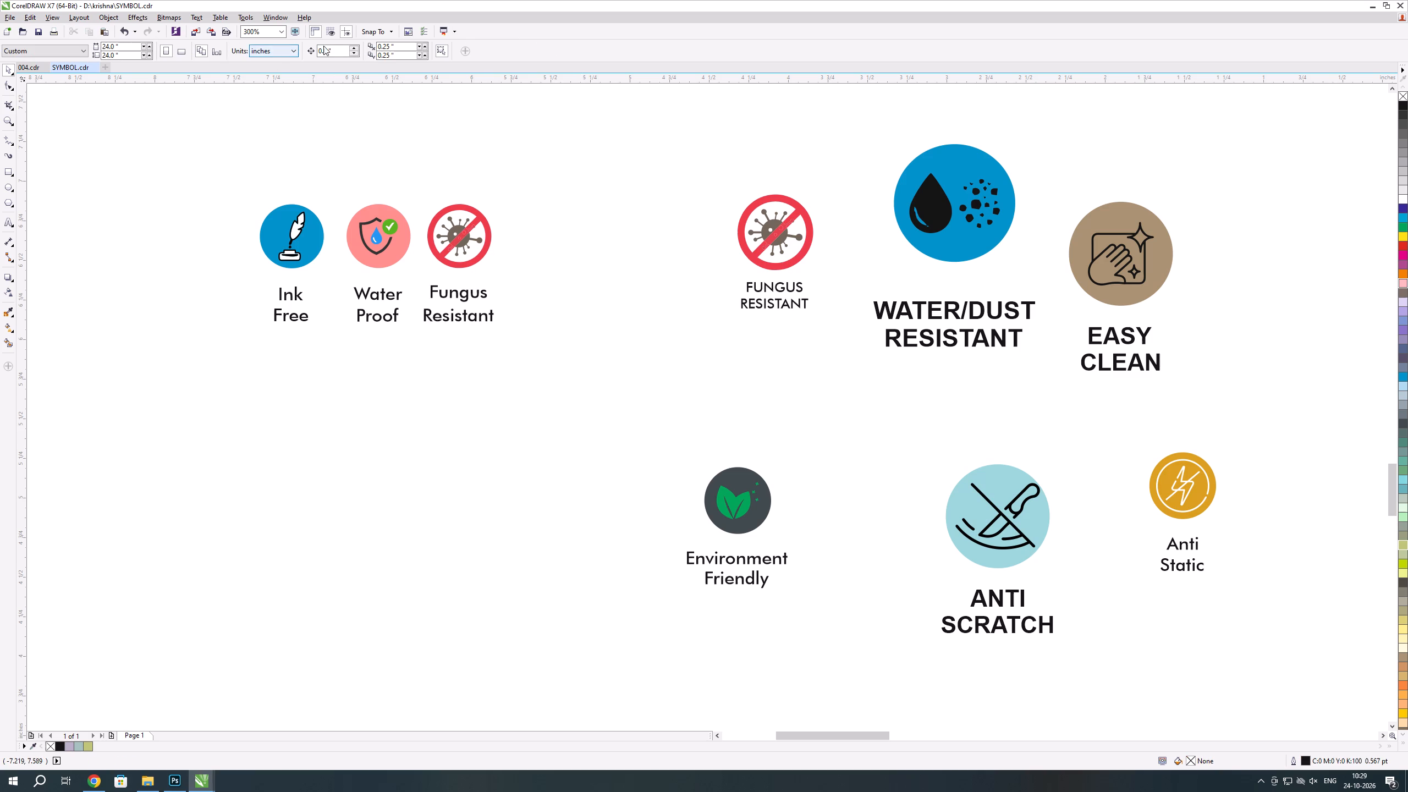
Set the nudge distance to 0.01 inch and shift the Fungus Resistant icon and label 0.02 inch away from Water Proof.
drag(348, 51, 198, 68)
text(0.0)
key(1)
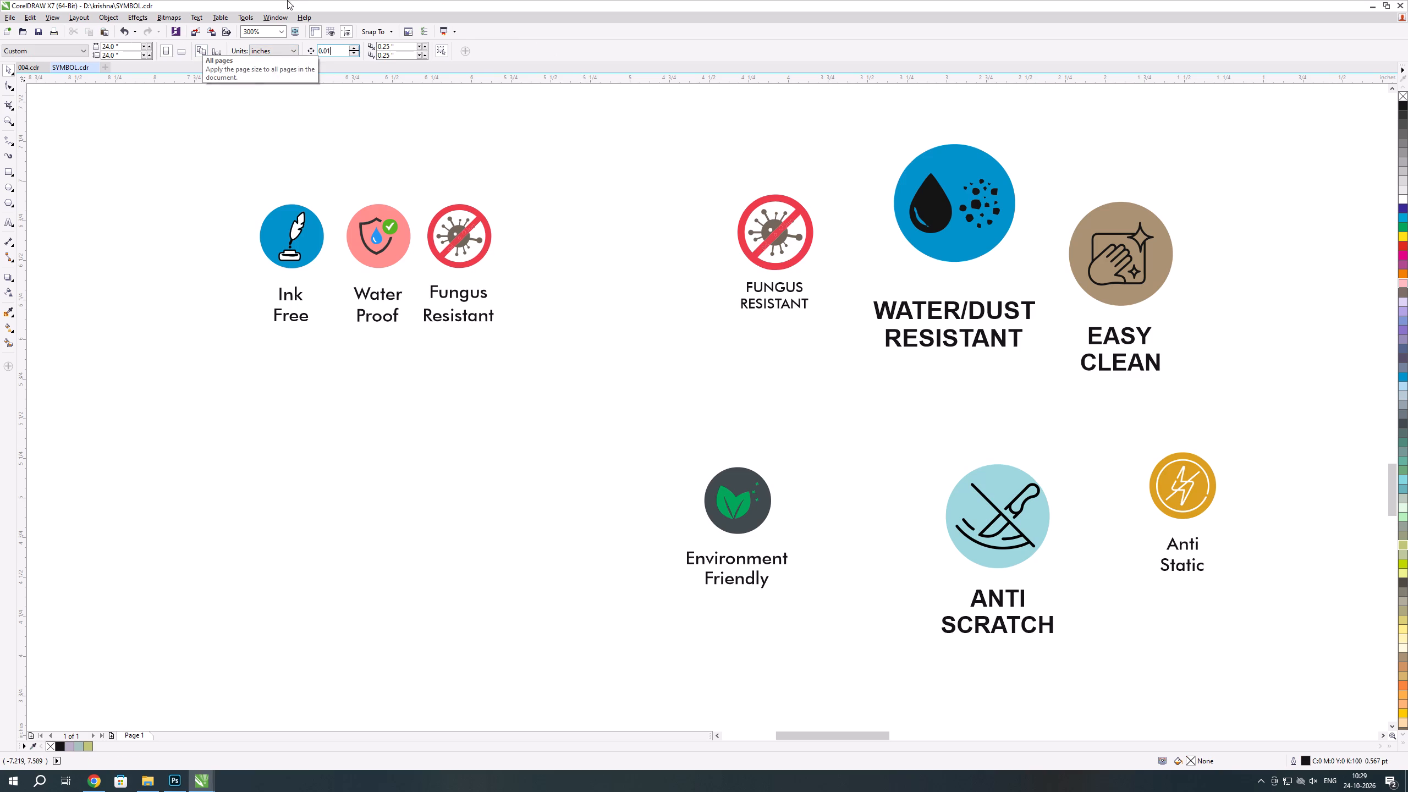
click(472, 177)
drag(400, 123, 544, 397)
key(Right)
key(Right)
click(545, 386)
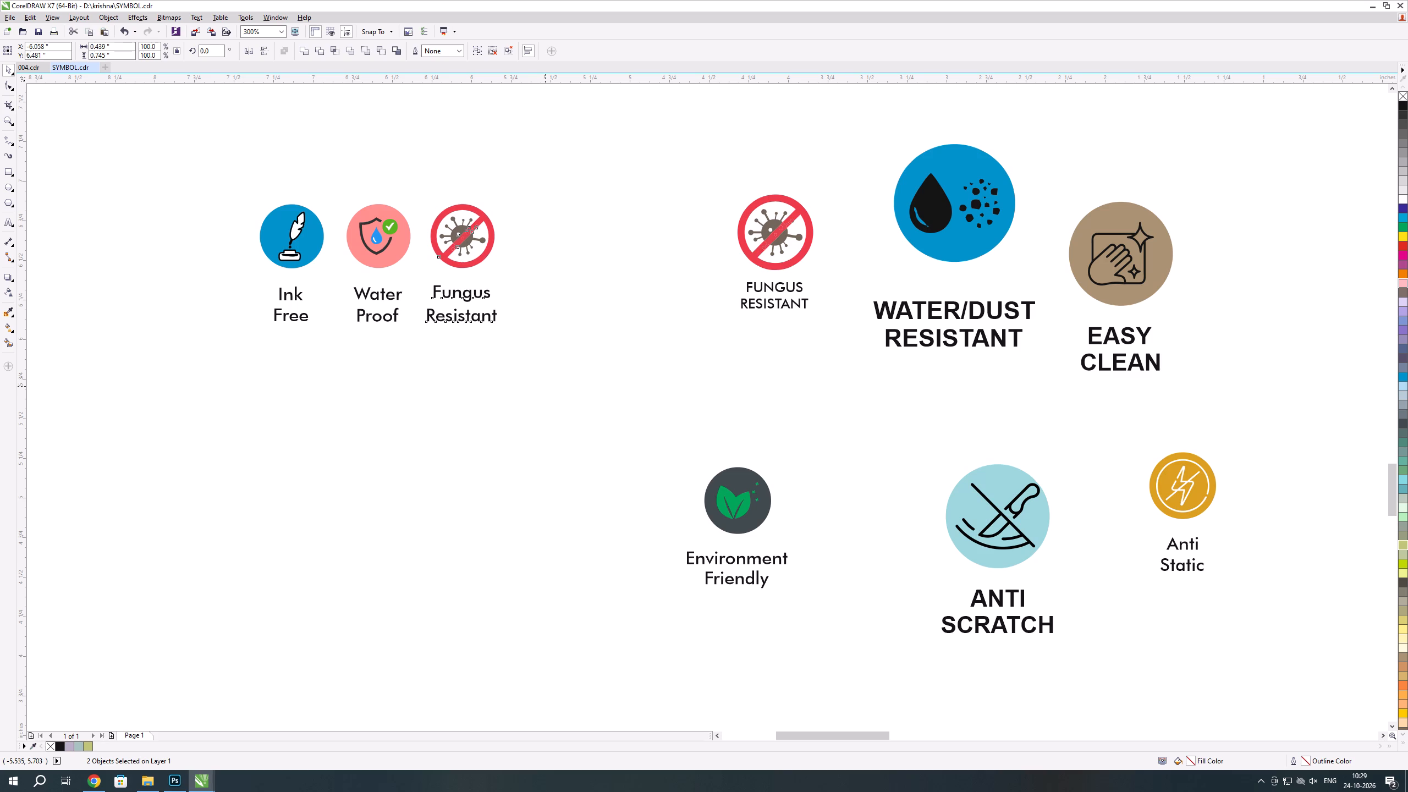
Check the order's feature list in the browser, and delete the water drop from the Water/Dust Resistant icon in SYMBOL.cdr.
scroll(576, 400, down, 1)
key(alt+Tab)
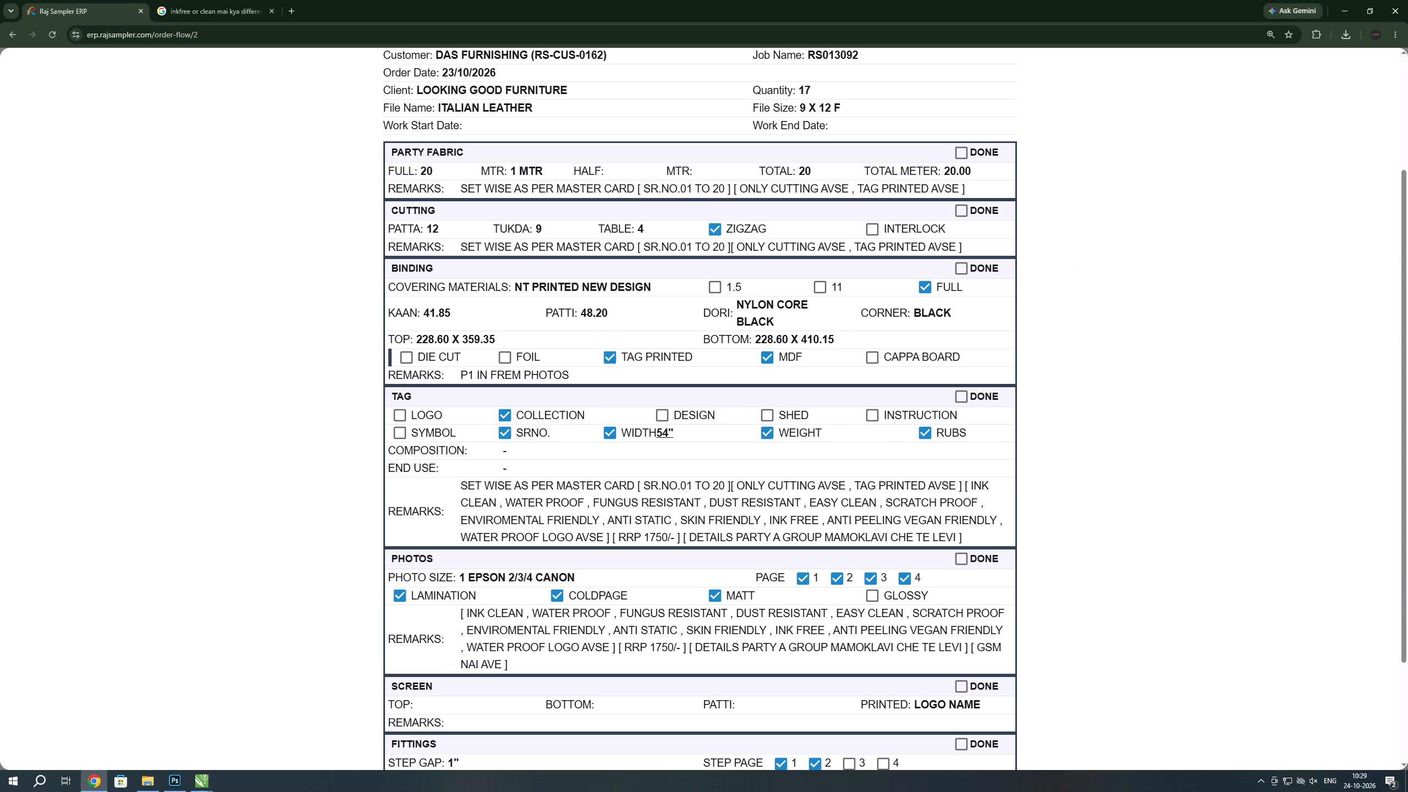
key(alt+Tab)
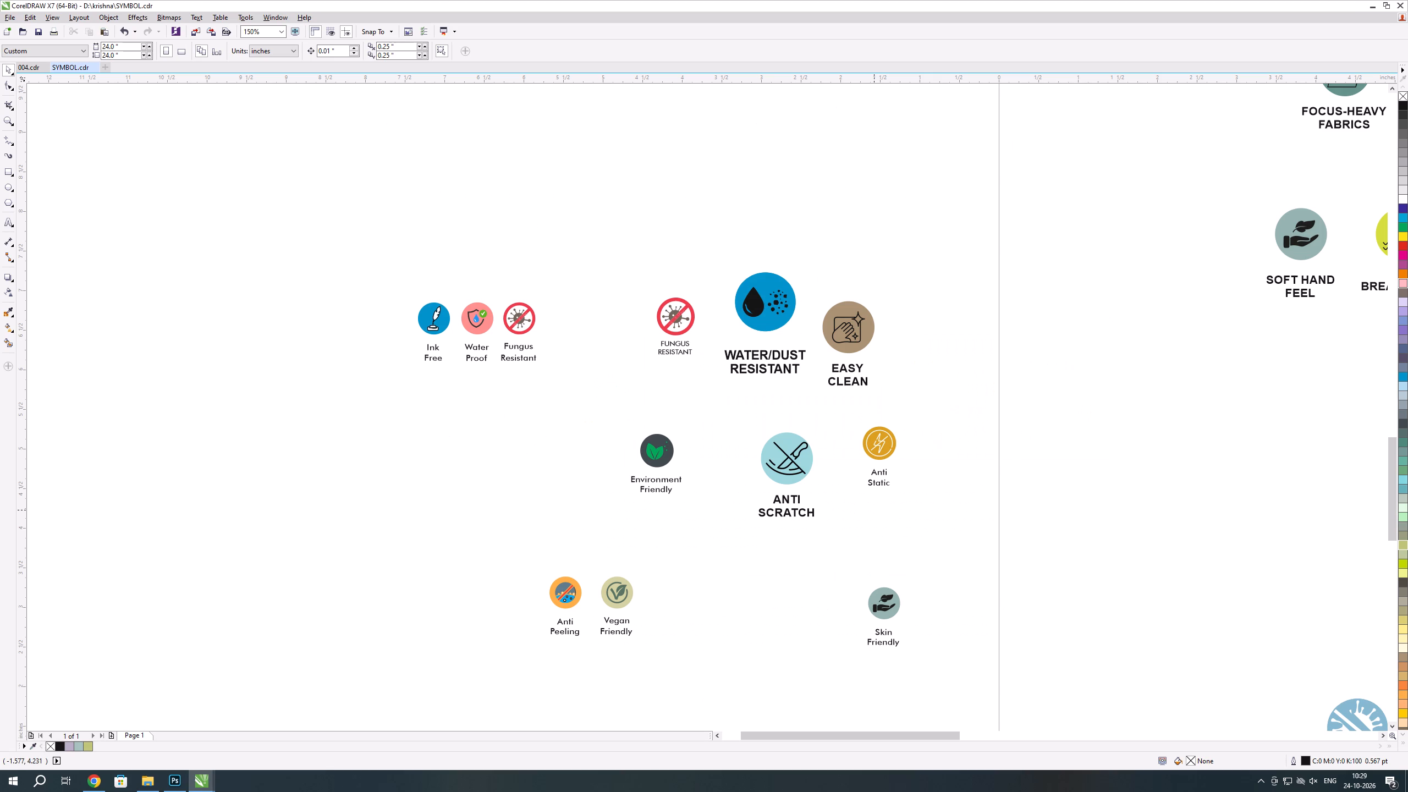
scroll(768, 354, up, 1)
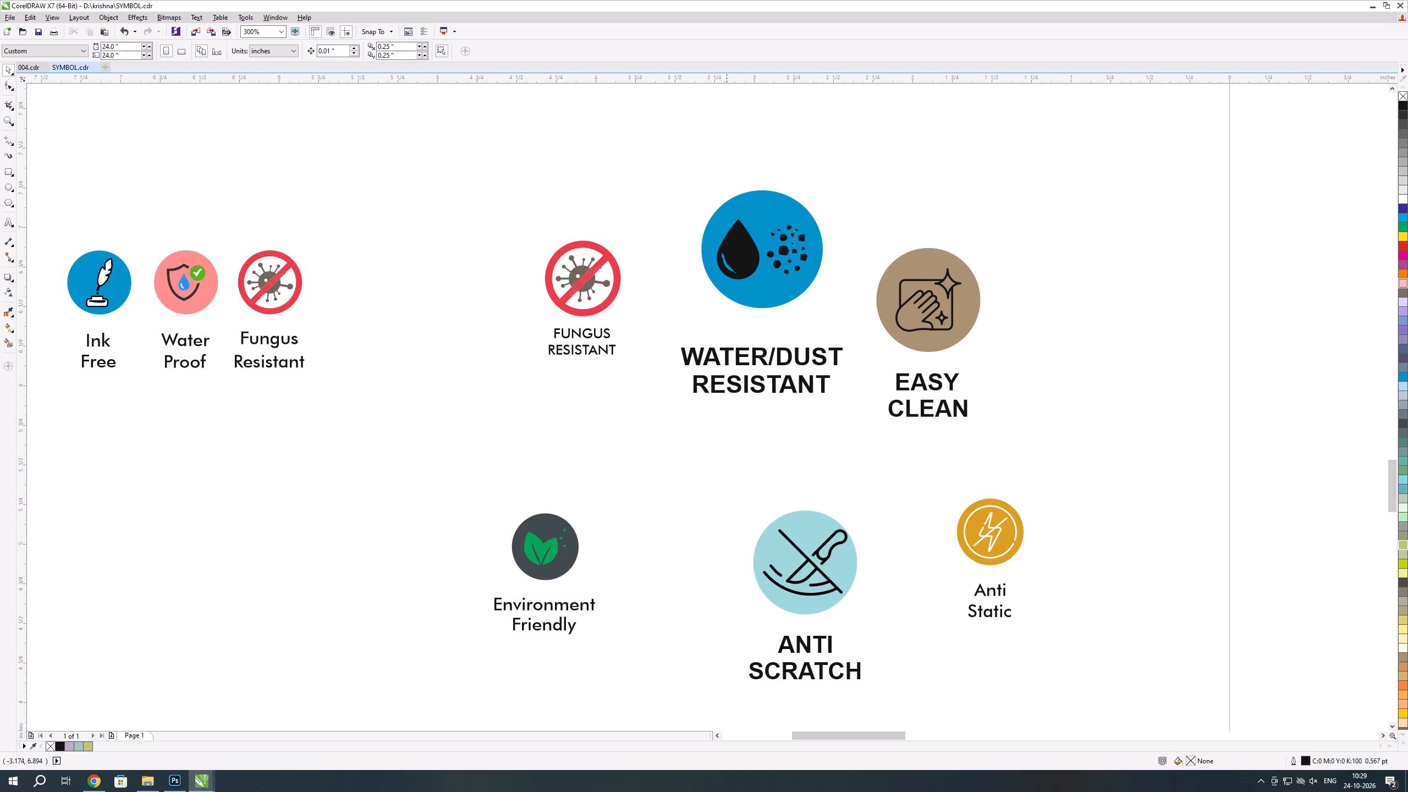
drag(668, 182, 773, 295)
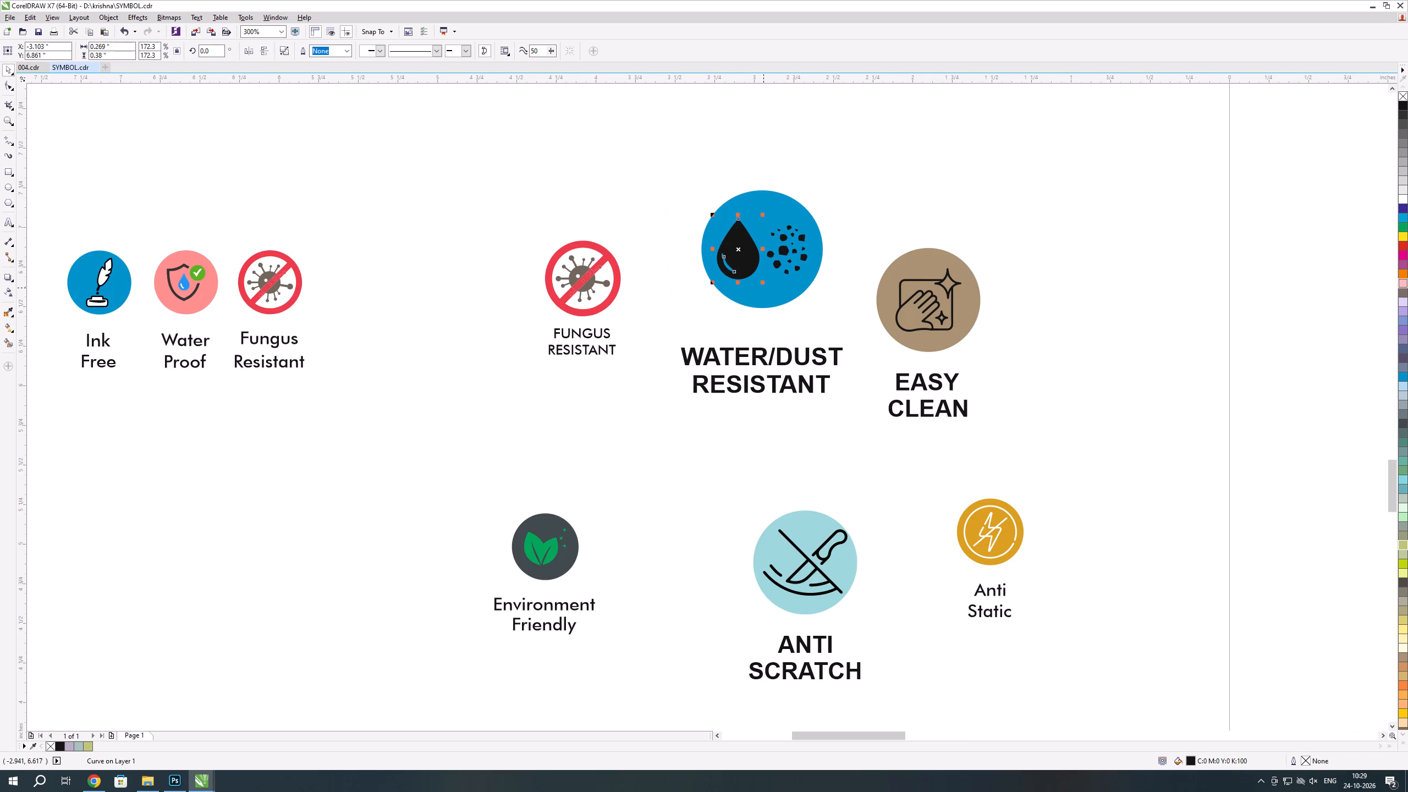
key(Delete)
Group the black dust specks and centre them horizontally and vertically in the blue Water/Dust Resistant circle.
drag(624, 178, 862, 287)
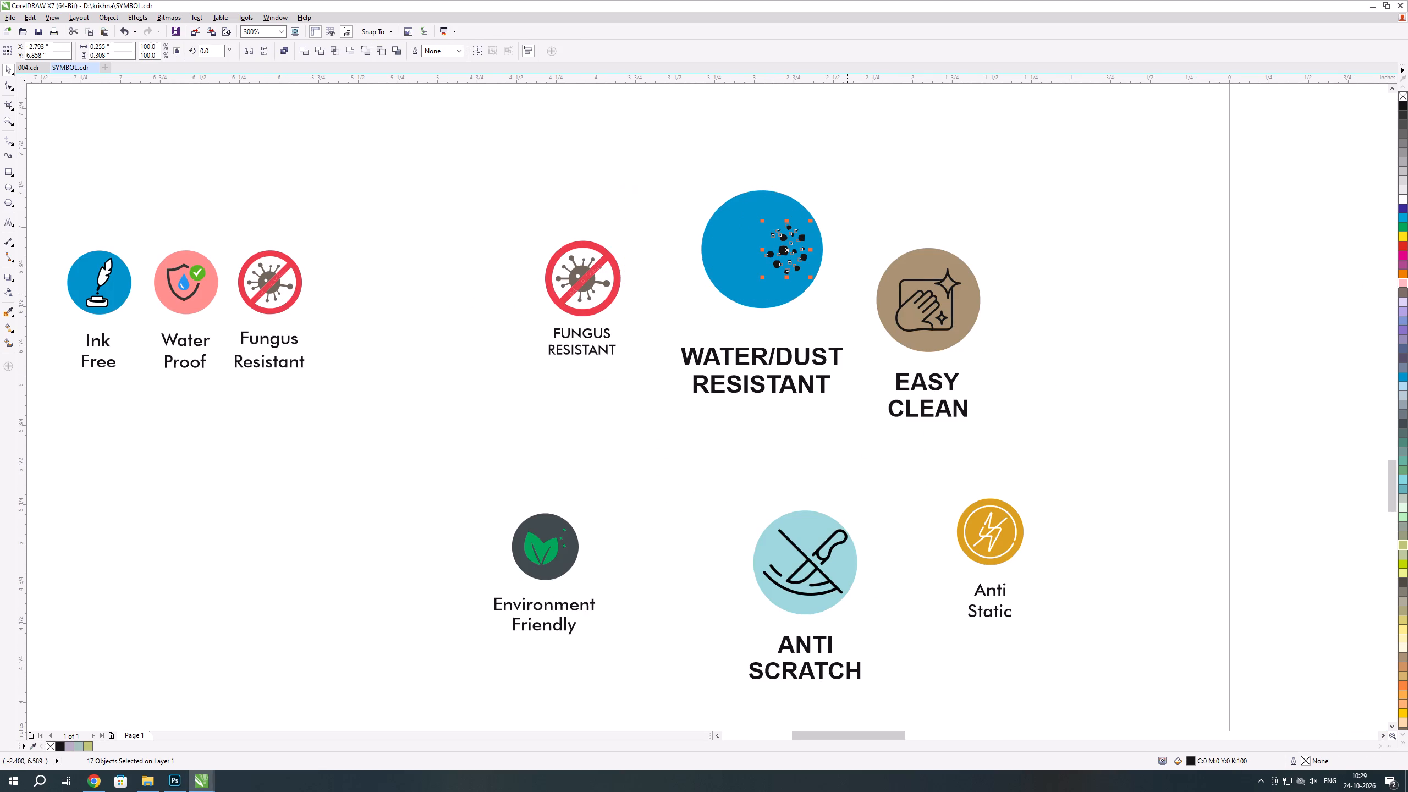
key(ctrl+g)
key(ctrl+g)
key(ctrl+g)
click(752, 293)
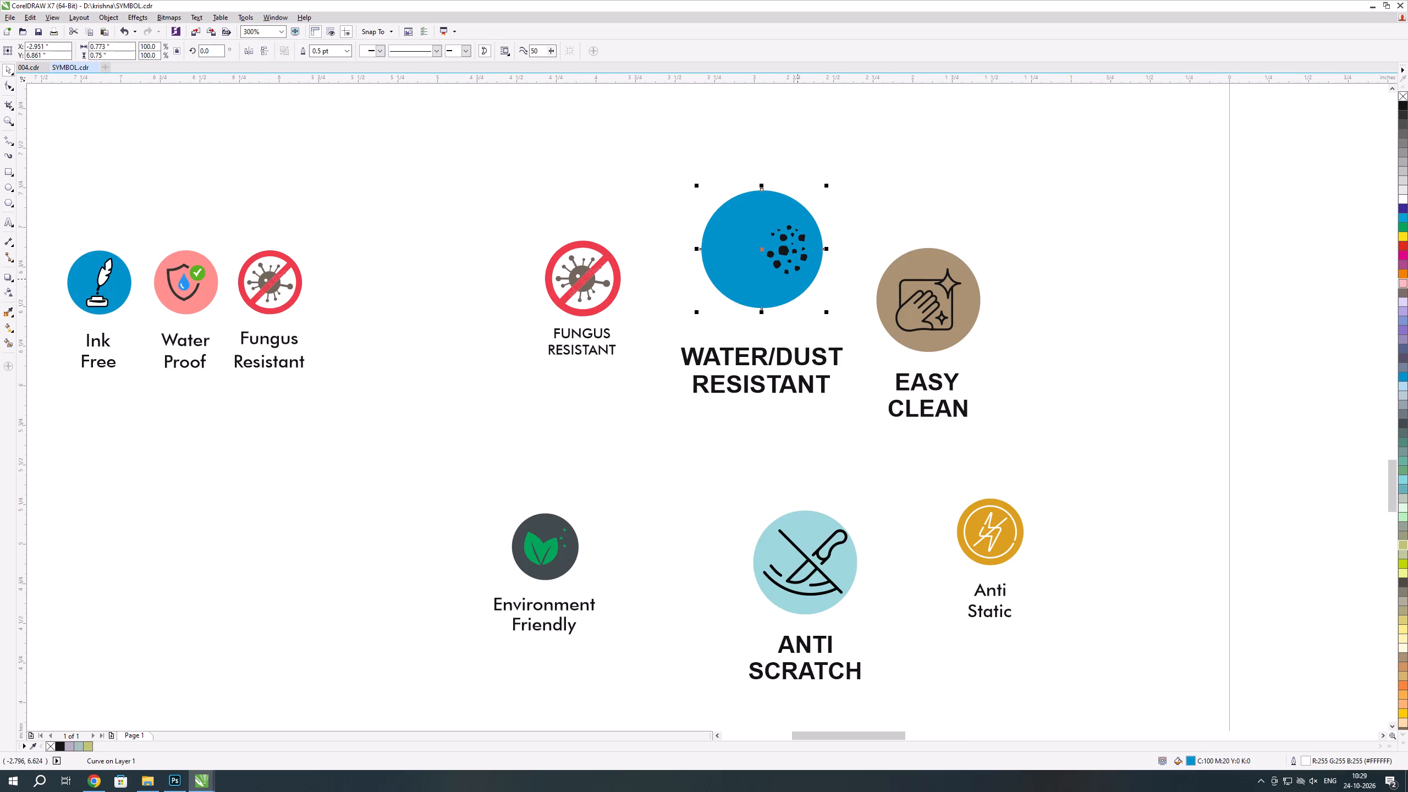
click(790, 263)
shift+click(744, 283)
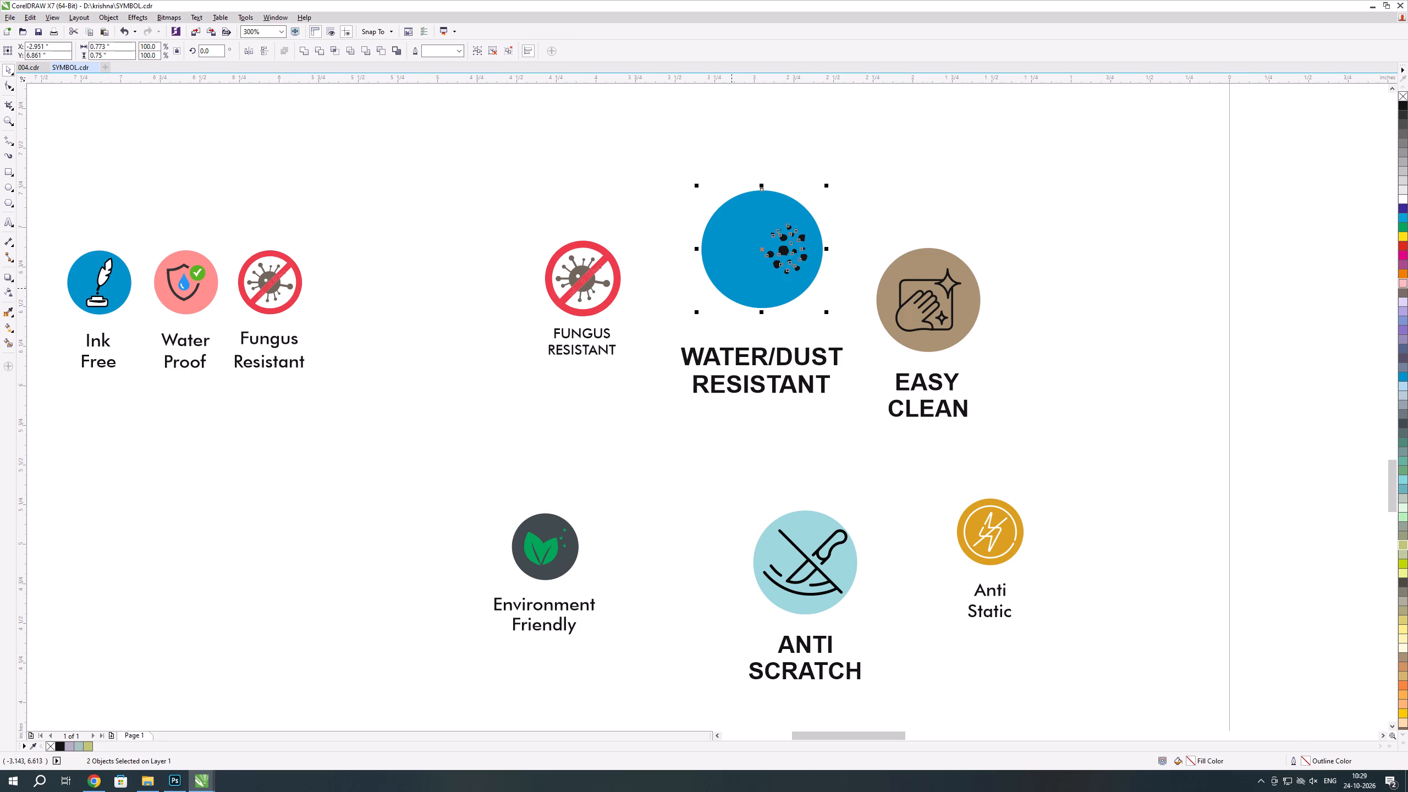
text(ce)
click(846, 318)
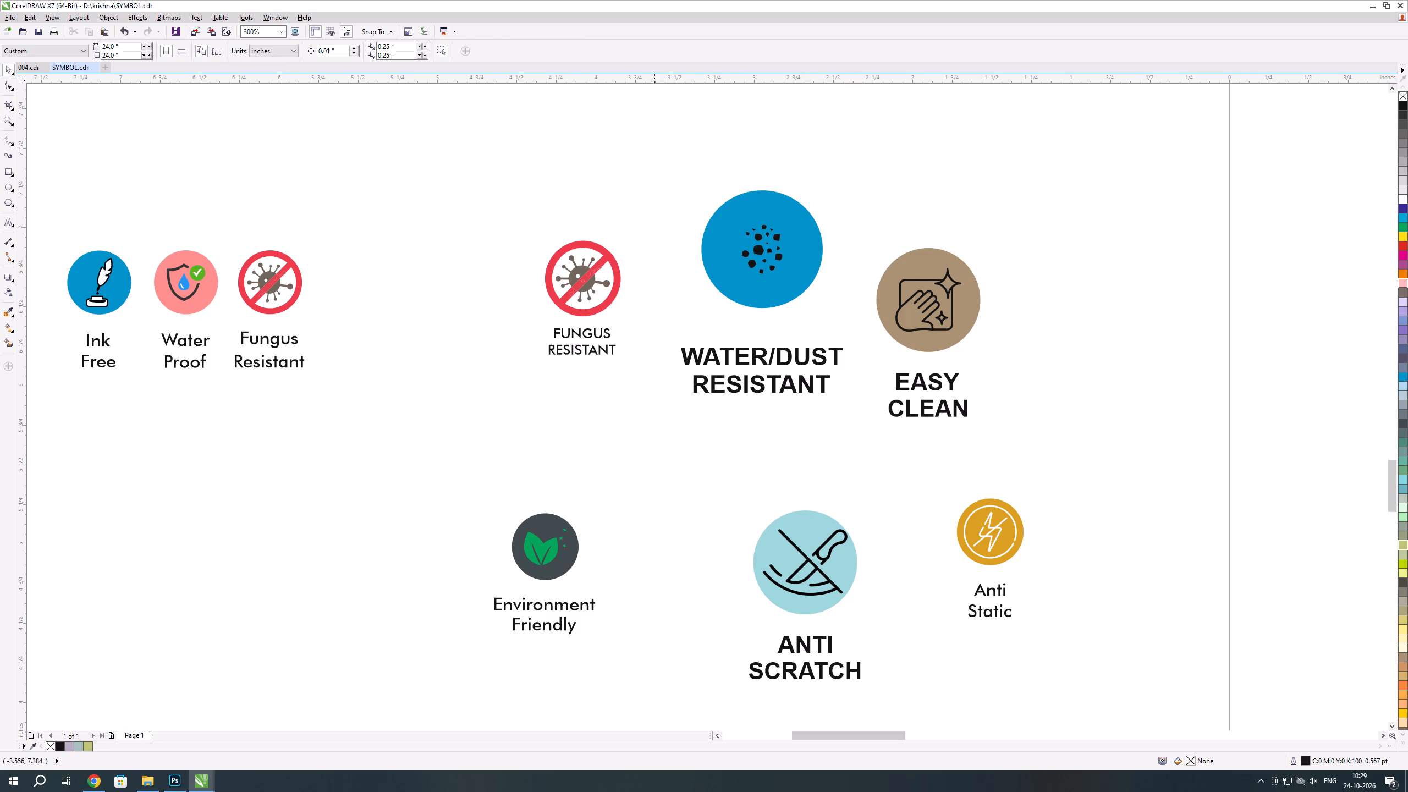
Scale the dust circle and specks proportionally to the fungus icon's width of 0.404 inch.
click(276, 267)
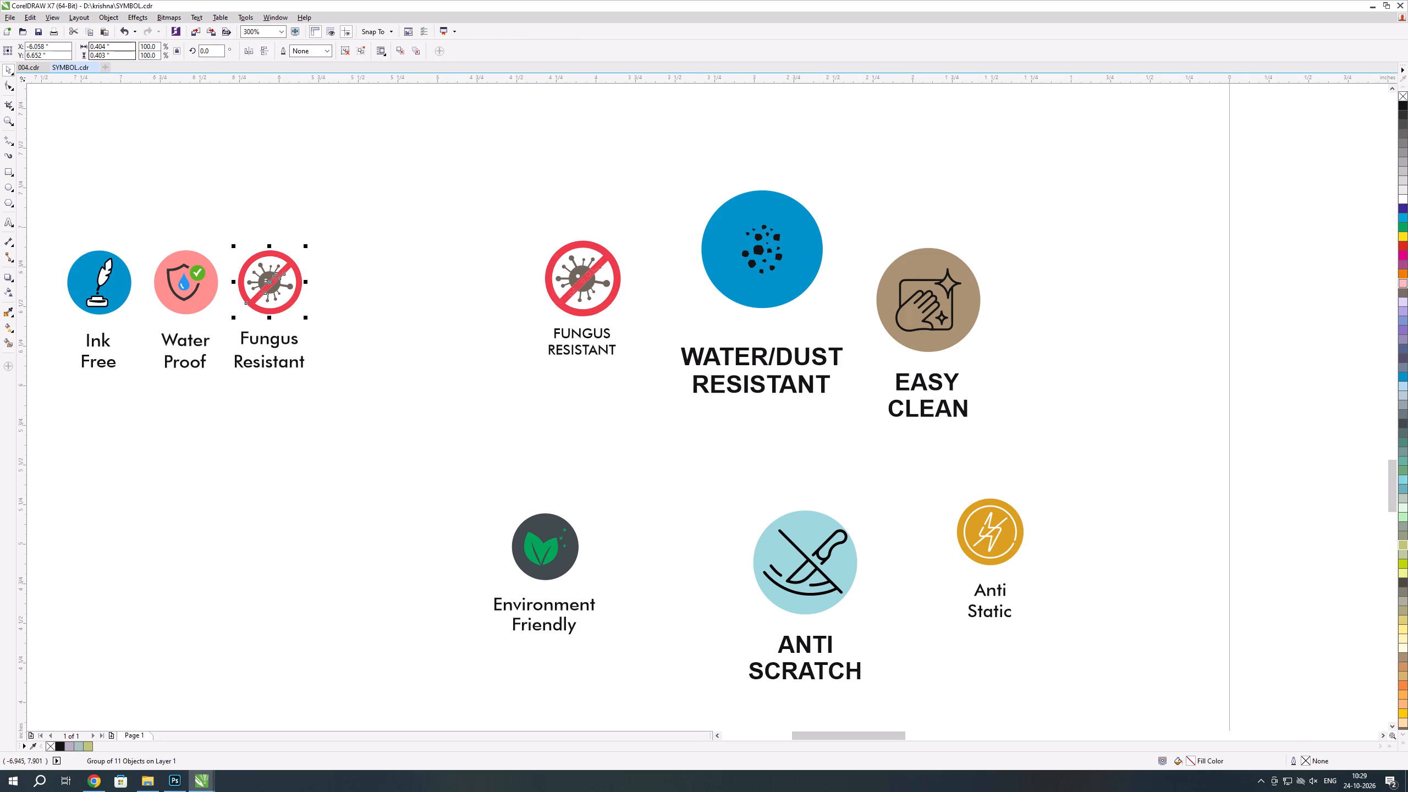
drag(118, 48, 0, 71)
key(ctrl+c)
key(ctrl+c)
key(ctrl+c)
click(660, 201)
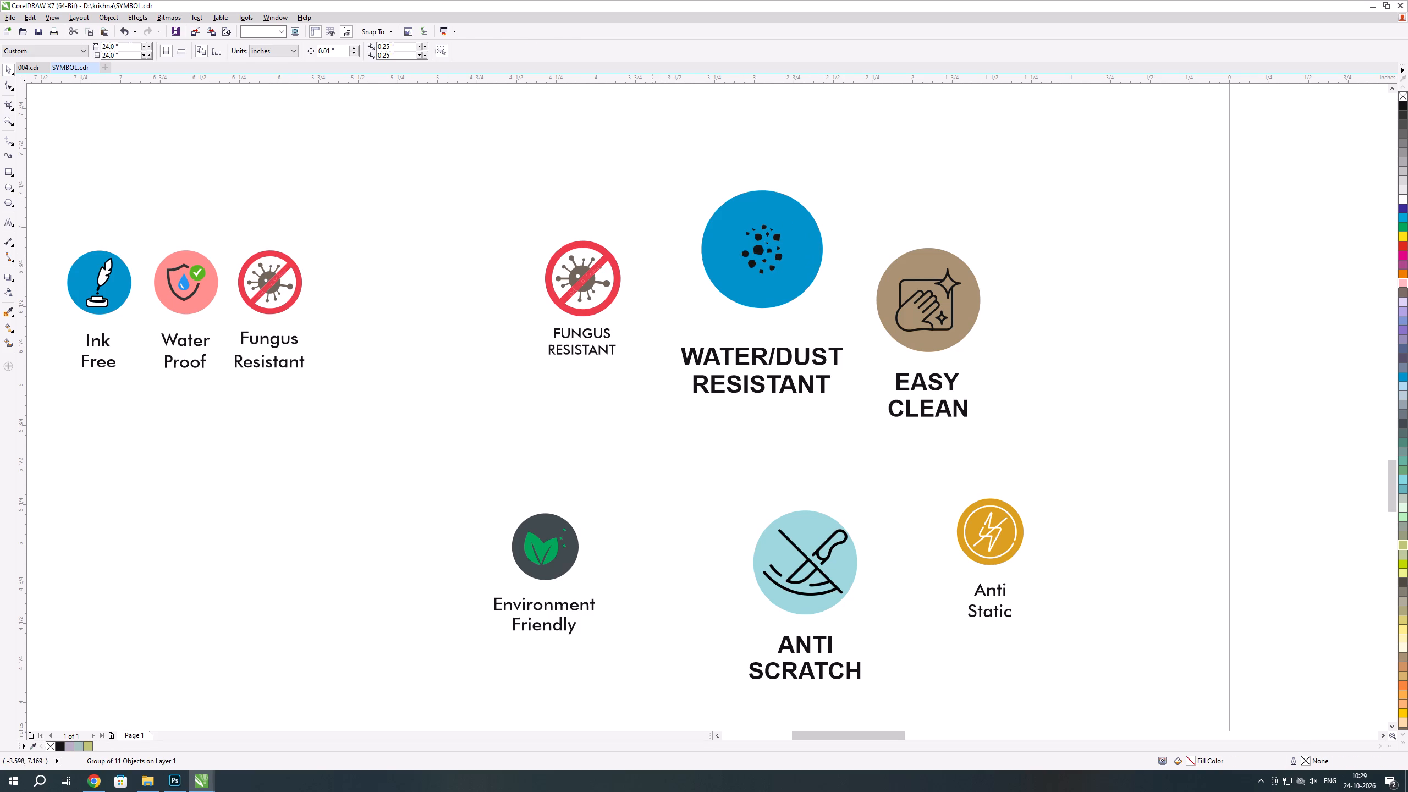
drag(652, 156, 889, 315)
drag(119, 46, 0, 59)
key(ctrl+v)
key(Return)
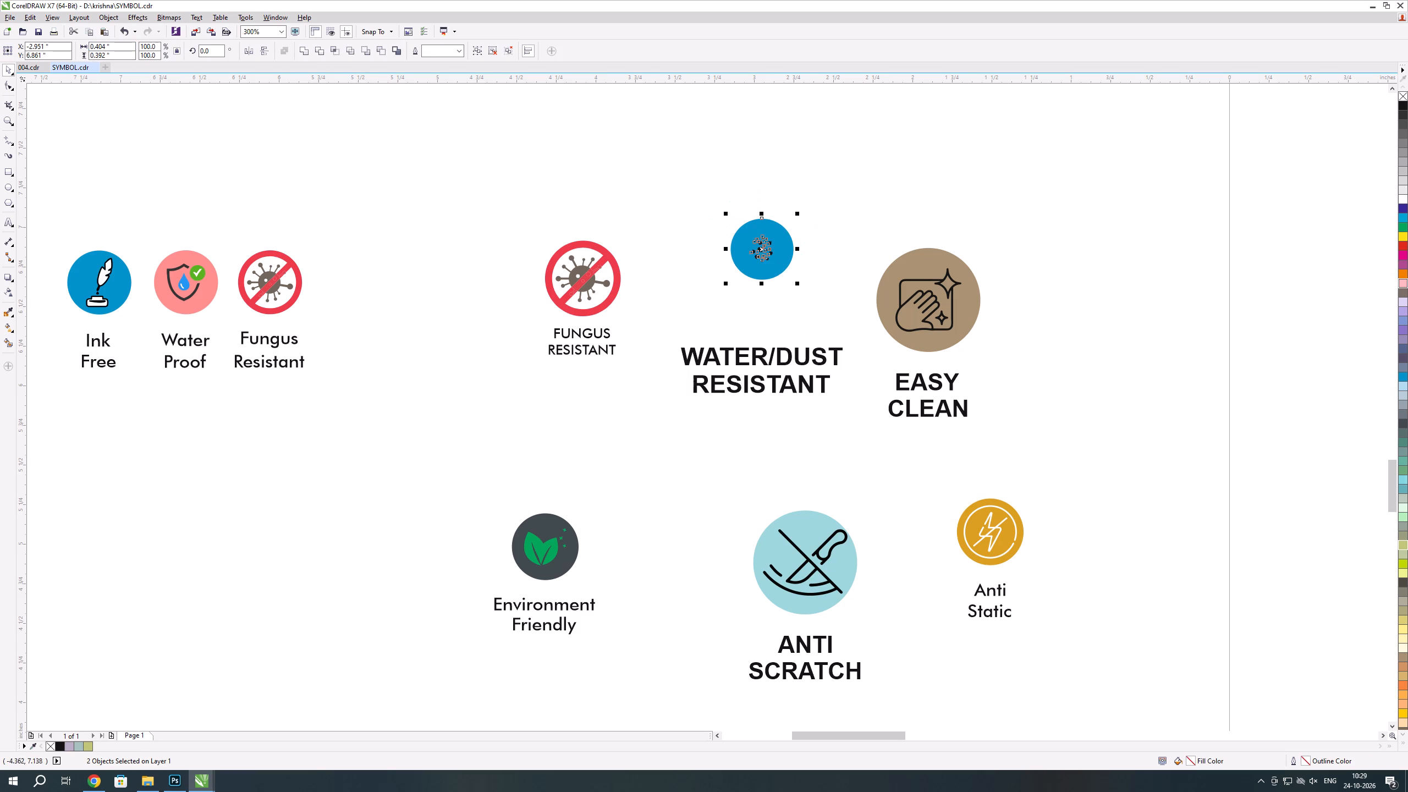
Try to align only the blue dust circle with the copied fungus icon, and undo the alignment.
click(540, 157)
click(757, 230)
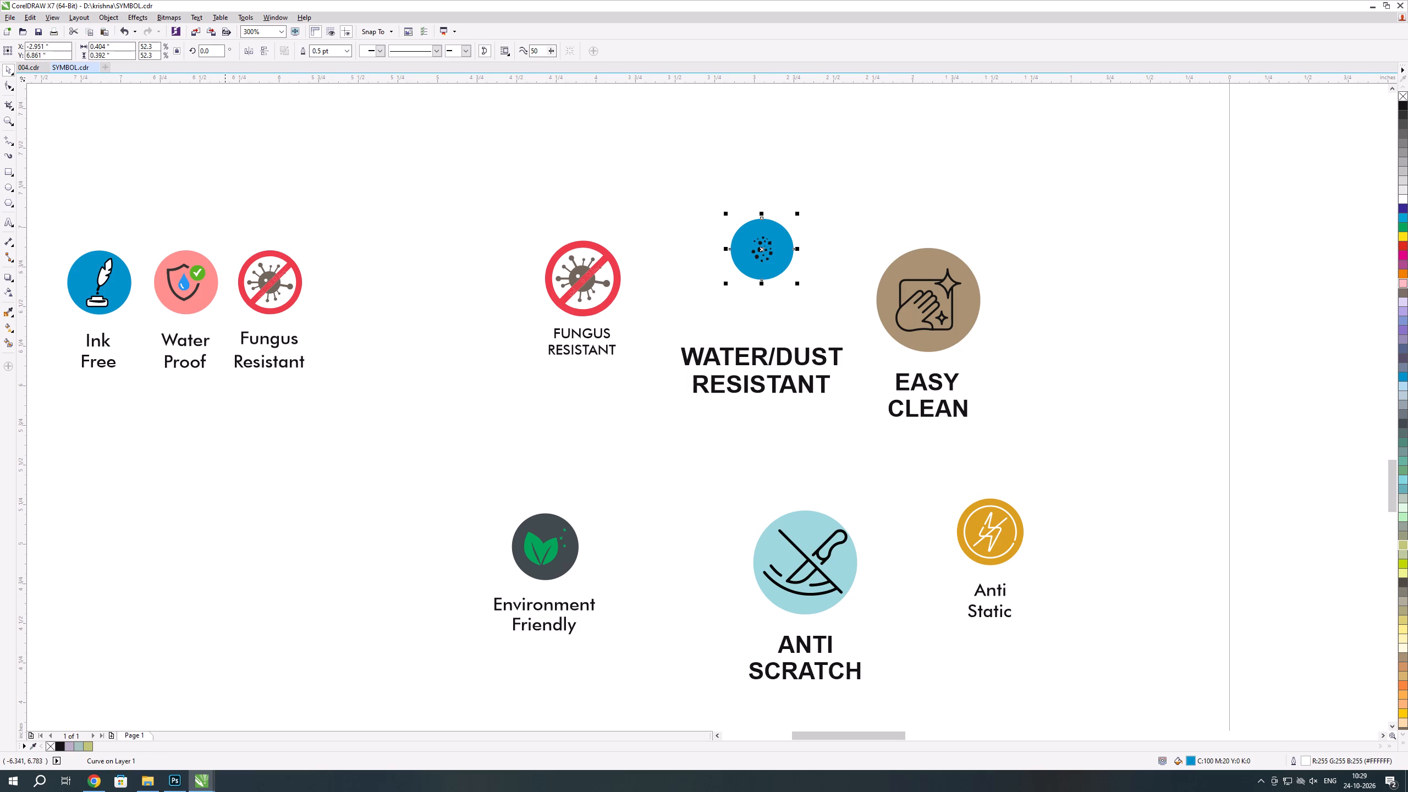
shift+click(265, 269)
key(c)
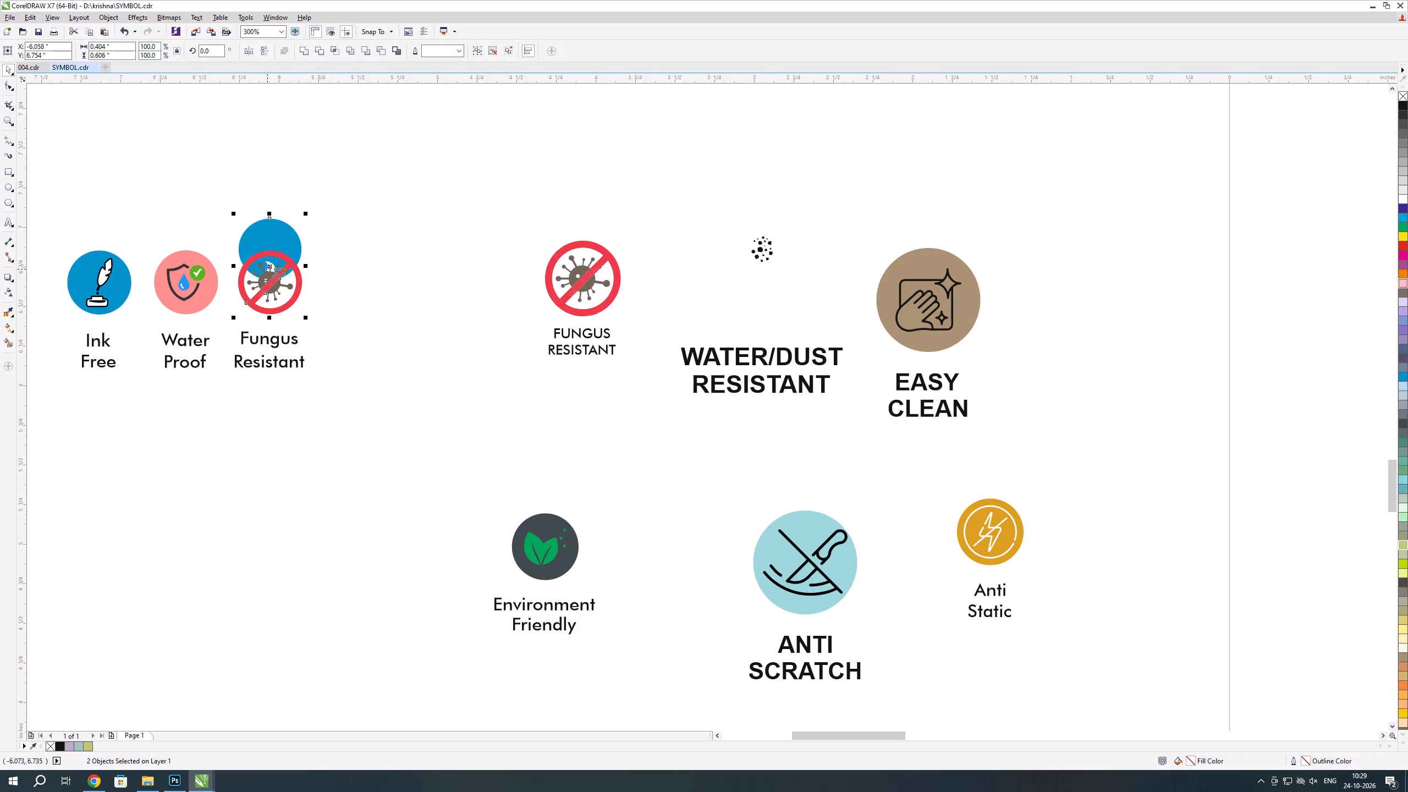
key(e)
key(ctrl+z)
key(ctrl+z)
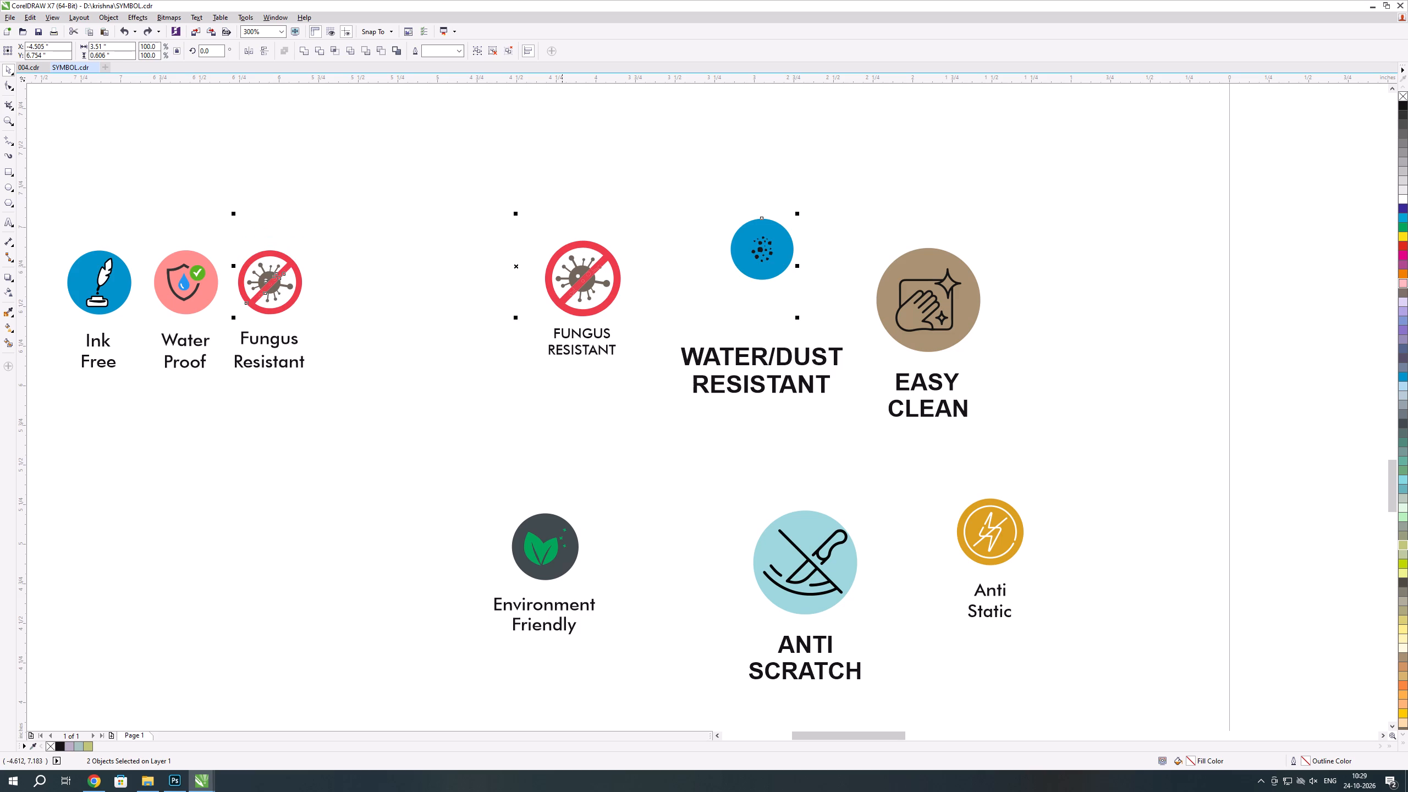
Move the blue dust circle with its specks beside the Fungus Resistant symbol and group them.
click(687, 163)
drag(693, 147, 811, 296)
drag(758, 241, 409, 304)
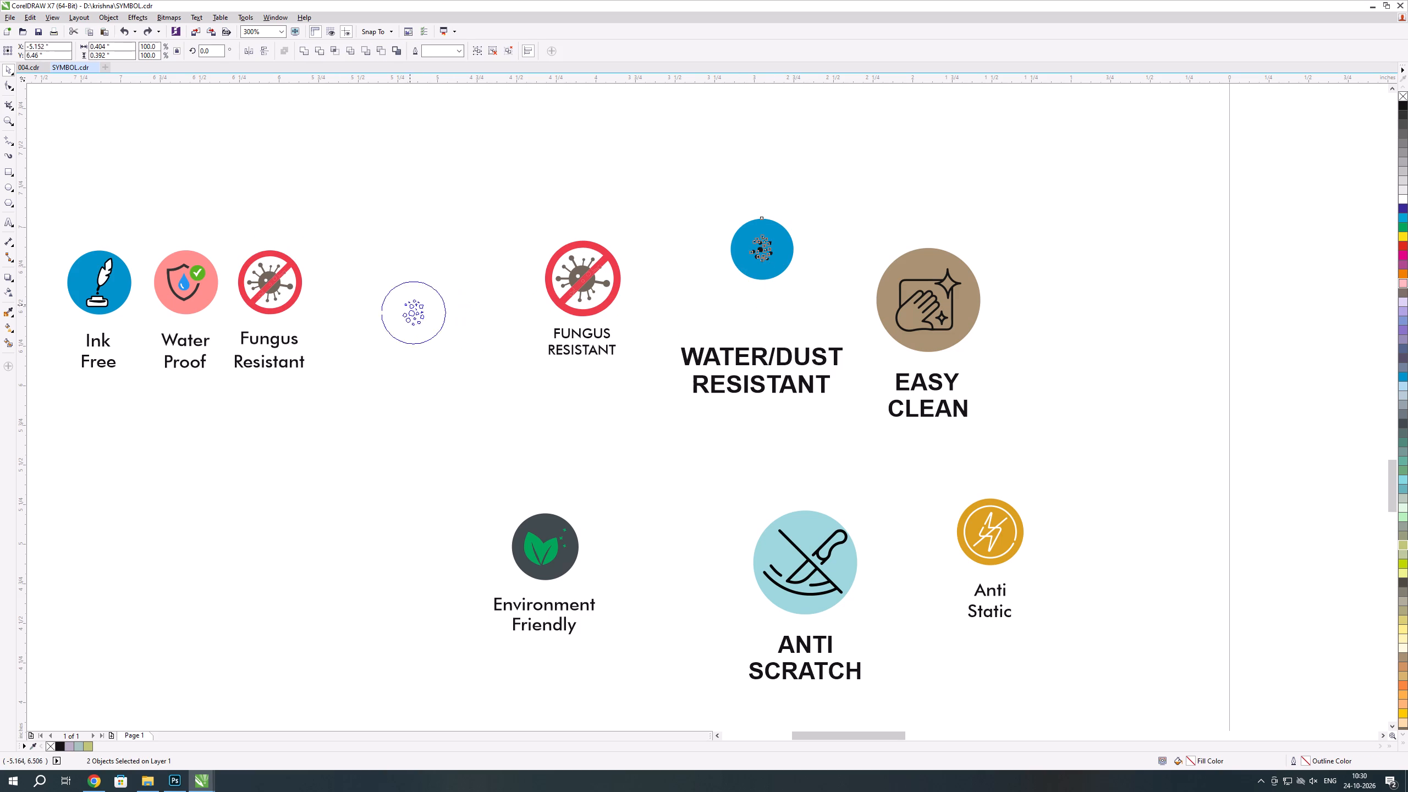
drag(409, 304, 380, 265)
key(ctrl+g)
key(ctrl+g)
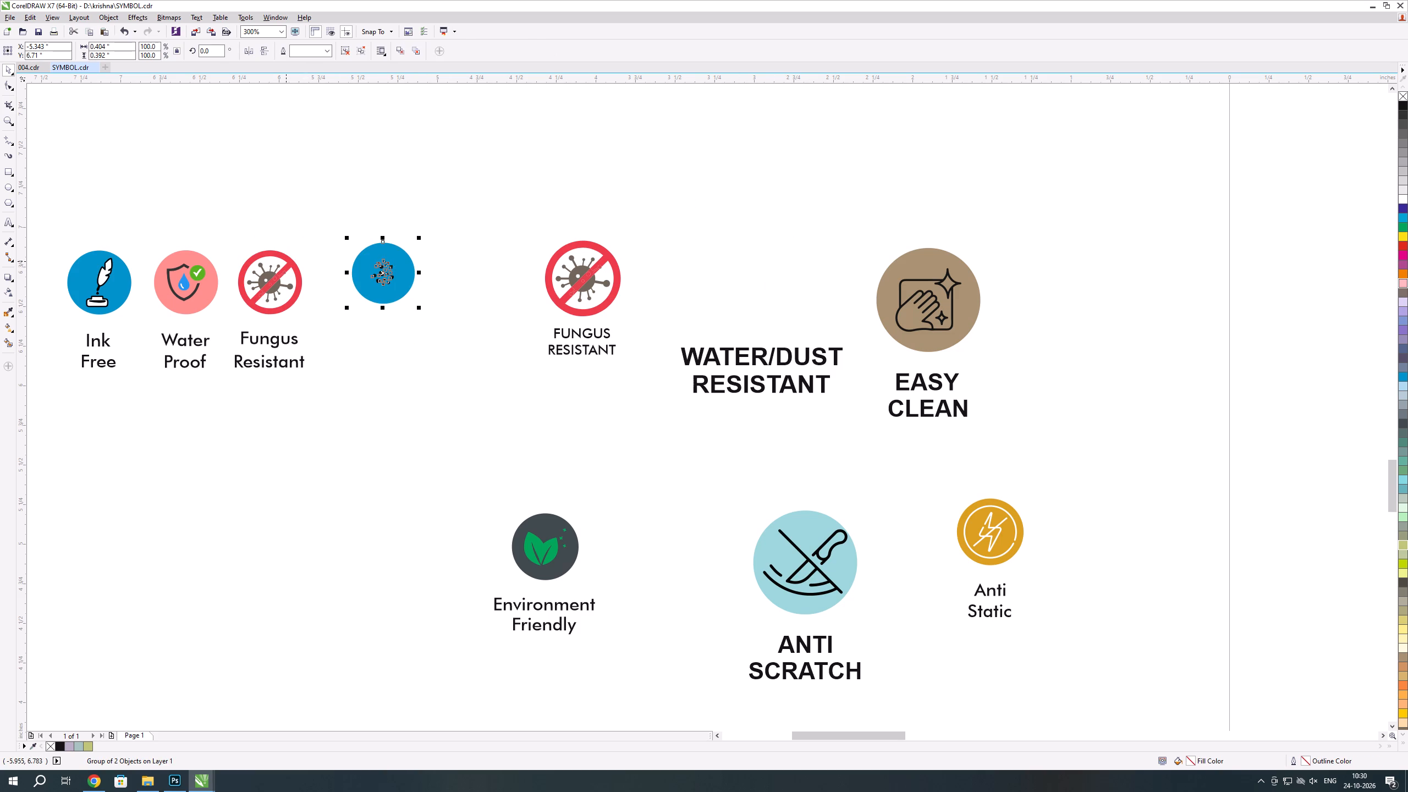
Align the dust icon's vertical centre with that of the neighbouring fungus icon.
shift+click(285, 261)
key(e)
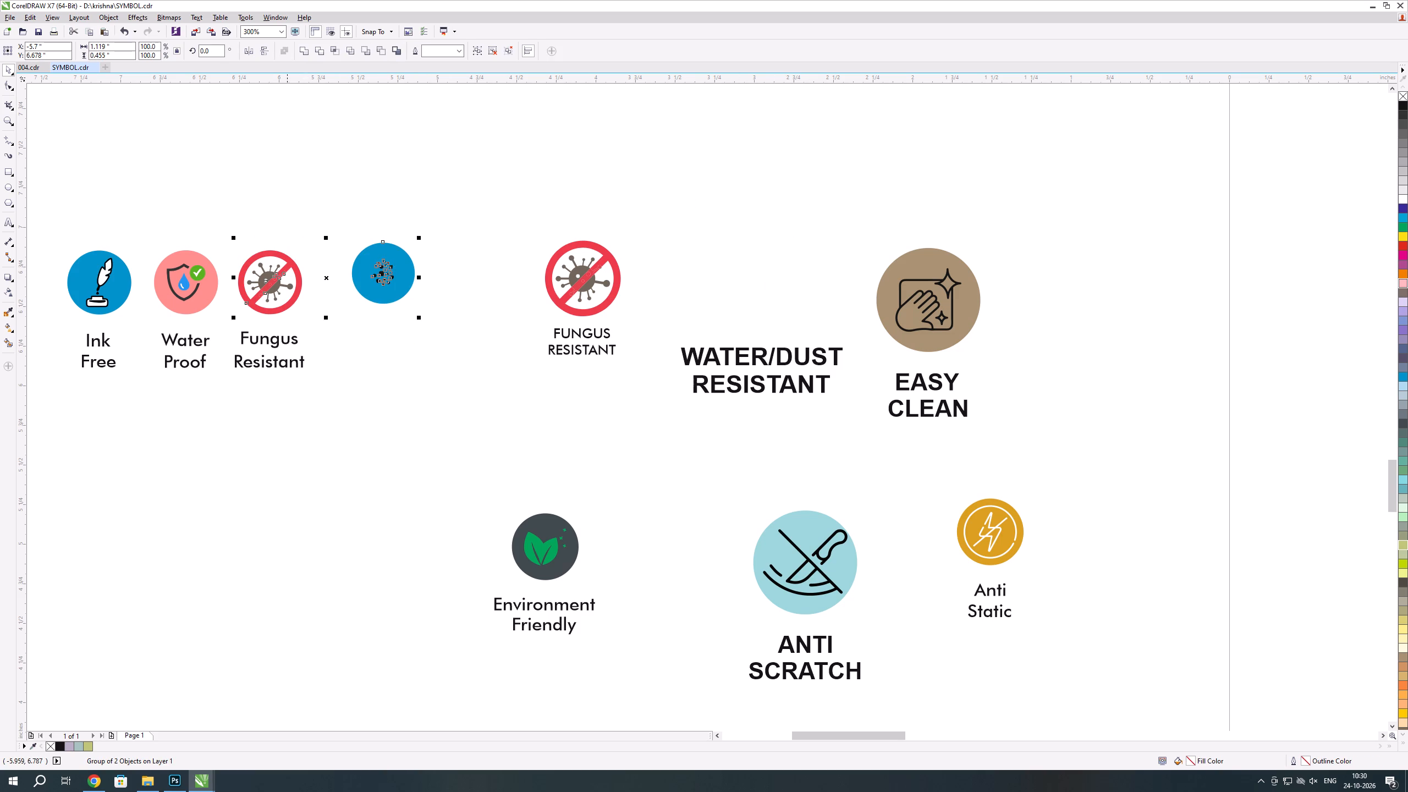
key(e)
click(378, 330)
Nudge the grouped dust icon about 0.08 inch closer to the Fungus Resistant icon.
drag(329, 217, 424, 320)
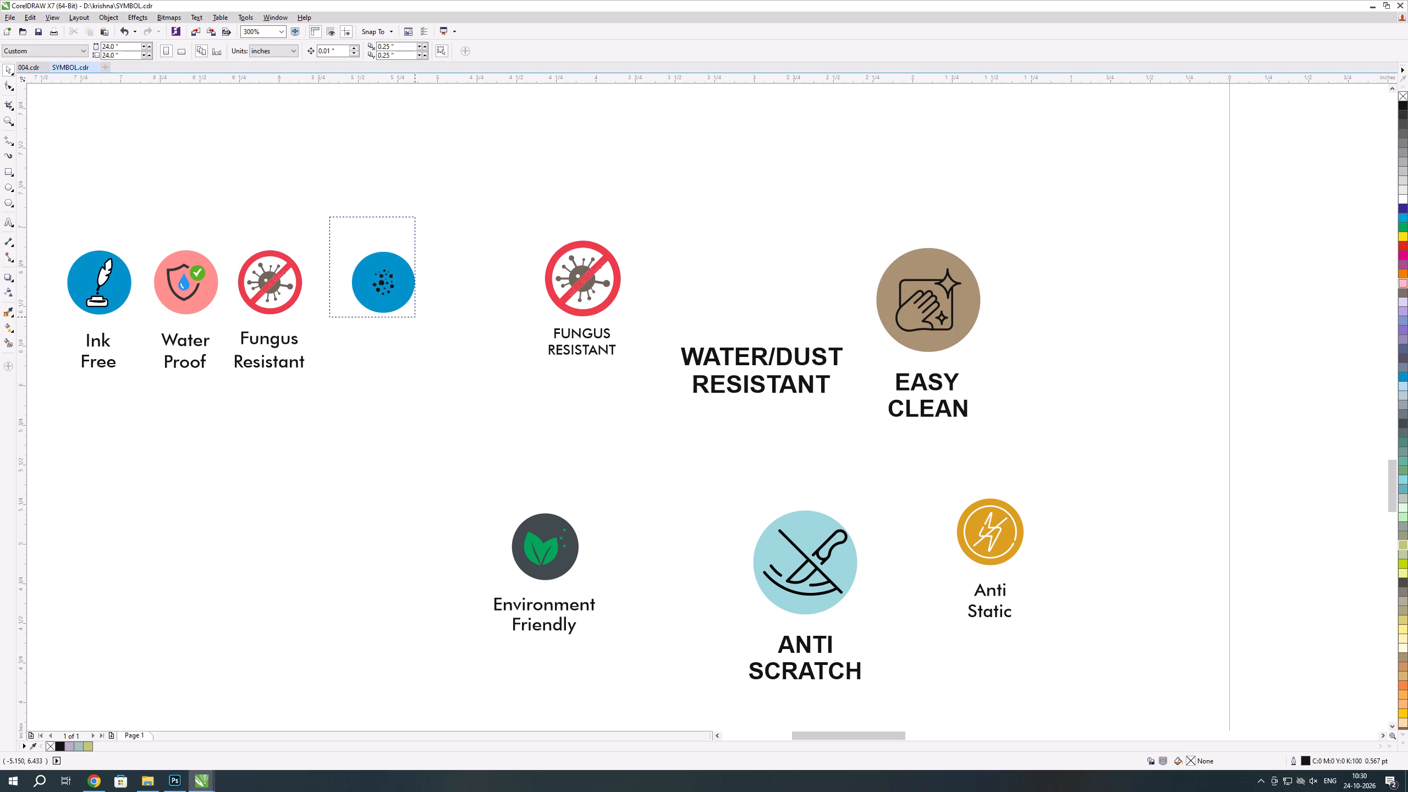
drag(424, 320, 451, 338)
key(Left)
key(Left)
key(Left)
key(Left)
key(Left)
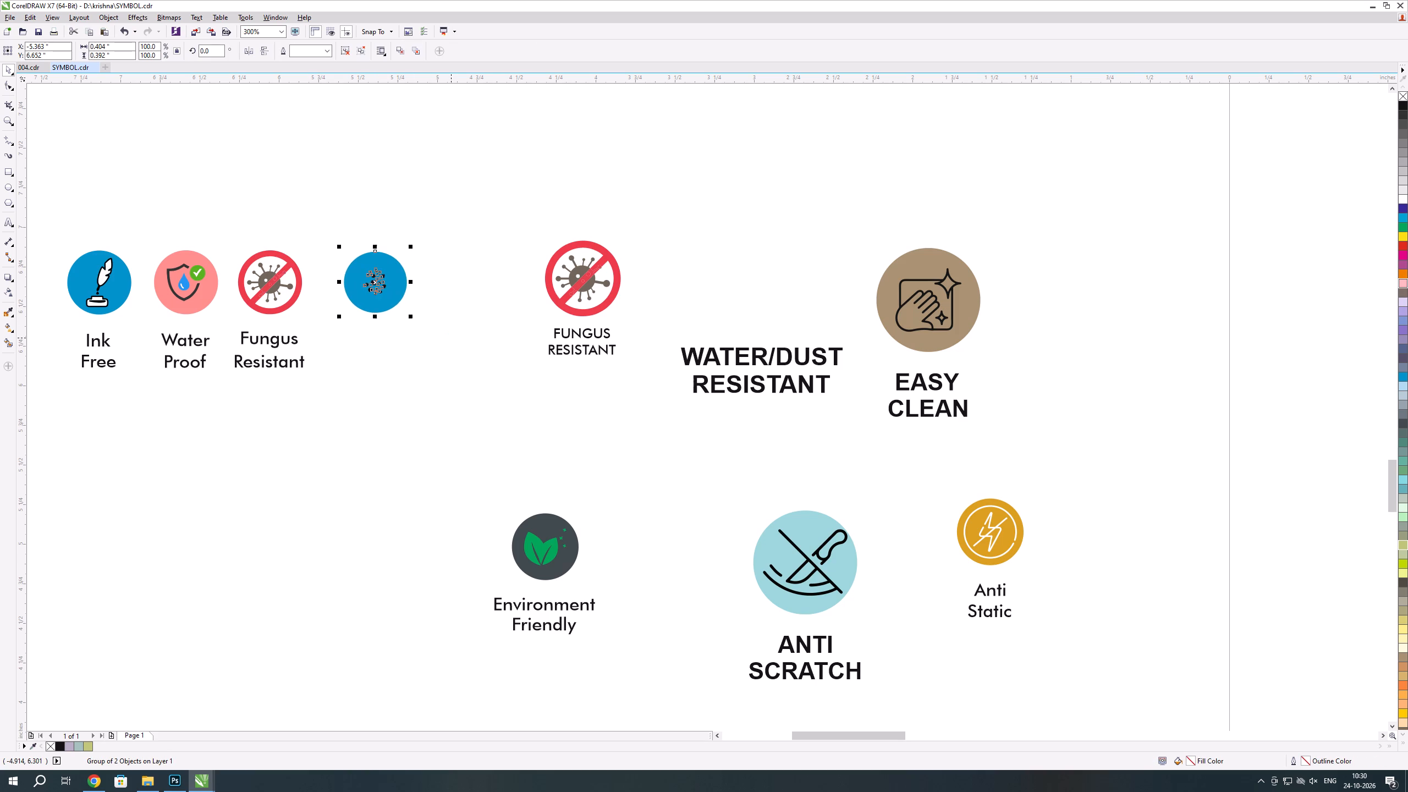
key(Left)
key(Left)
key(Left)
click(451, 338)
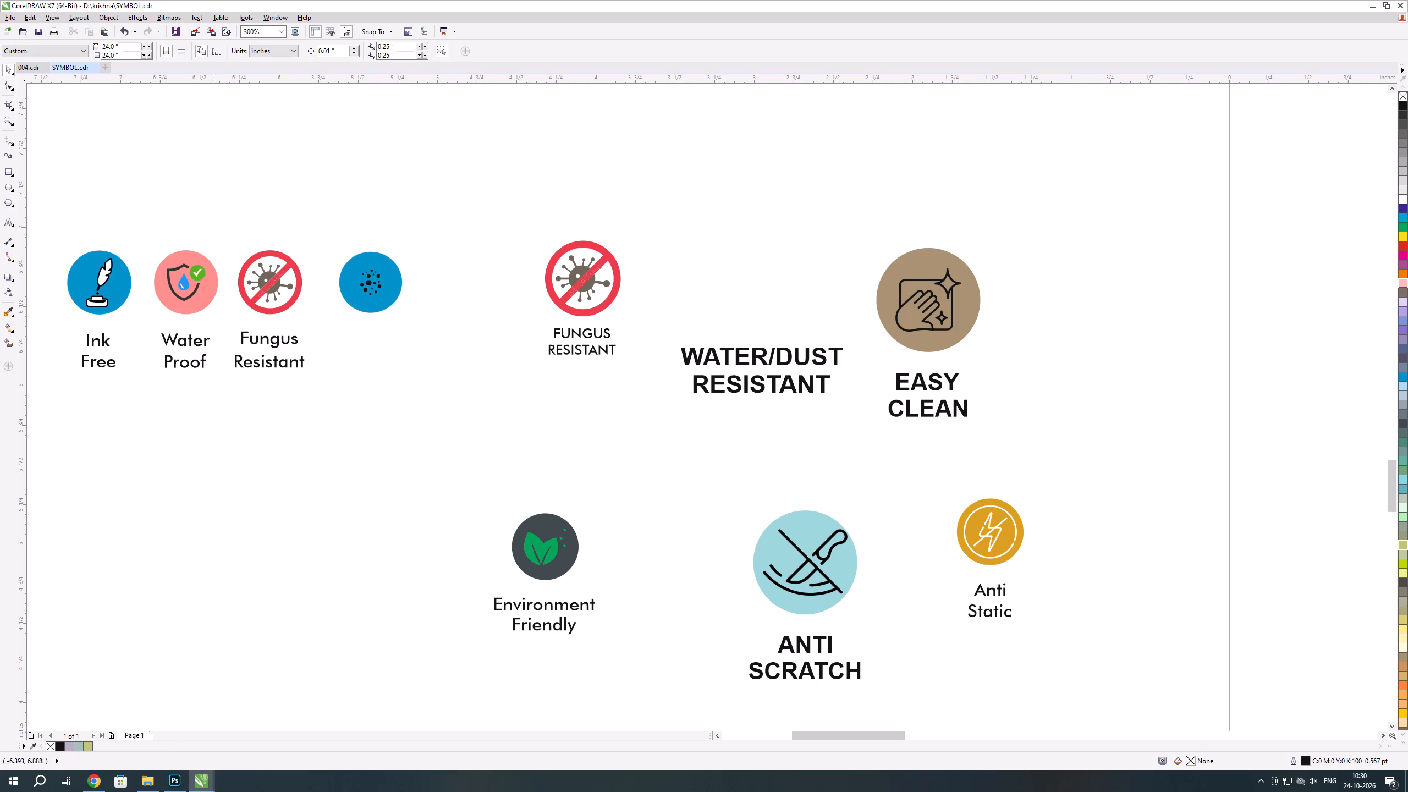
Nudge the Fungus Resistant icon and its label together about 0.04 inch towards the dust icon.
drag(215, 224, 345, 428)
key(Right)
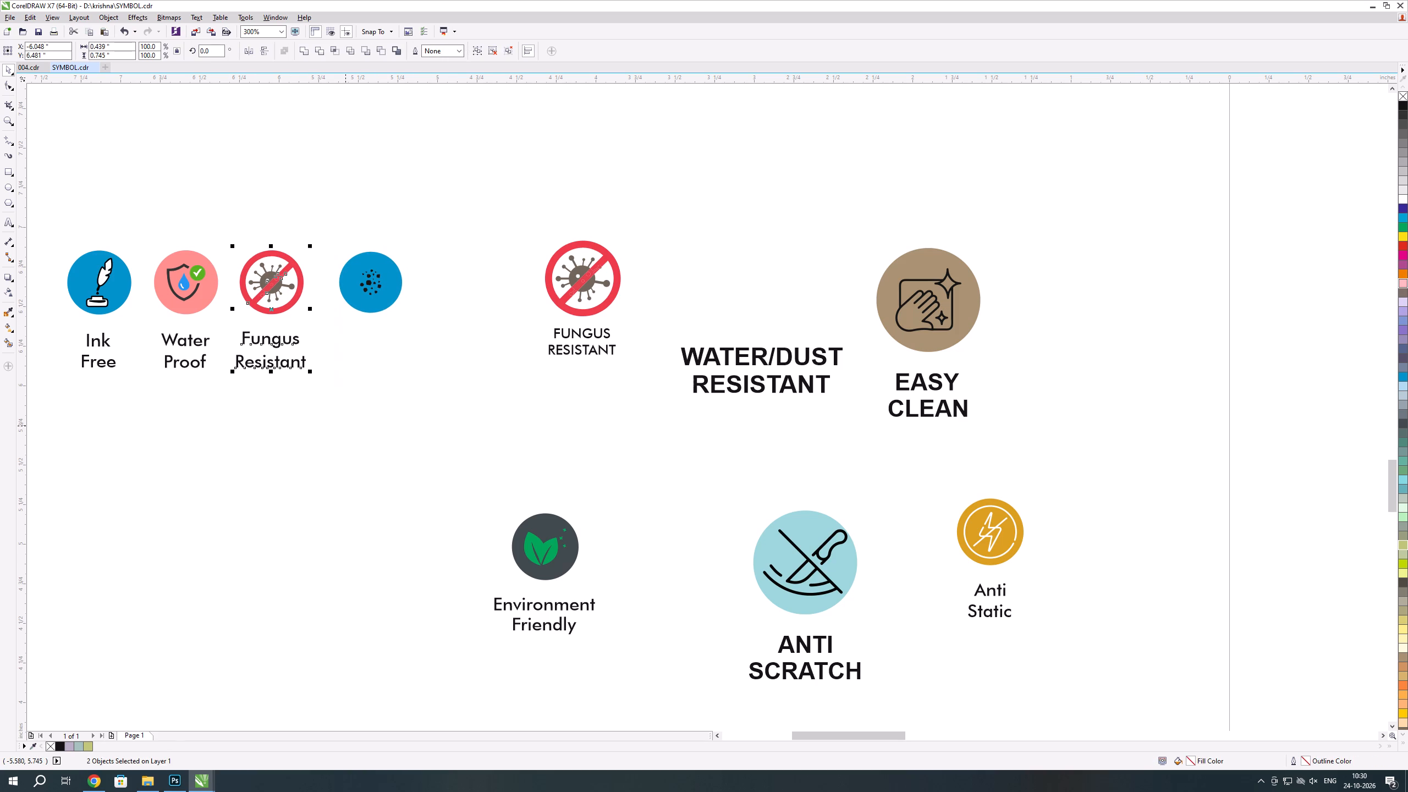
key(Right)
key(Right)
key(Right)
click(345, 426)
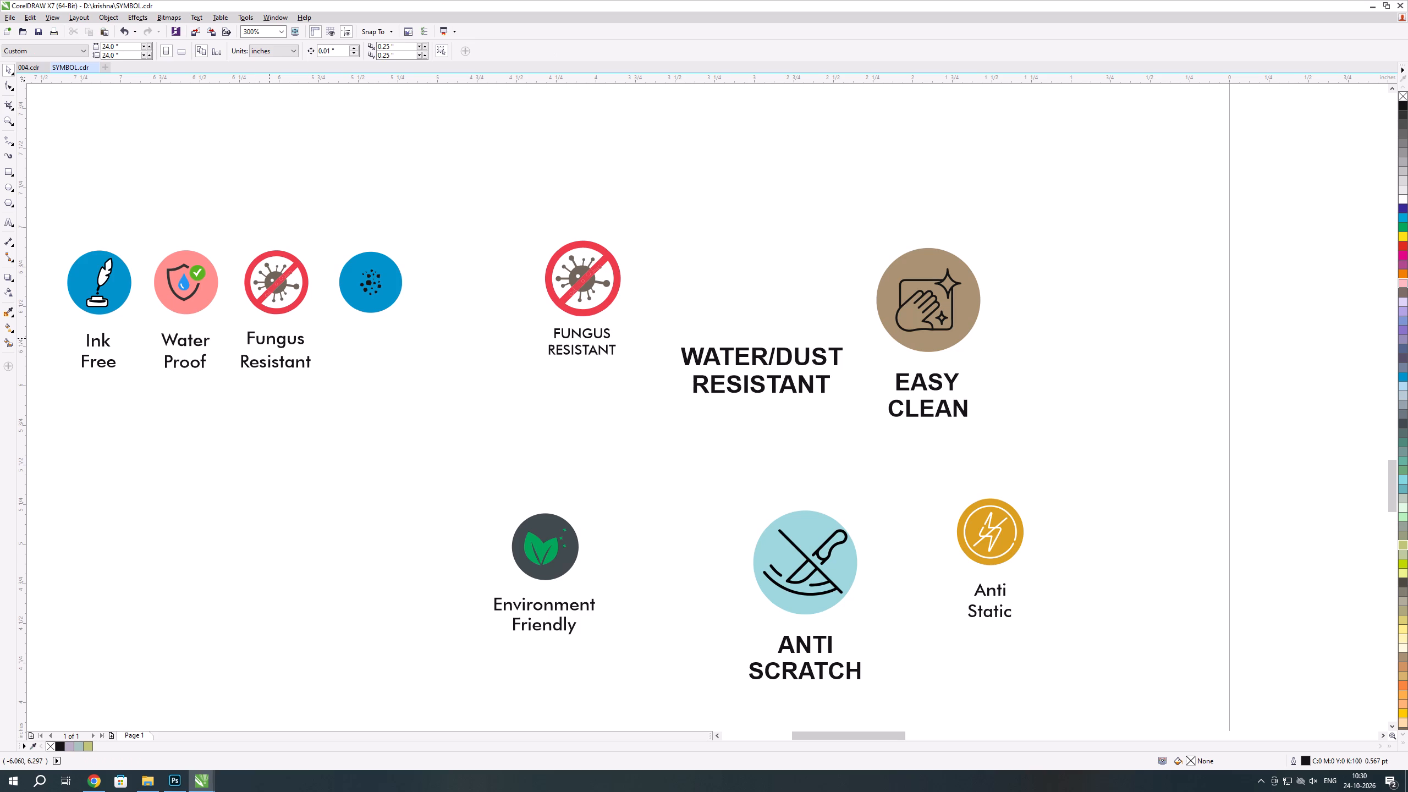
Duplicate the Fungus Resistant label and centre the copy horizontally beneath the blue dust icon.
click(269, 338)
key(ctrl+c)
key(ctrl+v)
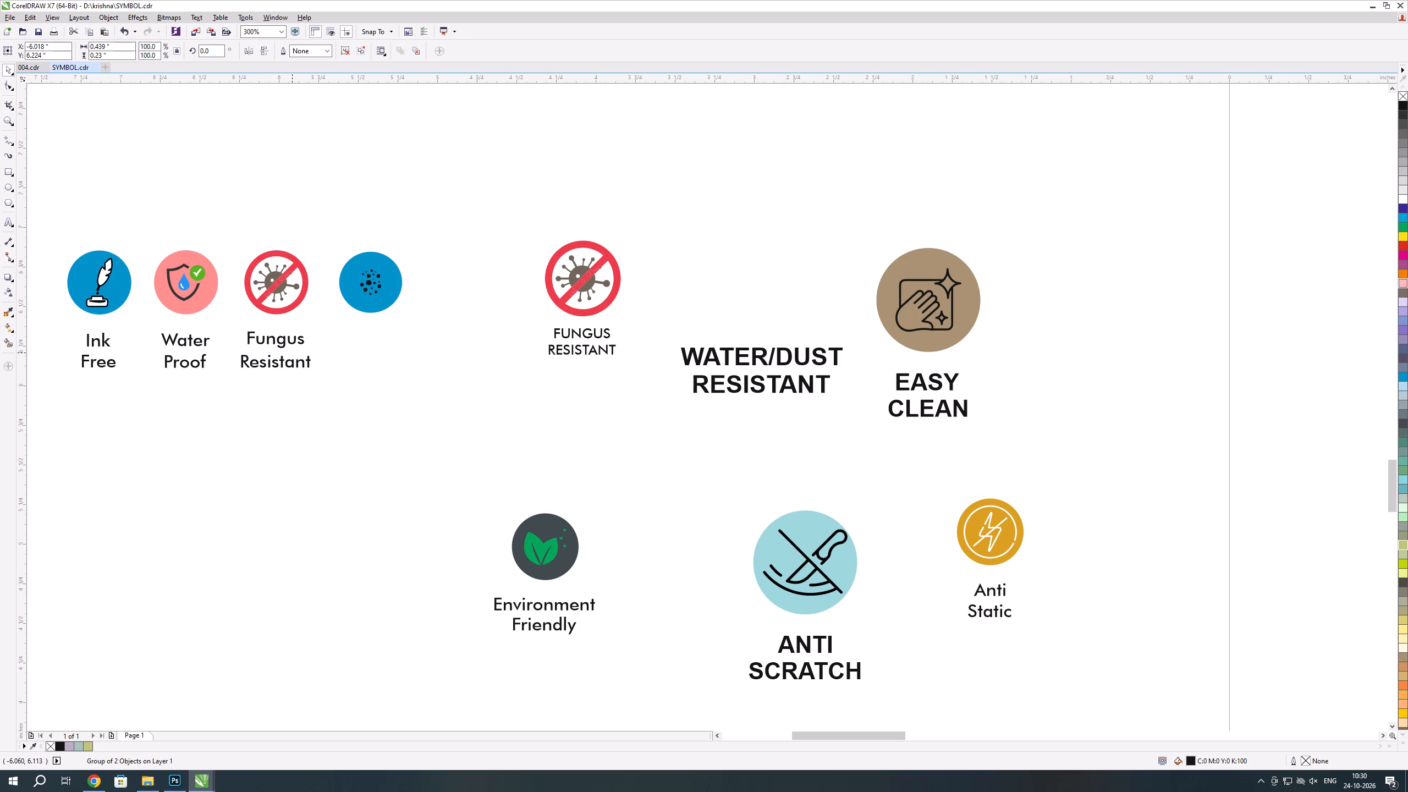
shift+click(360, 285)
key(v)
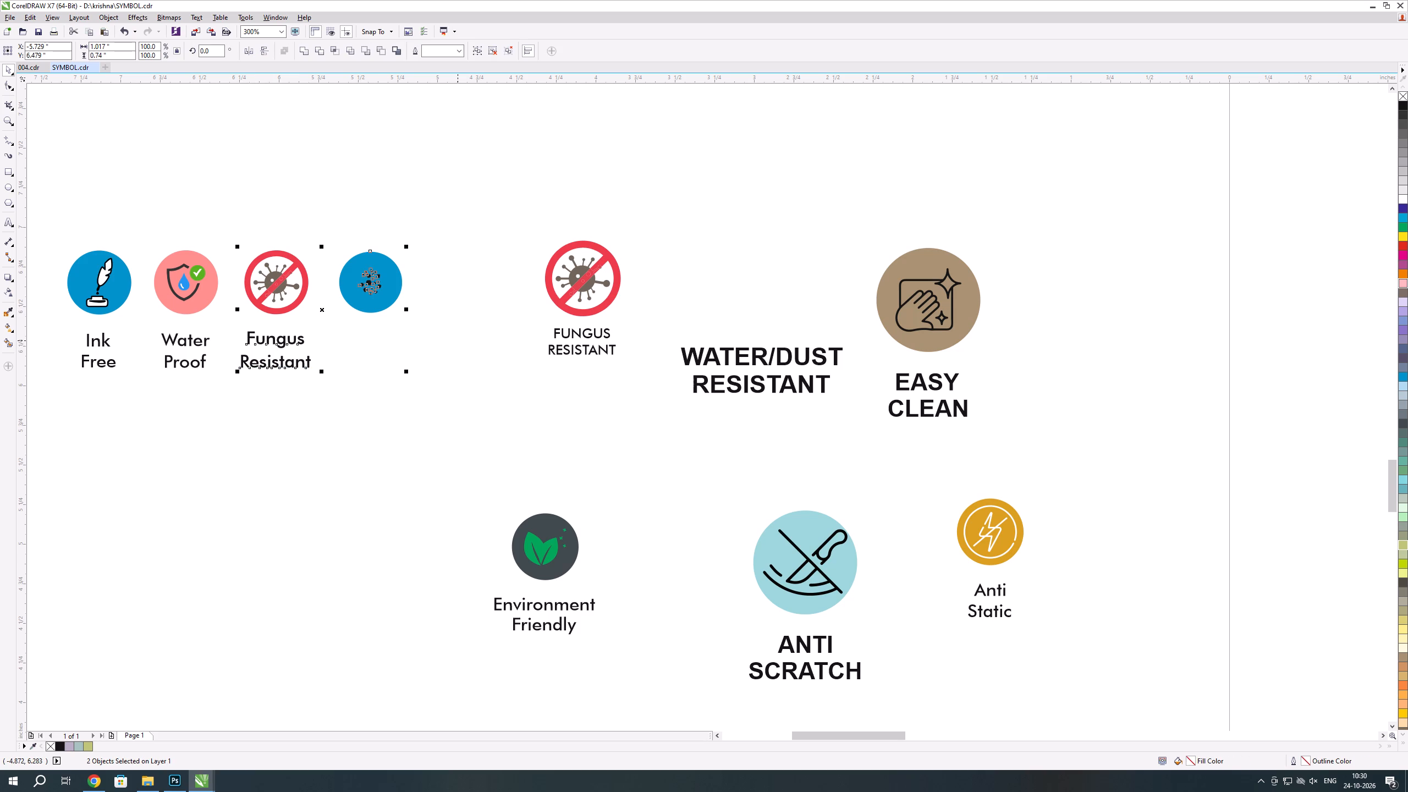
key(c)
click(458, 340)
Ungroup the copied label under the dust icon and change its word "Fungus" to "Dust".
double_click(365, 340)
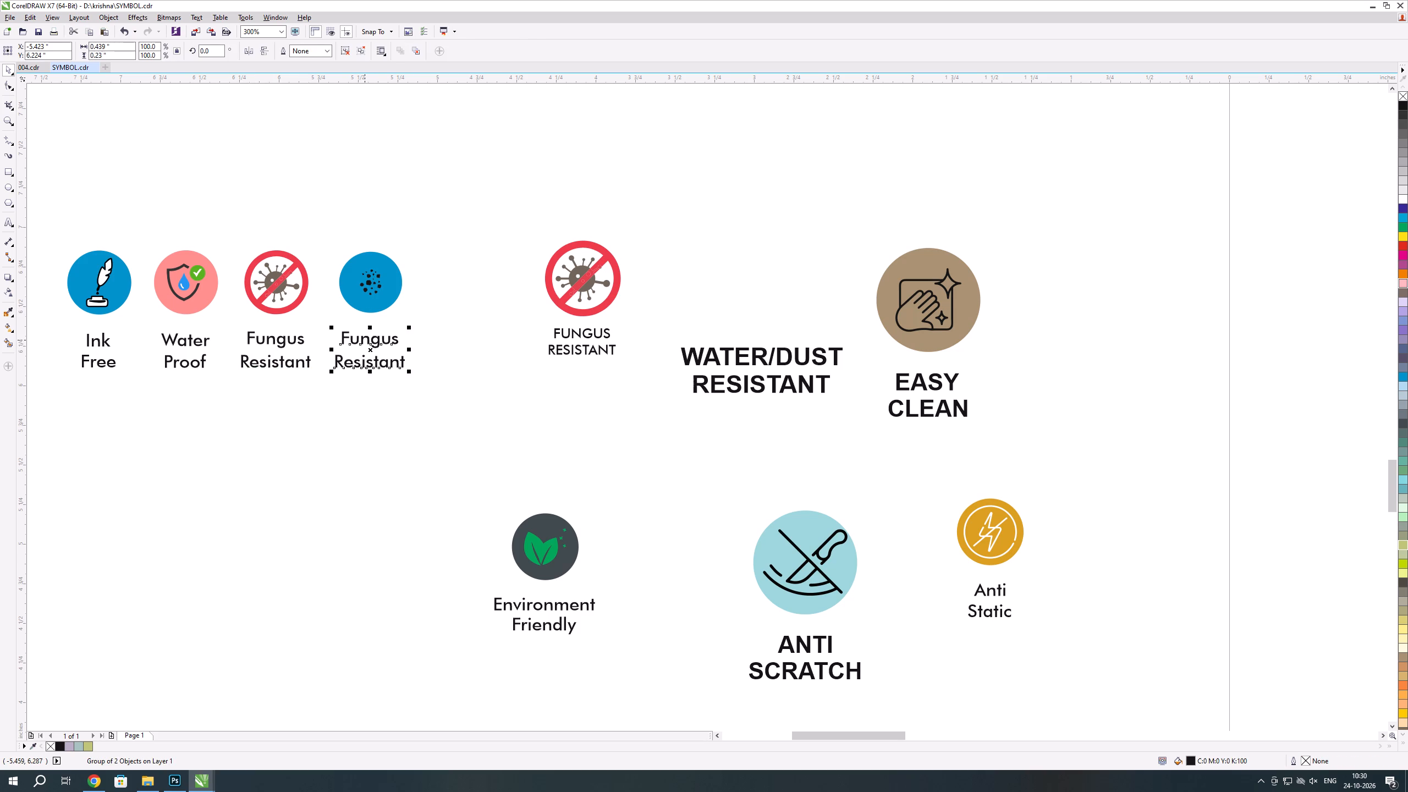
click(365, 340)
key(ctrl+u)
key(ctrl+u)
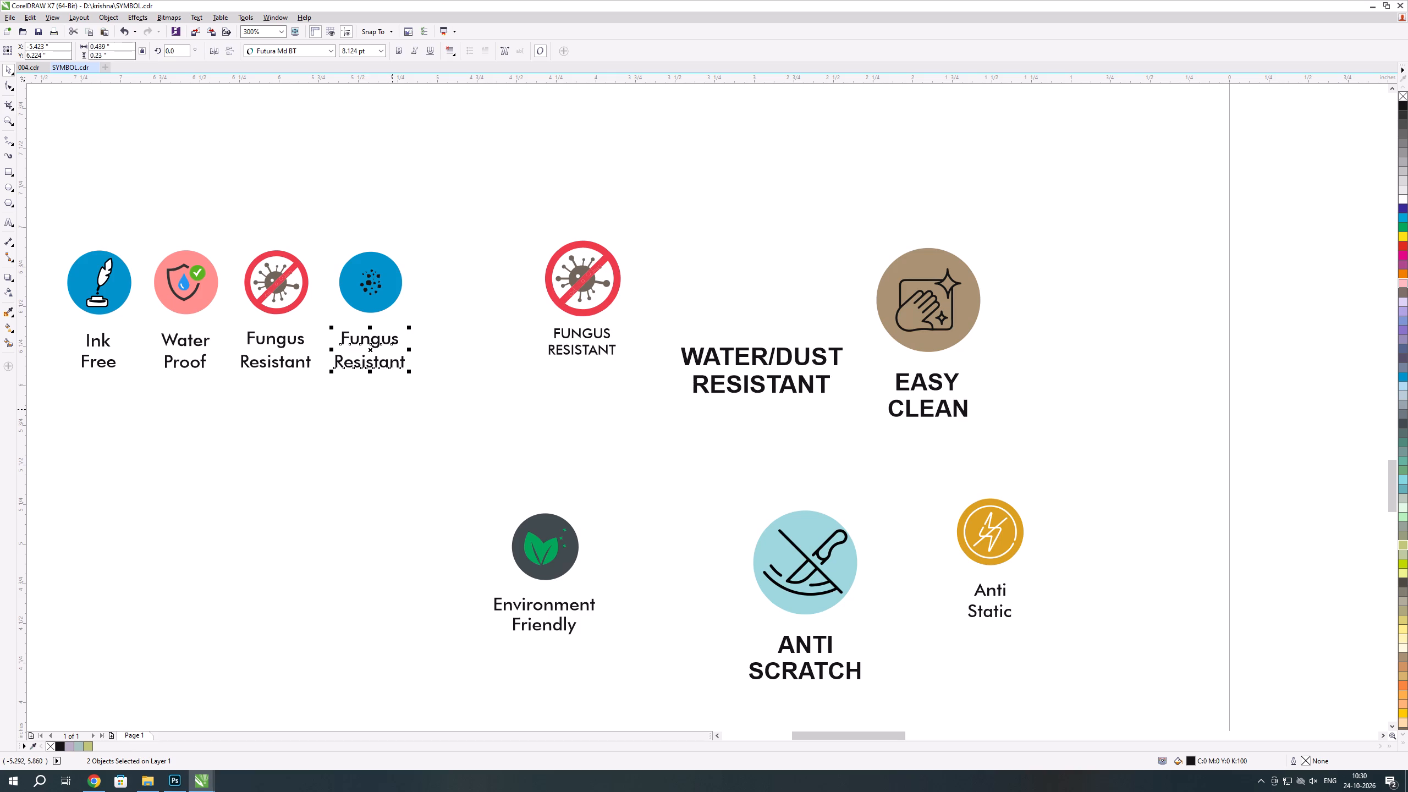
click(392, 409)
double_click(387, 343)
drag(396, 348, 389, 348)
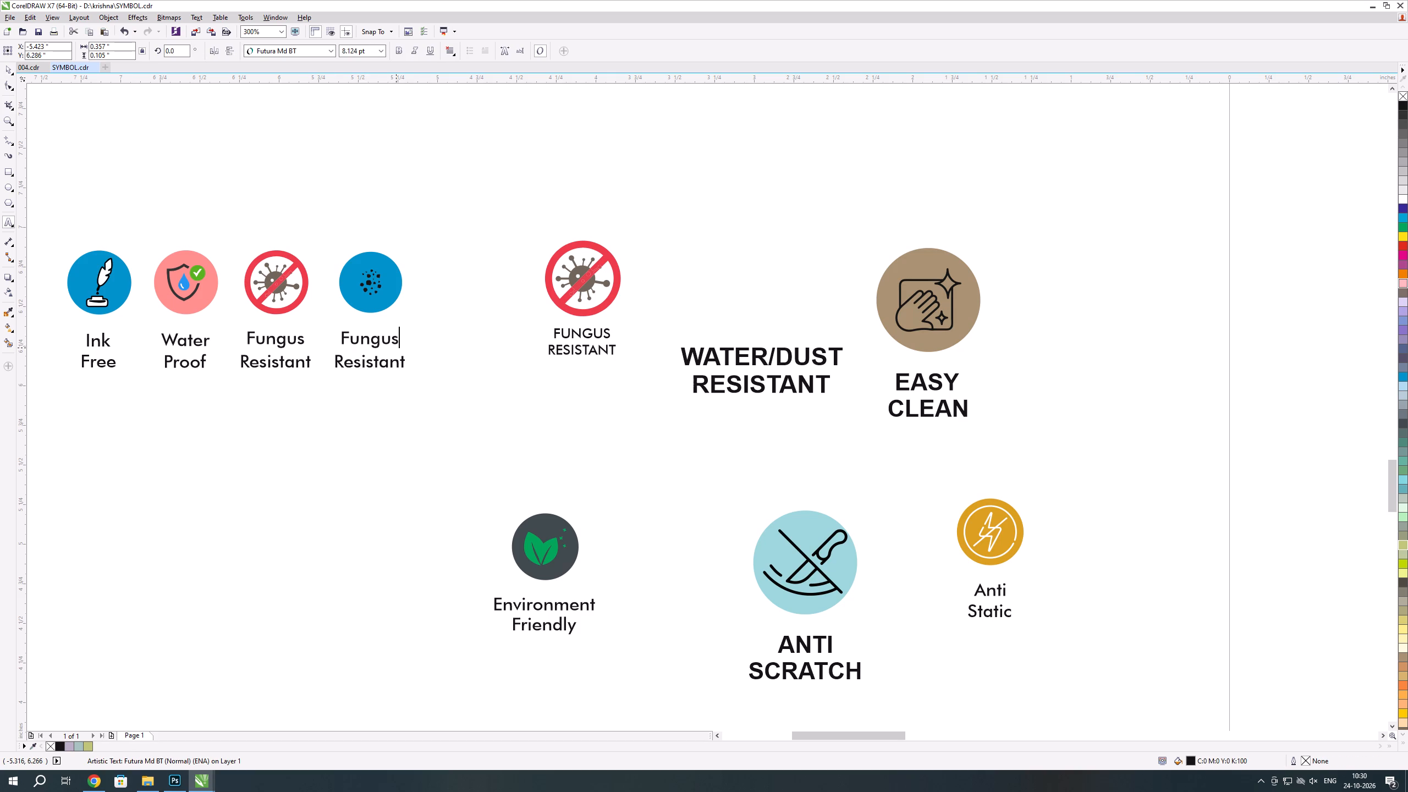
drag(389, 348, 335, 348)
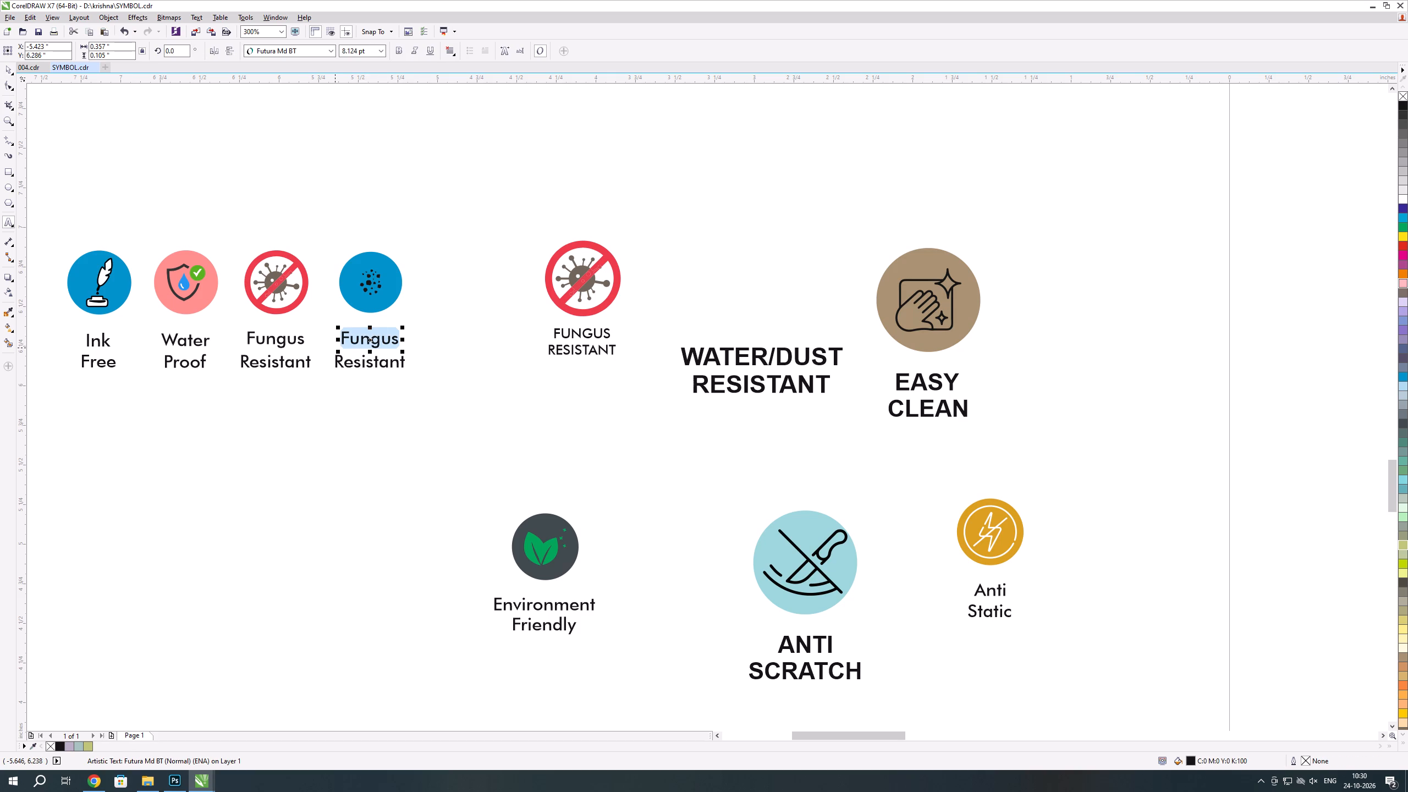
key(BackSpace)
key(d)
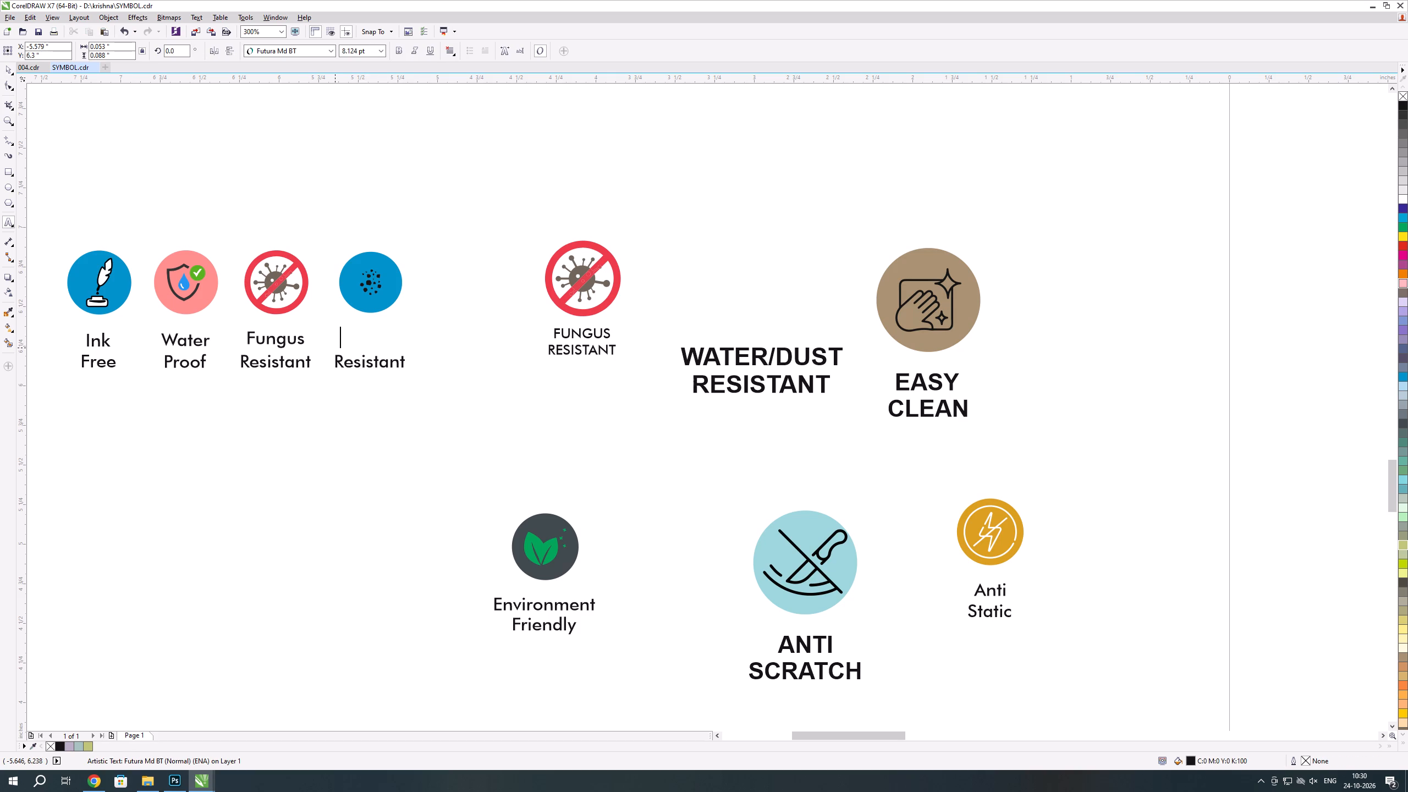
key(d)
text(ust)
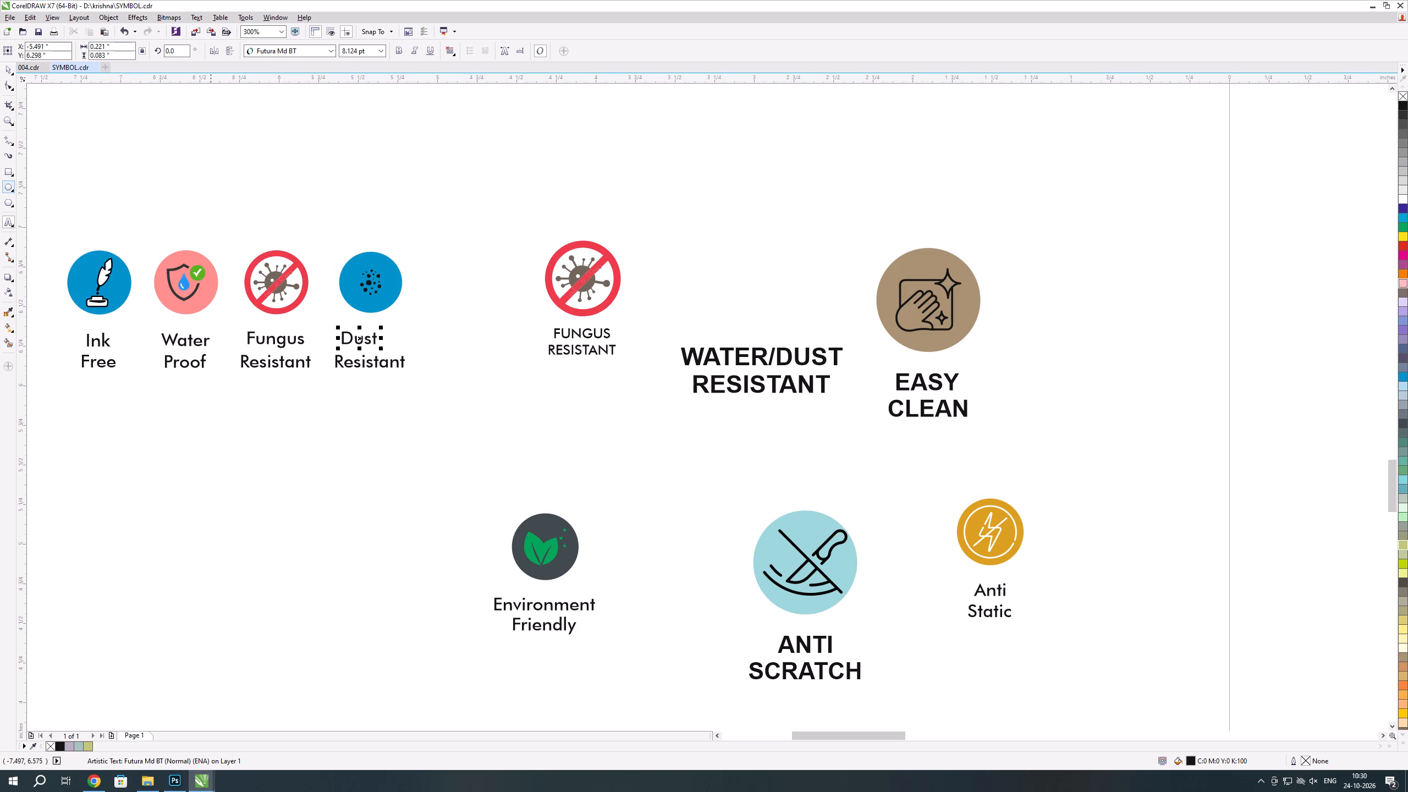
click(9, 72)
Centre "Dust" over "Resistant", group the two words, and centre the label under the dust icon.
shift+click(358, 360)
key(c)
click(415, 432)
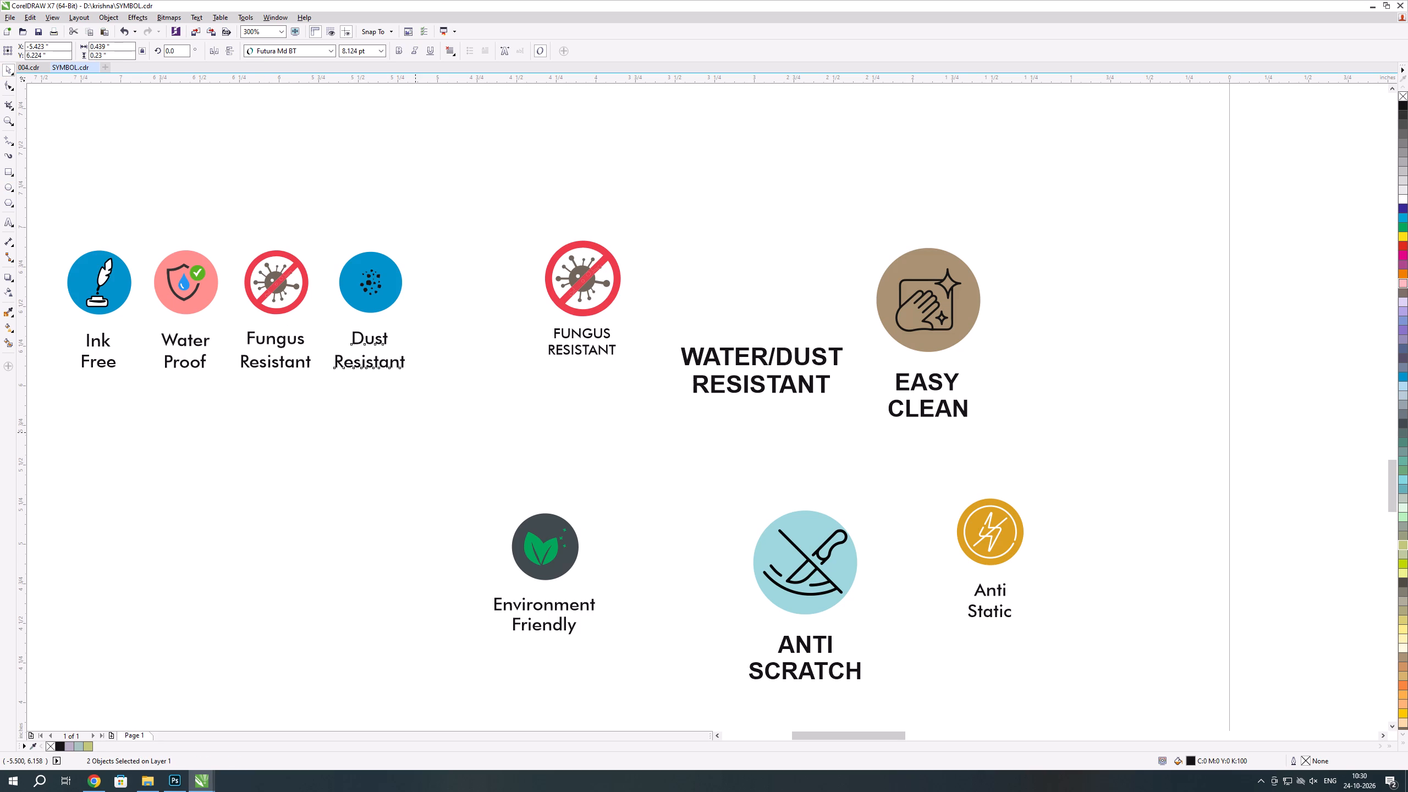
click(367, 340)
shift+click(372, 367)
key(c)
key(ctrl+g)
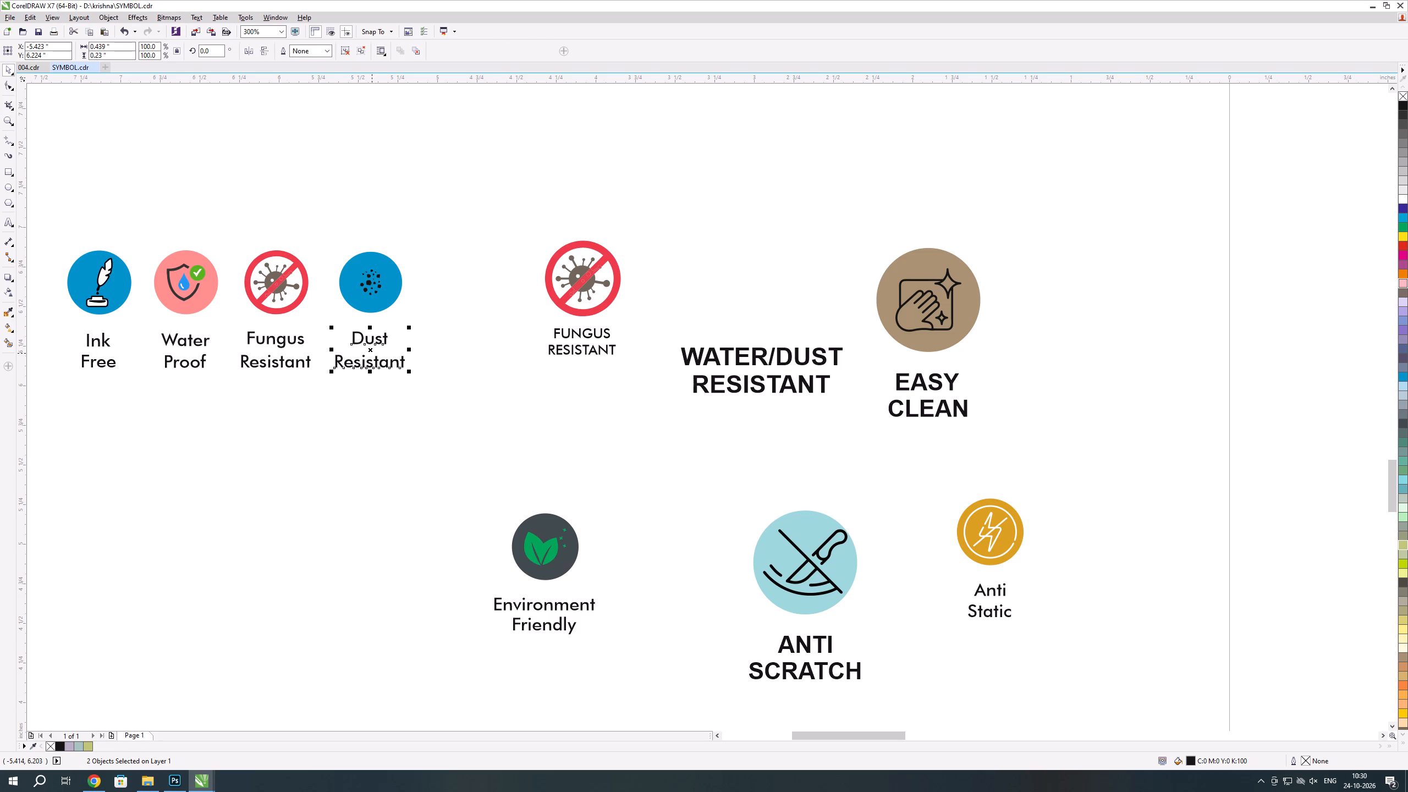
key(ctrl+g)
key(ctrl+g)
shift+click(364, 306)
key(c)
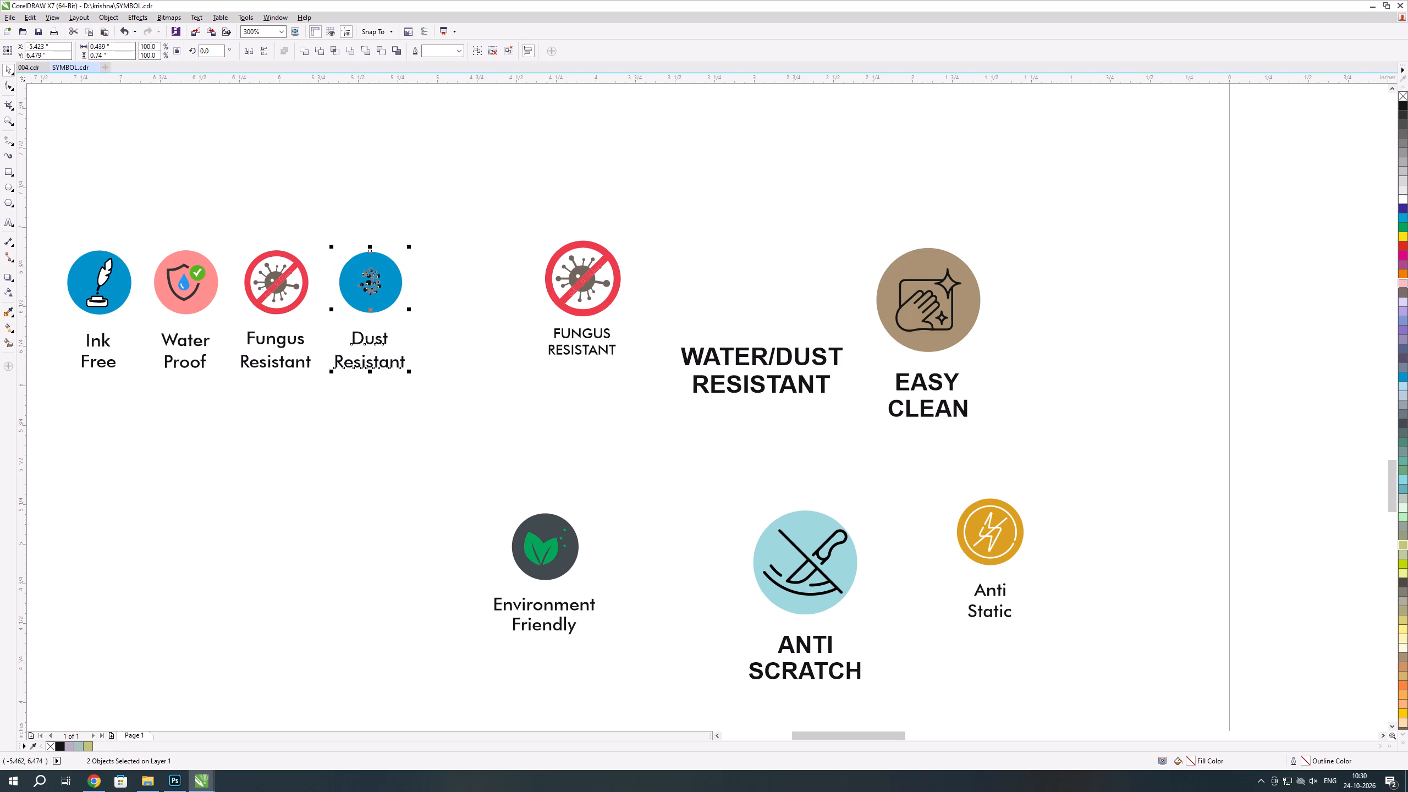
click(399, 429)
Check the order's feature list and scale the Easy Clean icon proportionally to the dust icon's width of 0.404 inch.
key(alt+Tab)
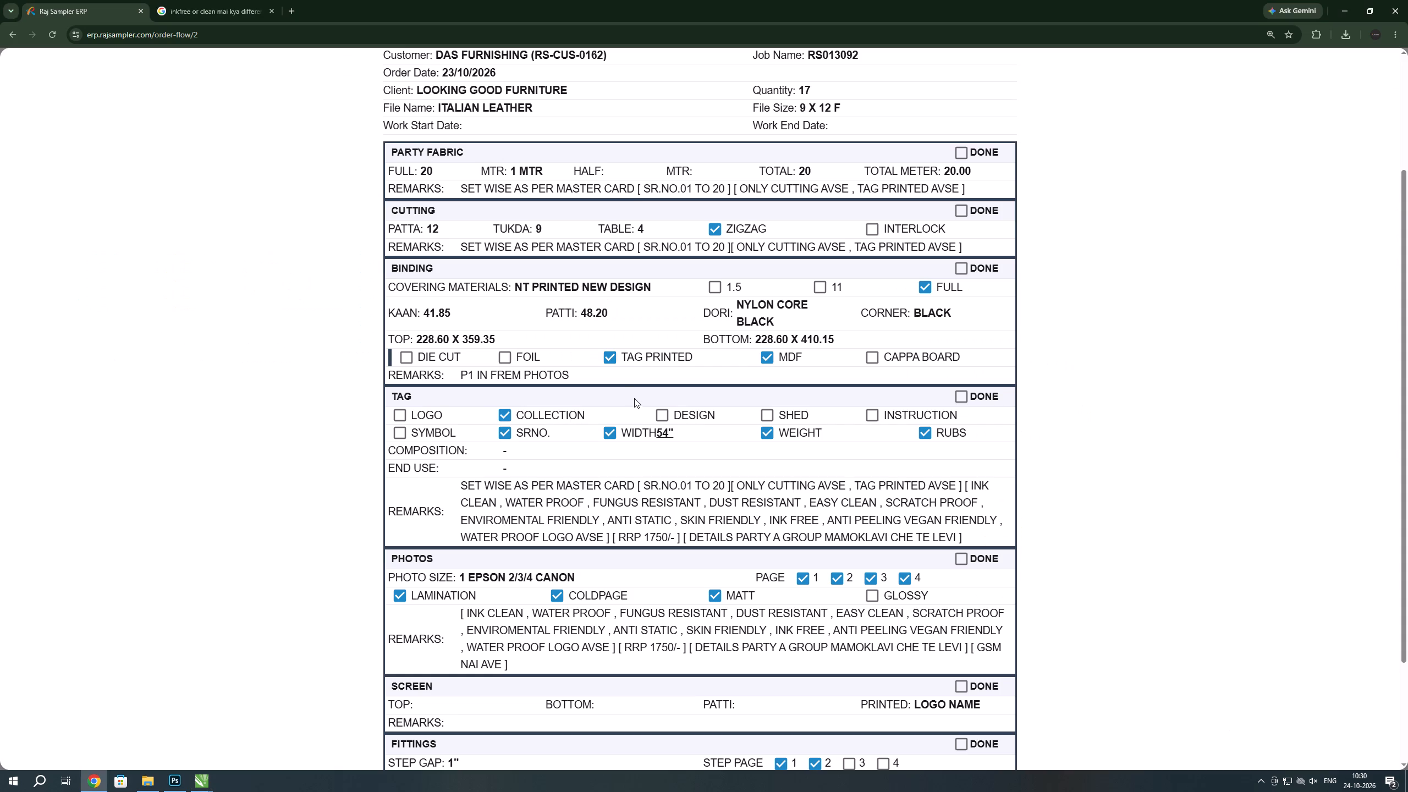
key(alt+Tab)
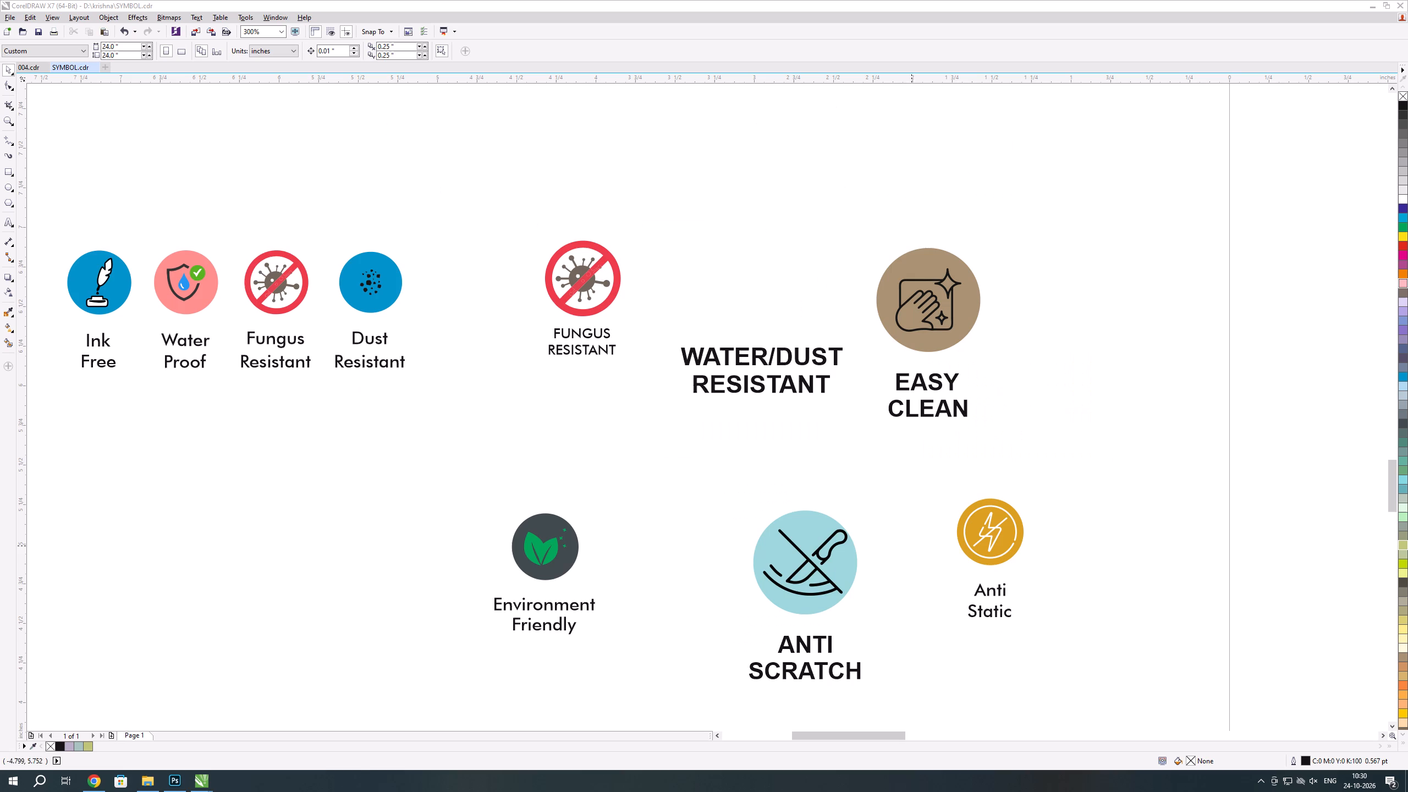
drag(864, 218, 1010, 354)
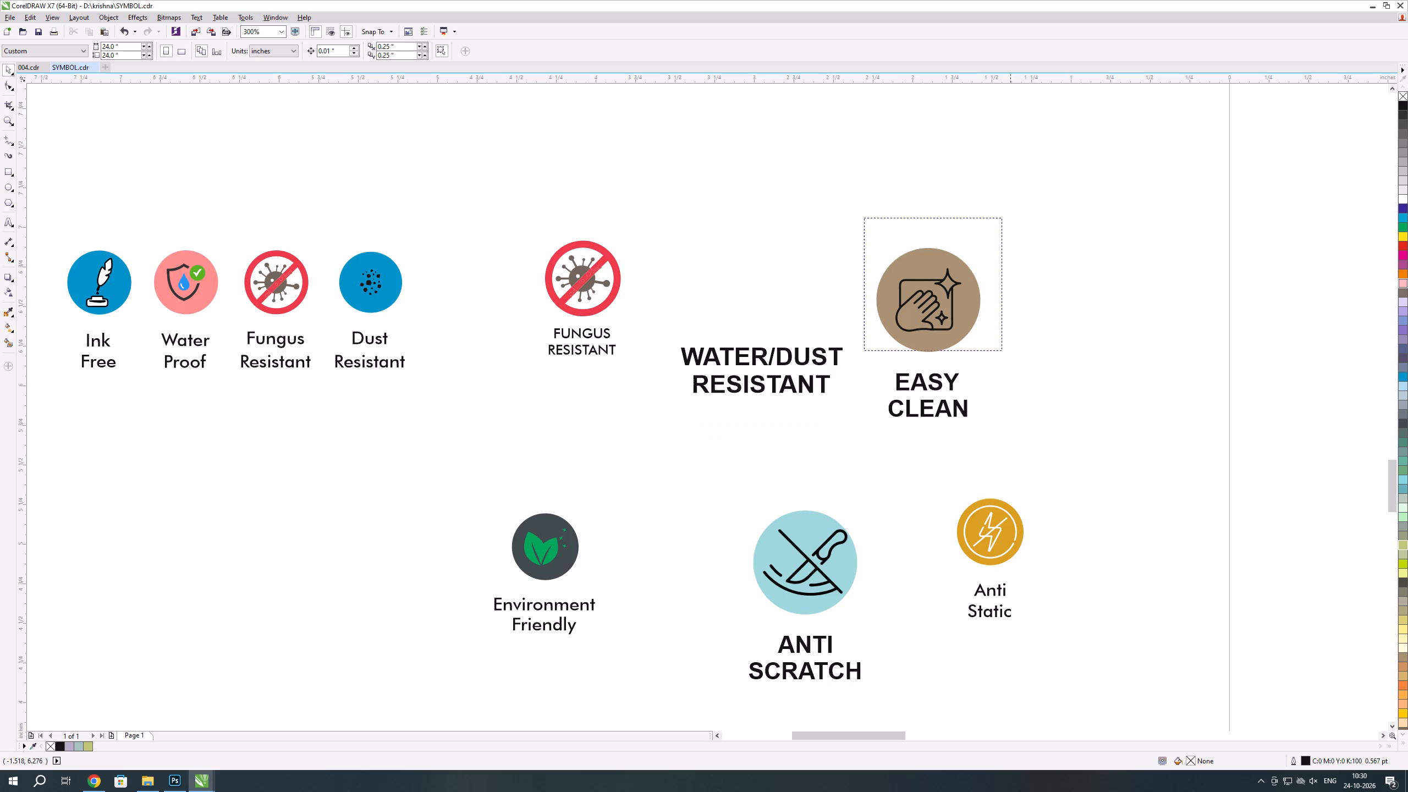
drag(1010, 354, 1043, 370)
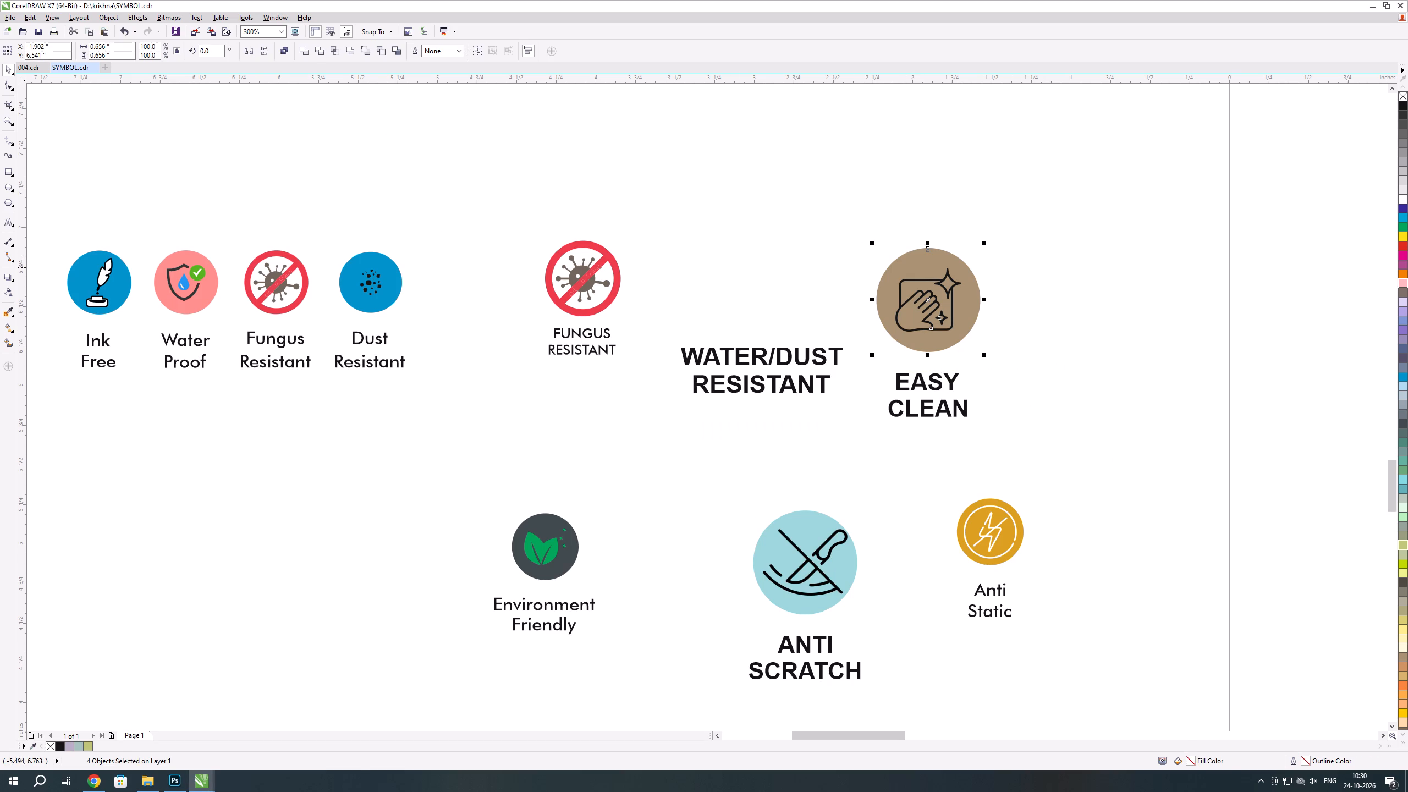
click(367, 268)
drag(114, 46, 8, 39)
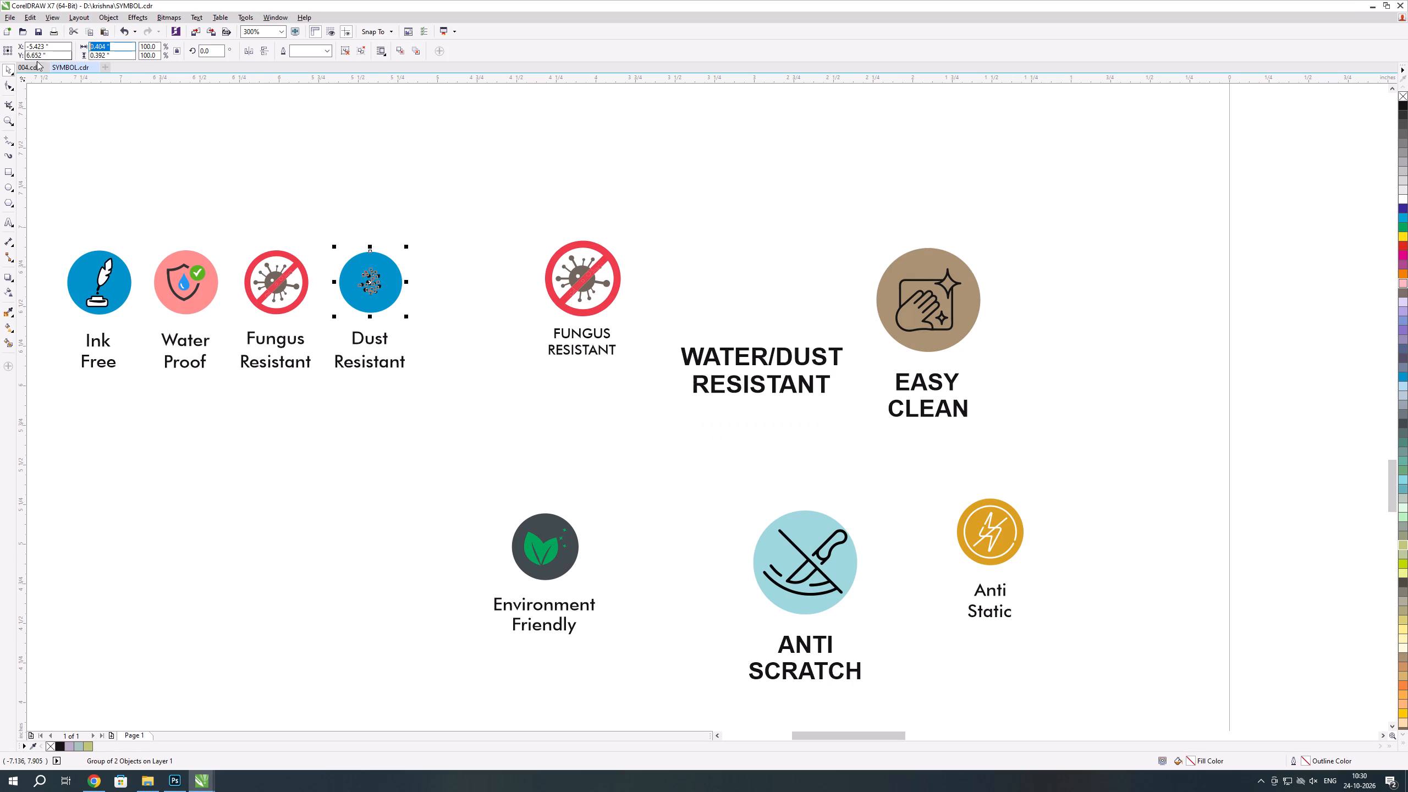
key(ctrl+c)
key(ctrl+c)
key(ctrl+c)
click(820, 200)
drag(835, 194, 1054, 382)
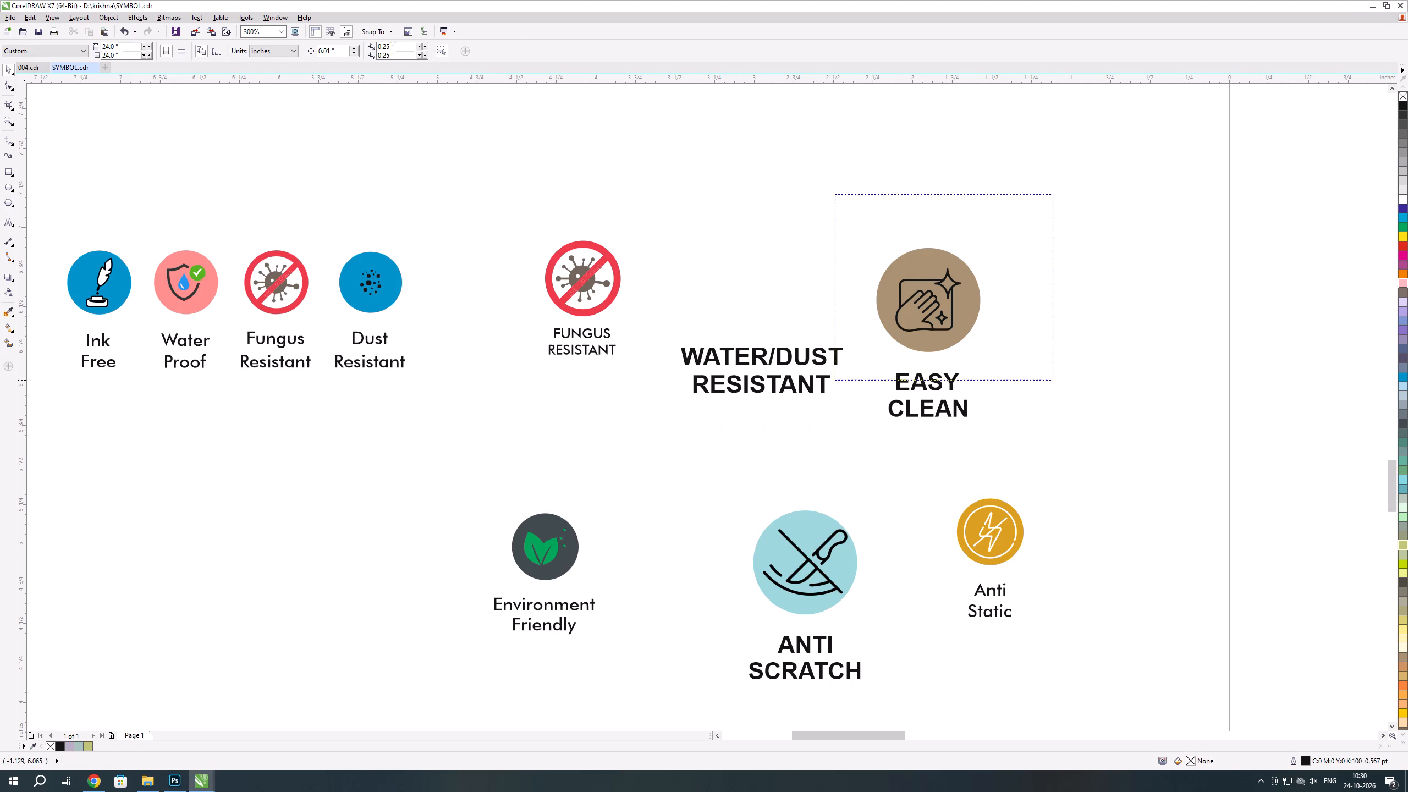
drag(1054, 382, 1055, 382)
drag(118, 43, 6, 44)
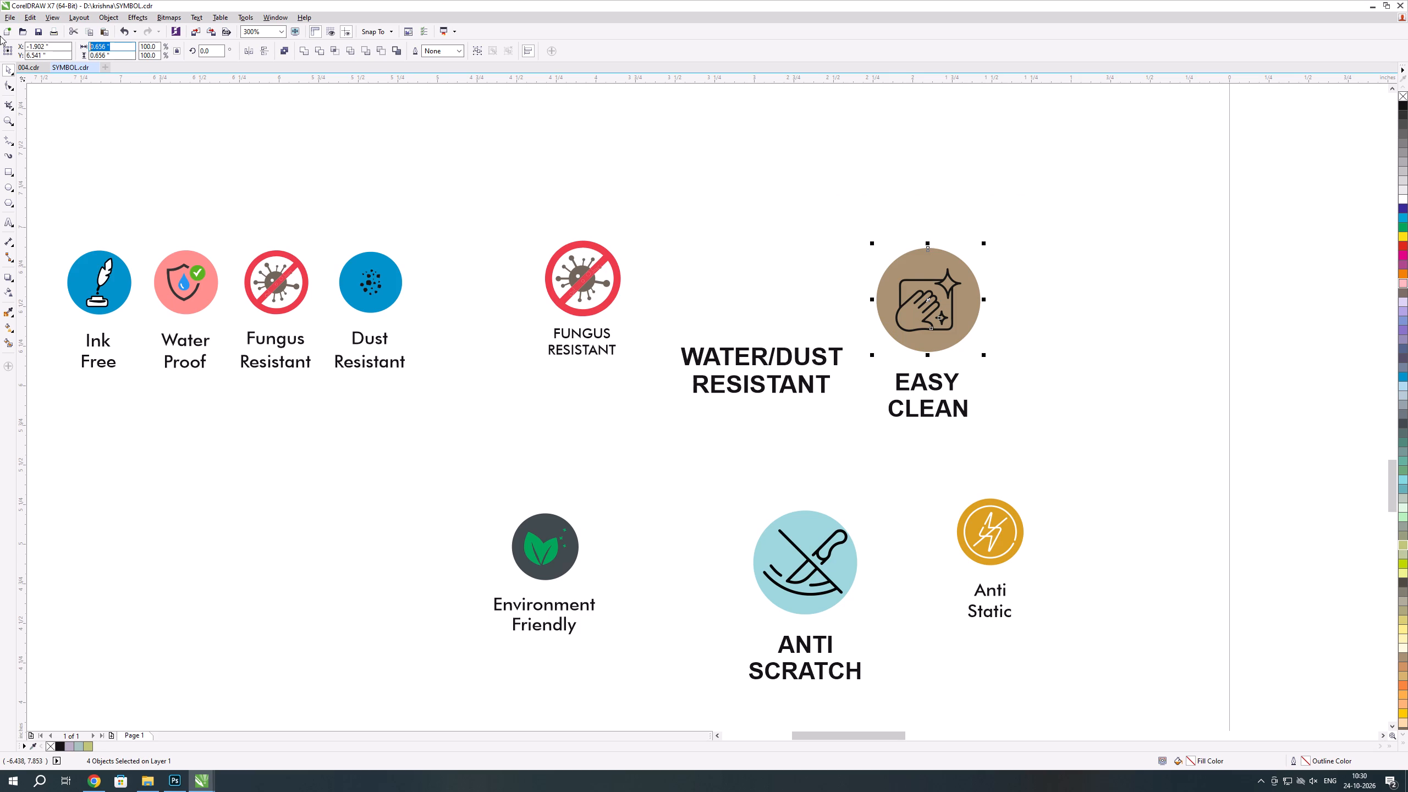
key(ctrl+v)
key(Return)
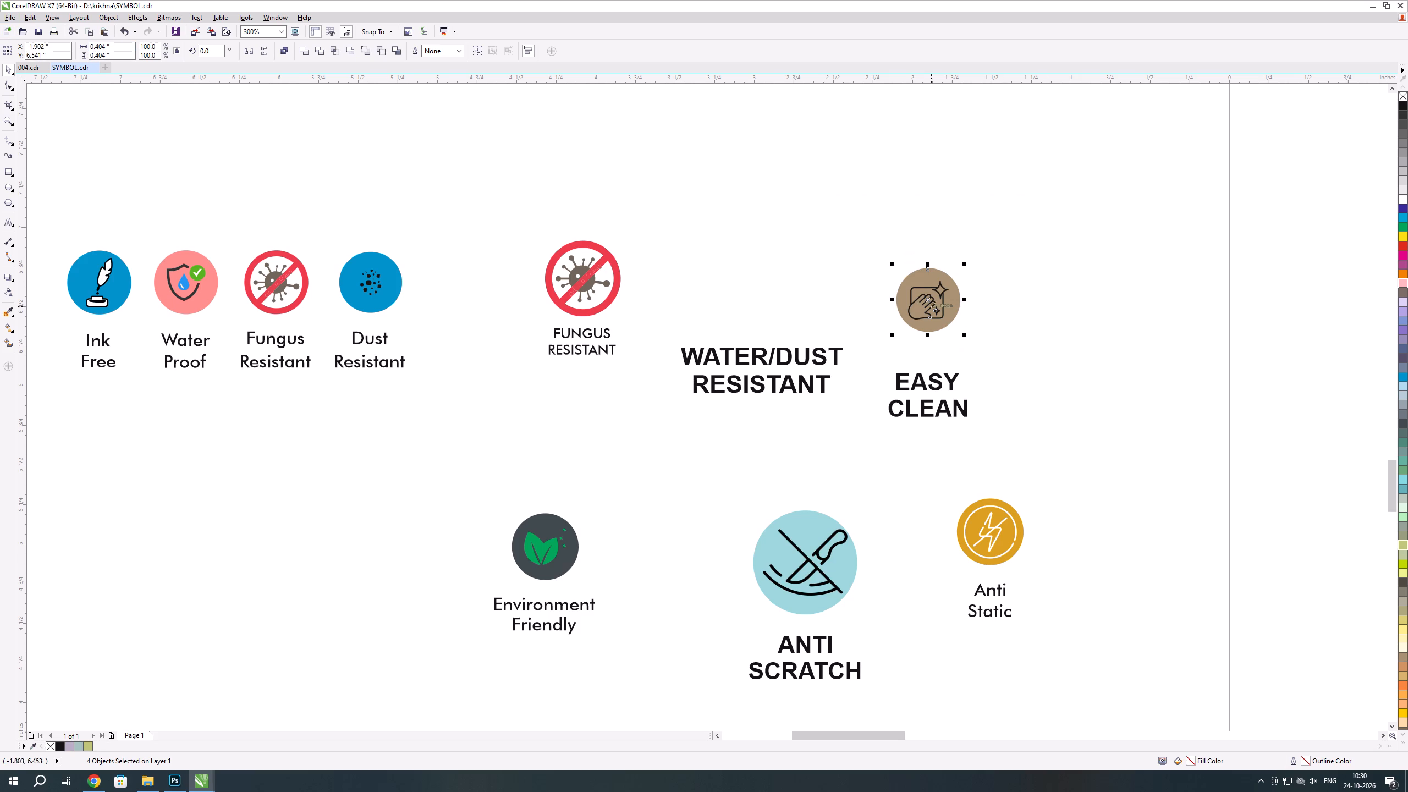
Move the scaled Easy Clean icon into the row beside the Dust Resistant icon.
drag(924, 302, 460, 287)
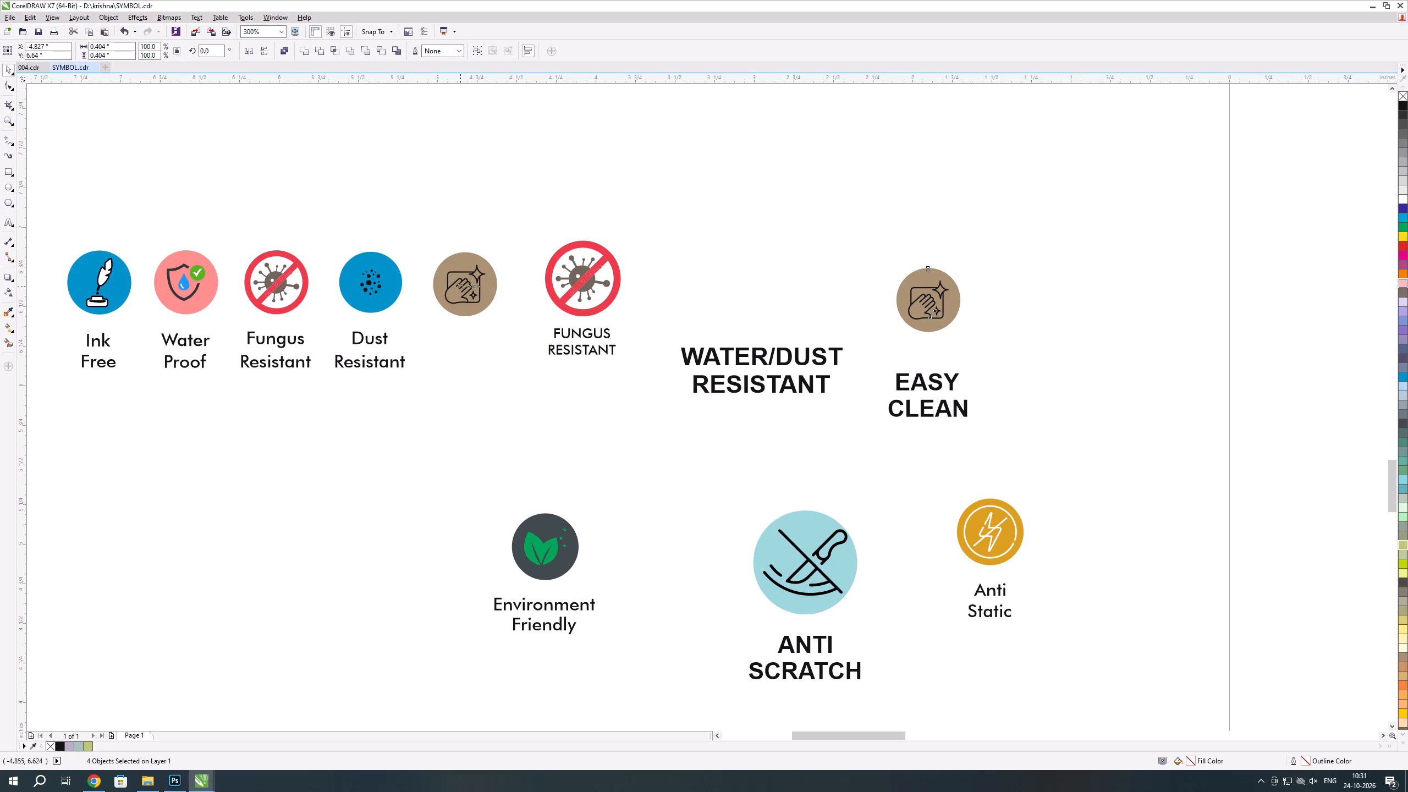
click(538, 203)
Delete the leftover uppercase FUNGUS RESISTANT symbol and the WATER/DUST RESISTANT text.
drag(513, 200, 634, 391)
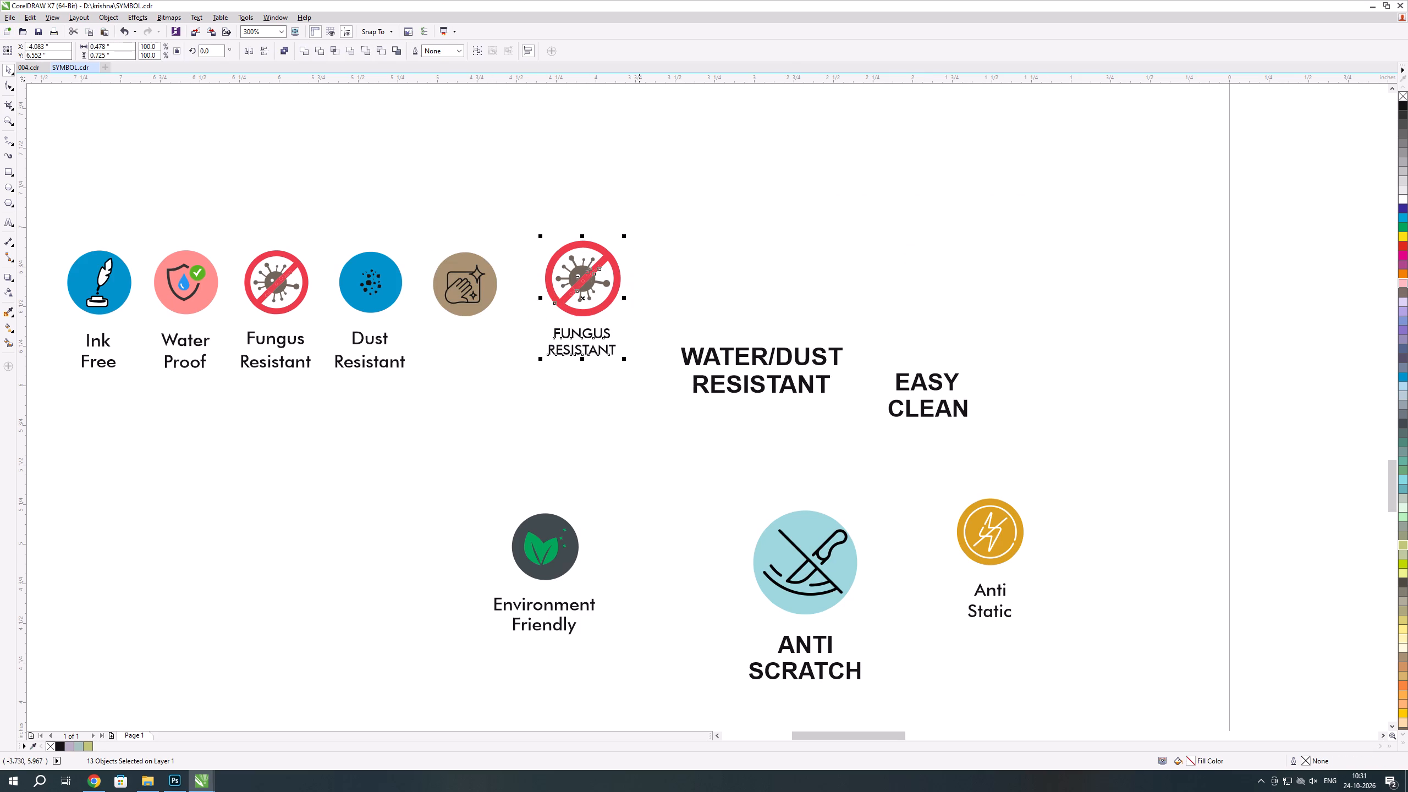
key(Delete)
click(730, 356)
key(Delete)
click(738, 357)
key(Delete)
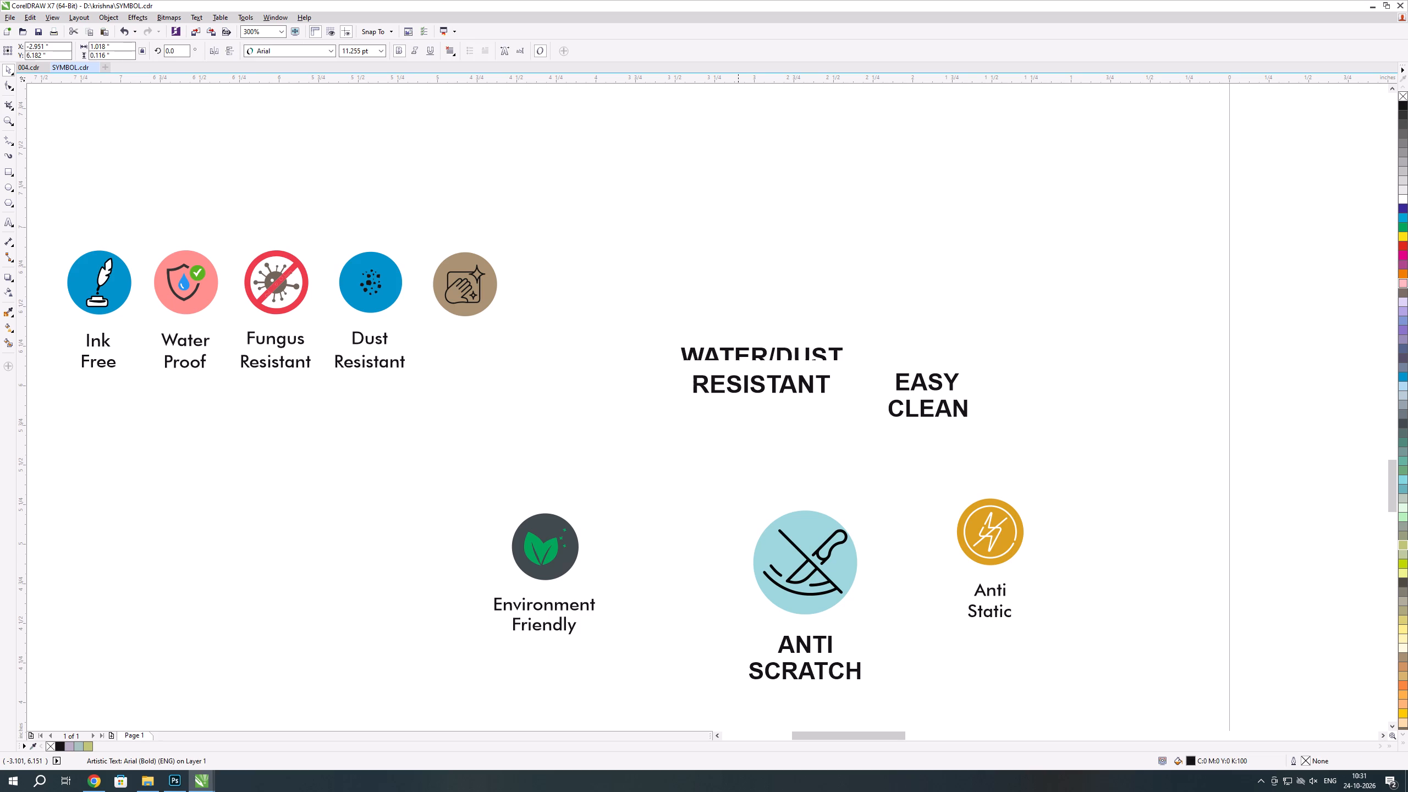
click(740, 380)
key(Delete)
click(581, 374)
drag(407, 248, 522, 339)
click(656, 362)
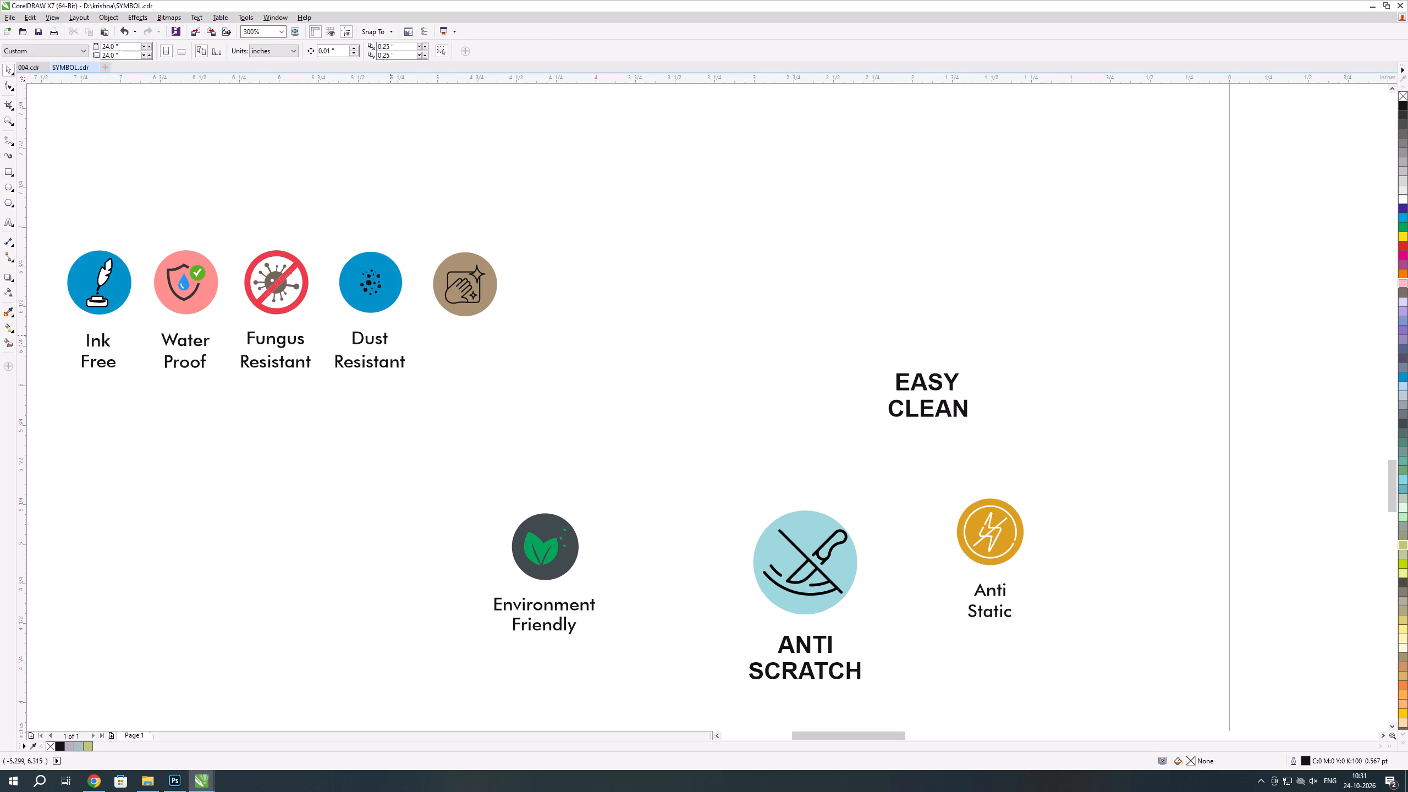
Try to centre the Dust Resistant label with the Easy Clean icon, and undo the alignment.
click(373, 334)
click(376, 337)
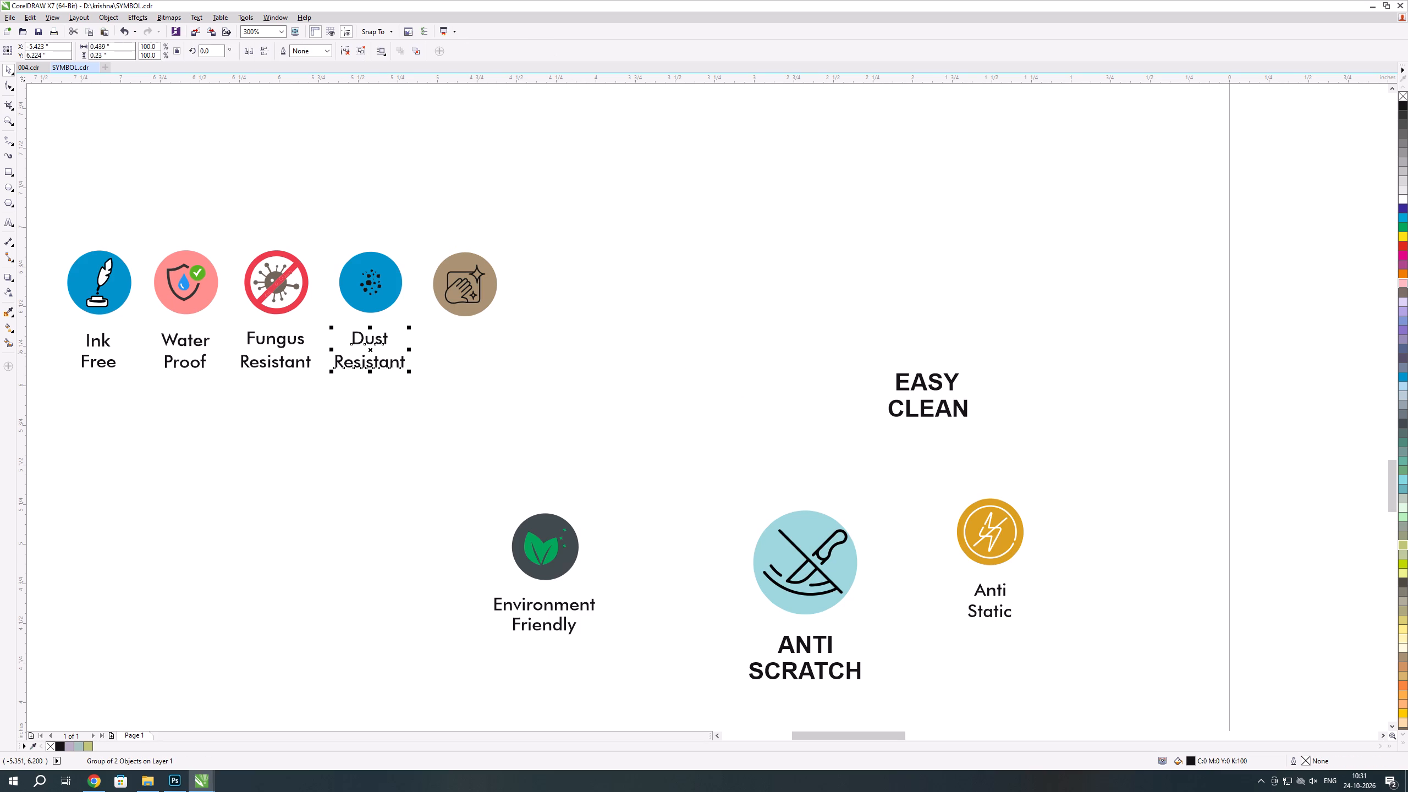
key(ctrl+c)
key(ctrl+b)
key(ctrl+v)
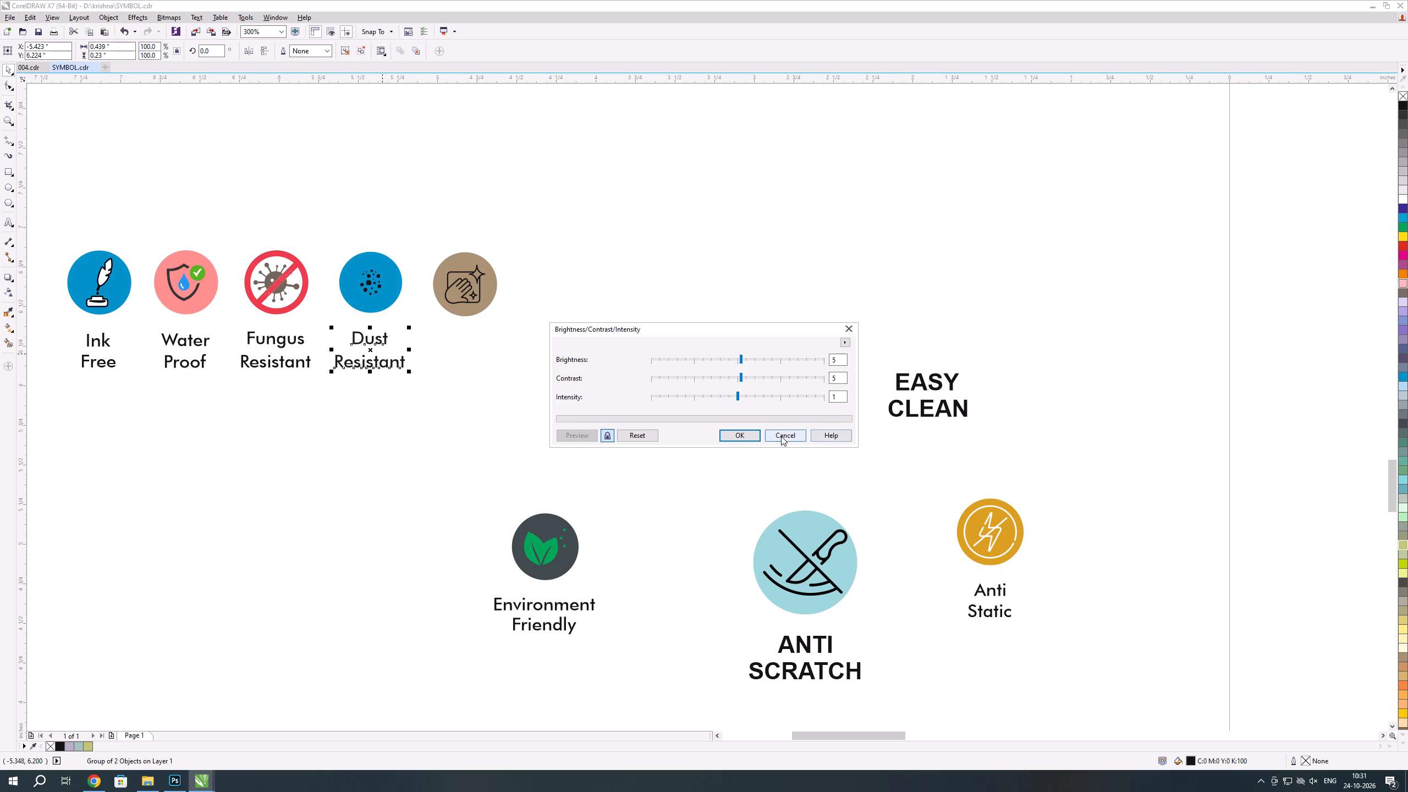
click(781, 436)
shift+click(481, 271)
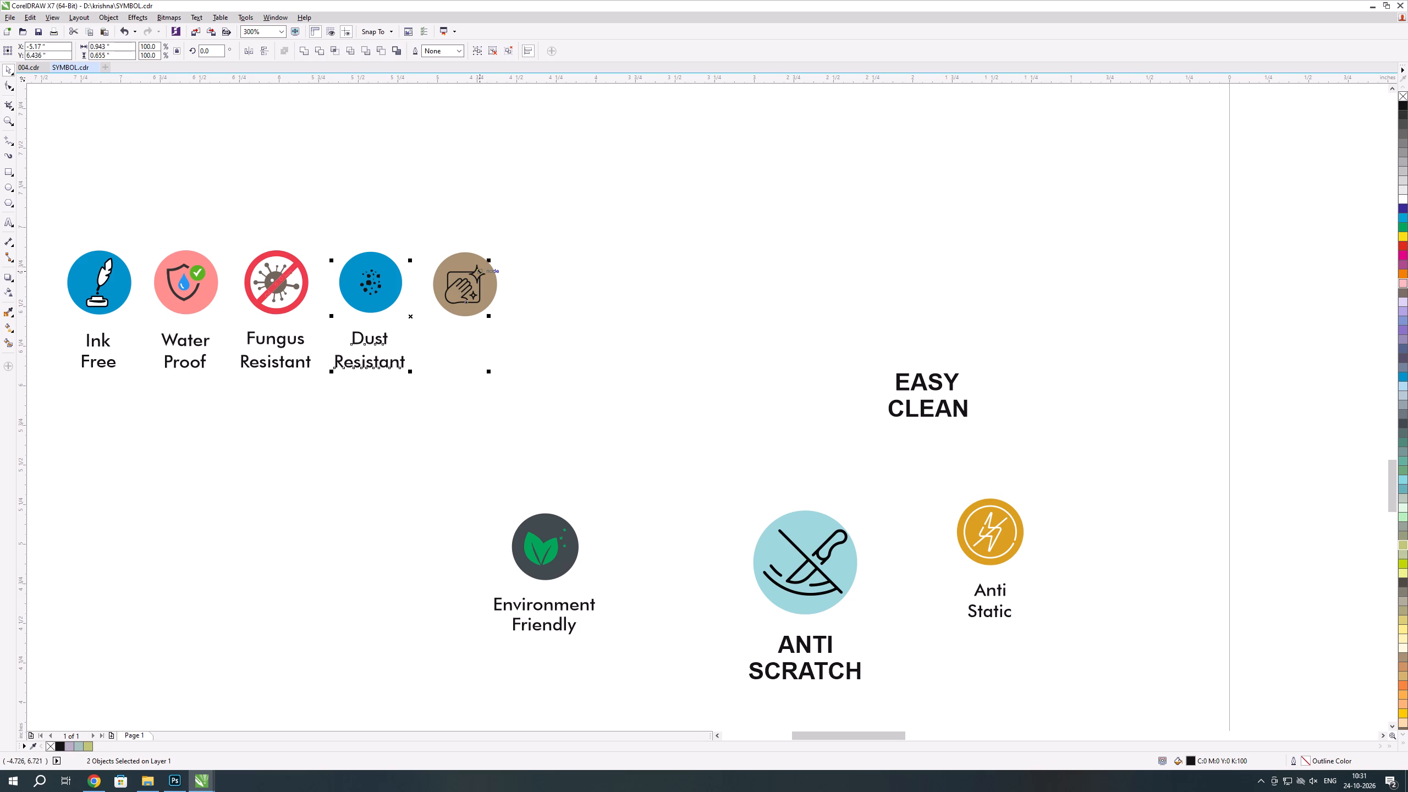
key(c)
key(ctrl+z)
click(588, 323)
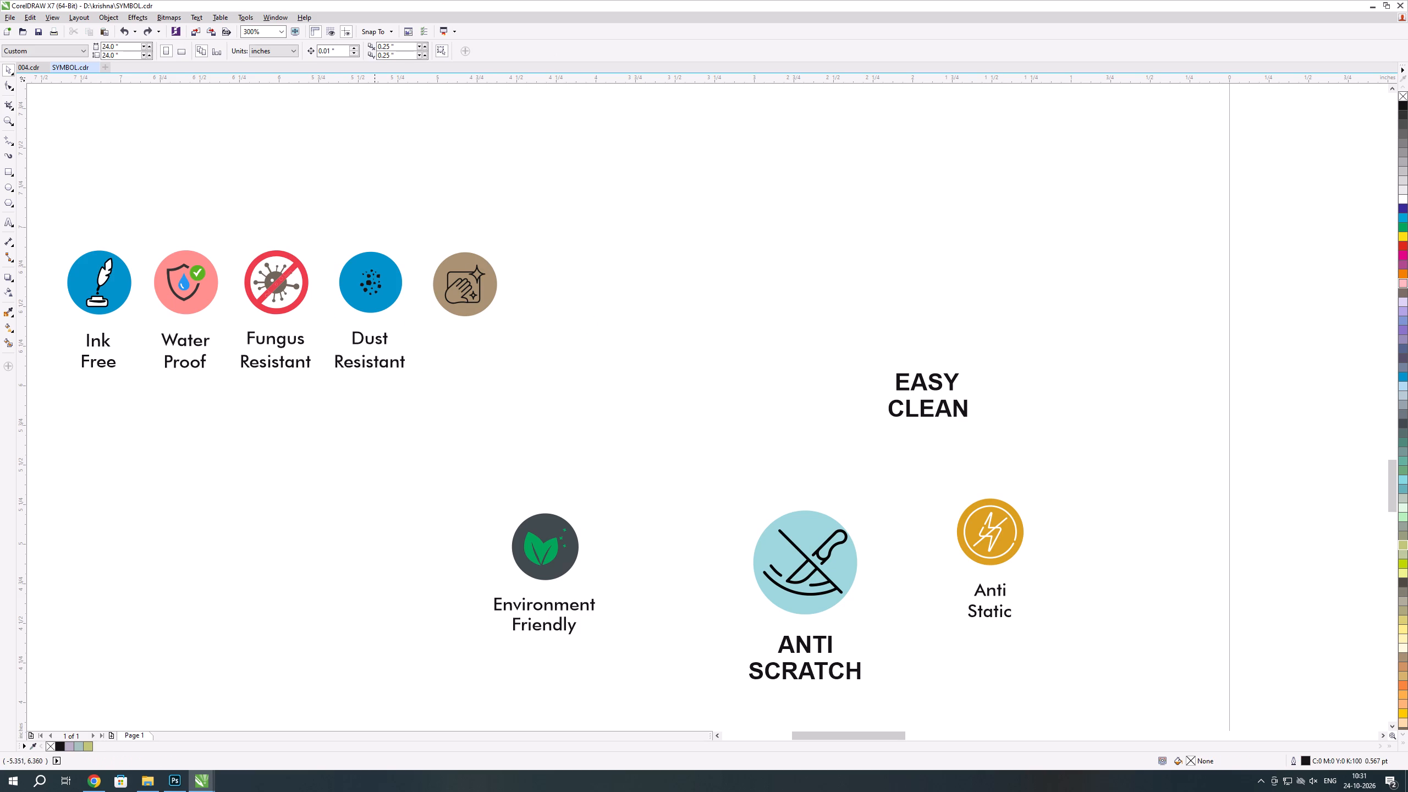
Duplicate the Dust Resistant label and centre the copy horizontally under the brown Easy Clean icon.
click(380, 342)
key(ctrl+c)
key(ctrl+v)
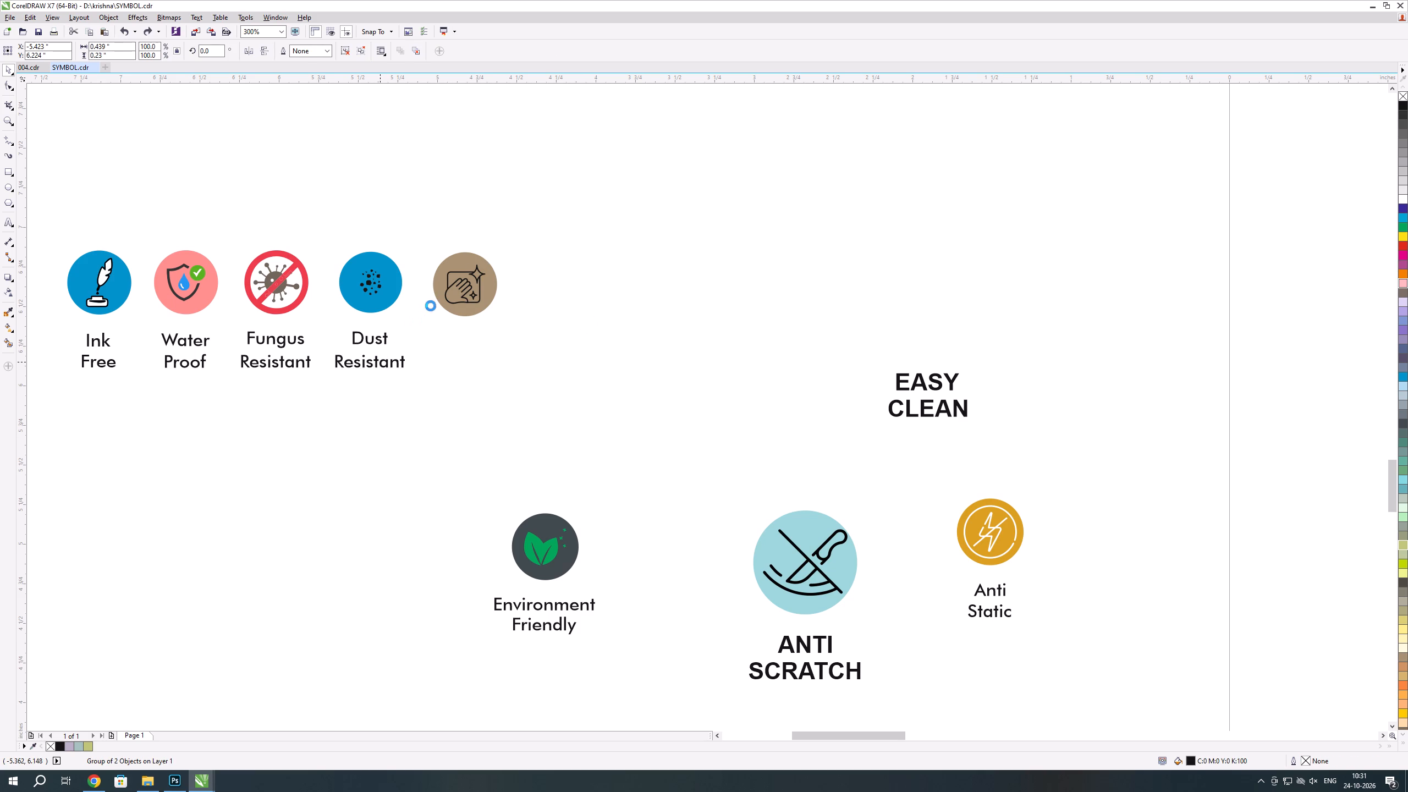
shift+click(467, 262)
key(c)
click(577, 298)
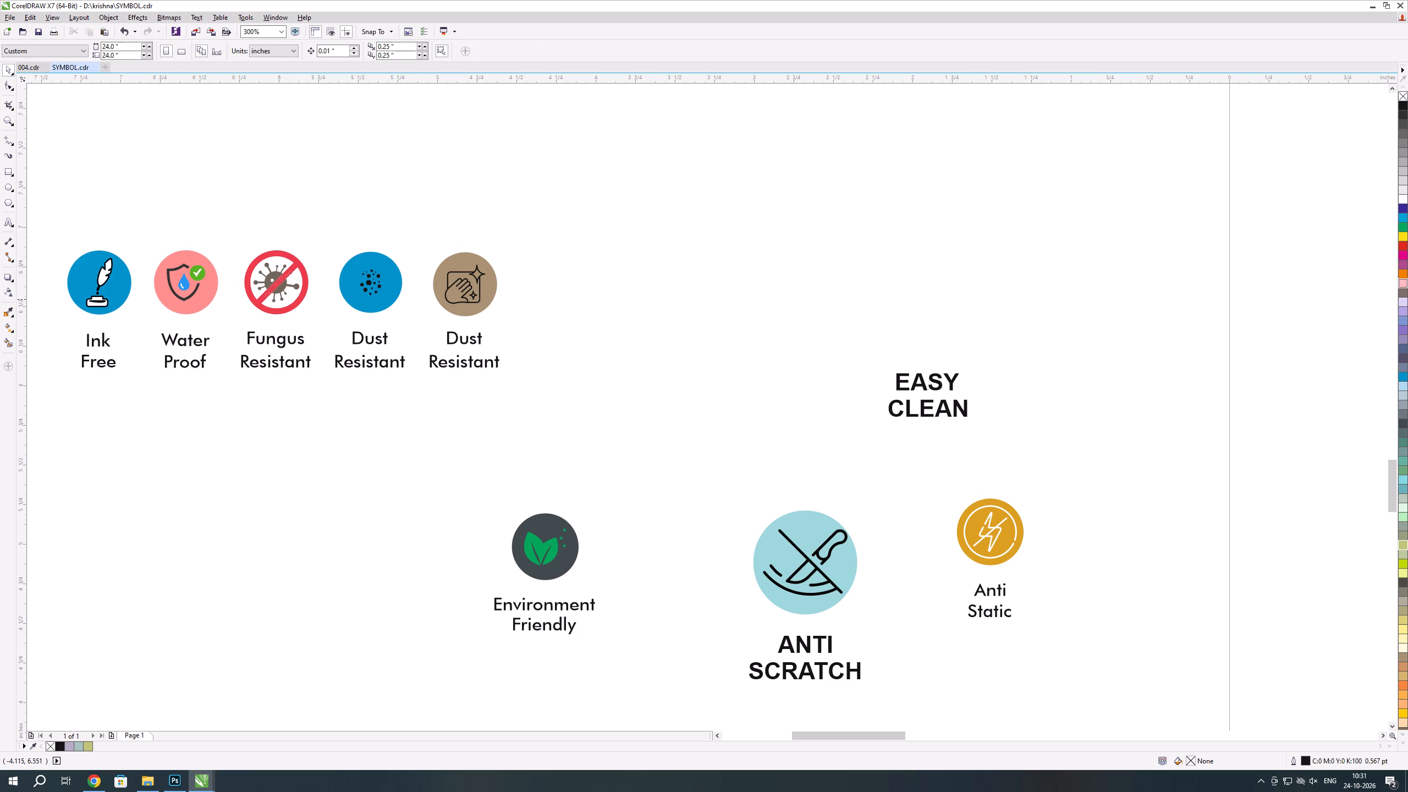
Ungroup the copied label under the brown icon and replace its word "Dust" with "Easy".
triple_click(469, 343)
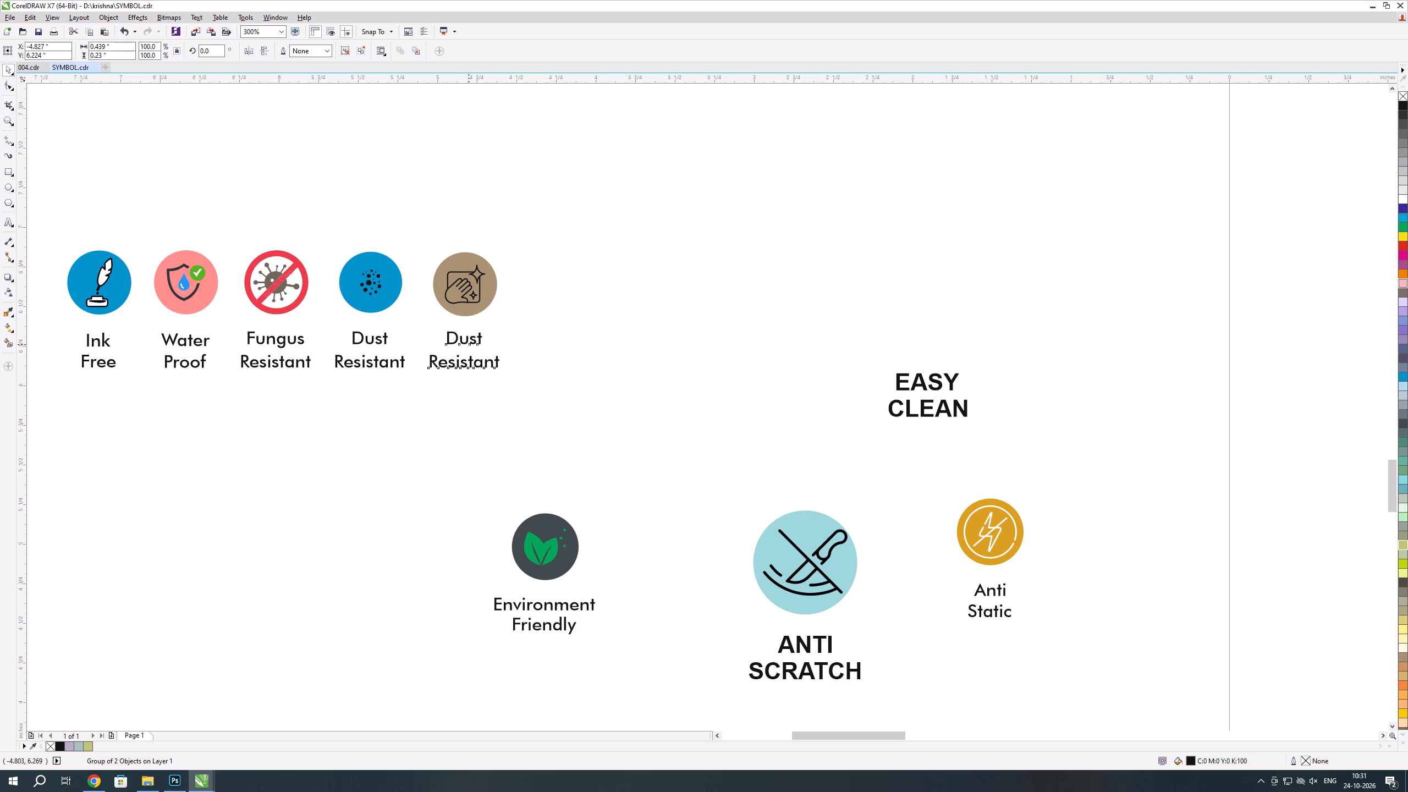
key(ctrl+u)
key(ctrl+u)
click(546, 360)
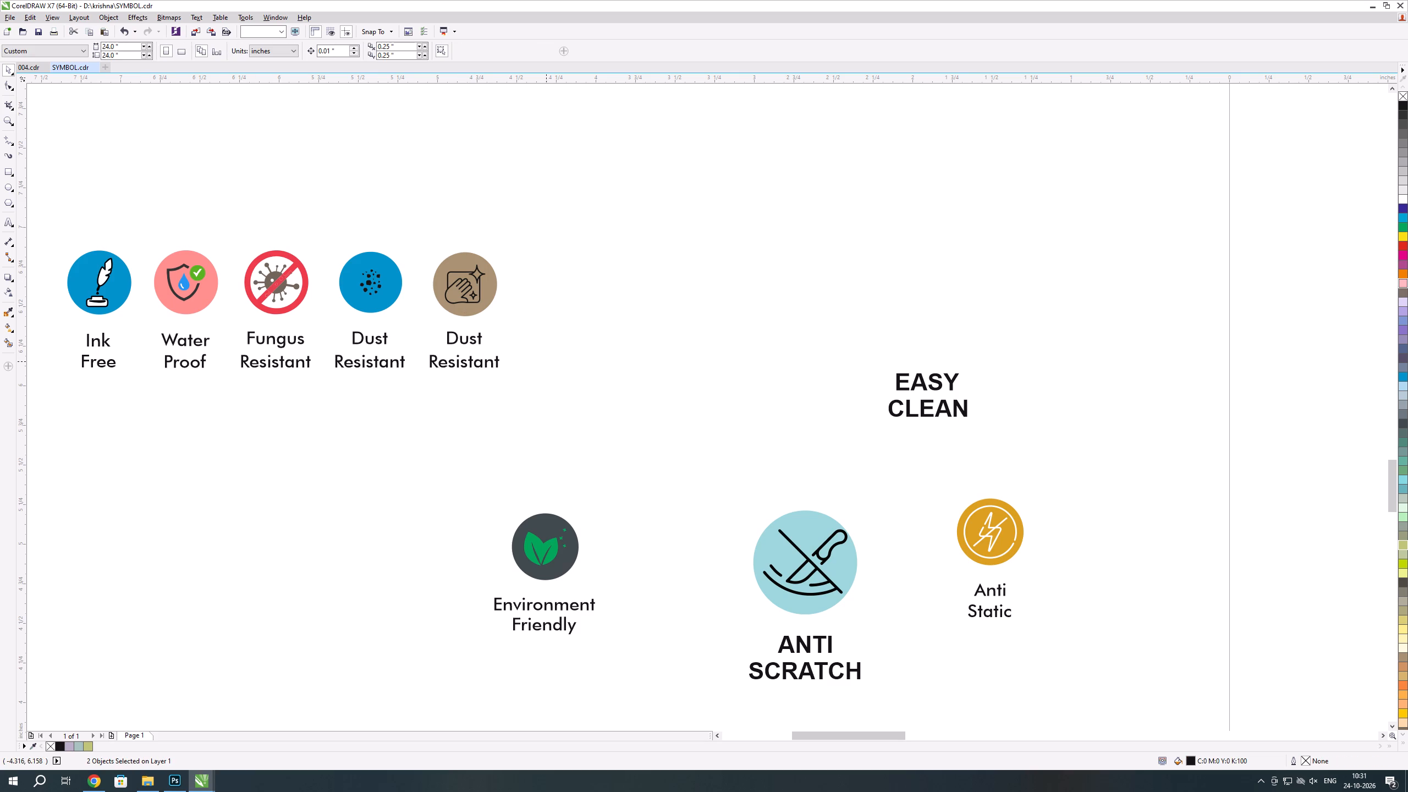
triple_click(474, 343)
drag(481, 340, 438, 341)
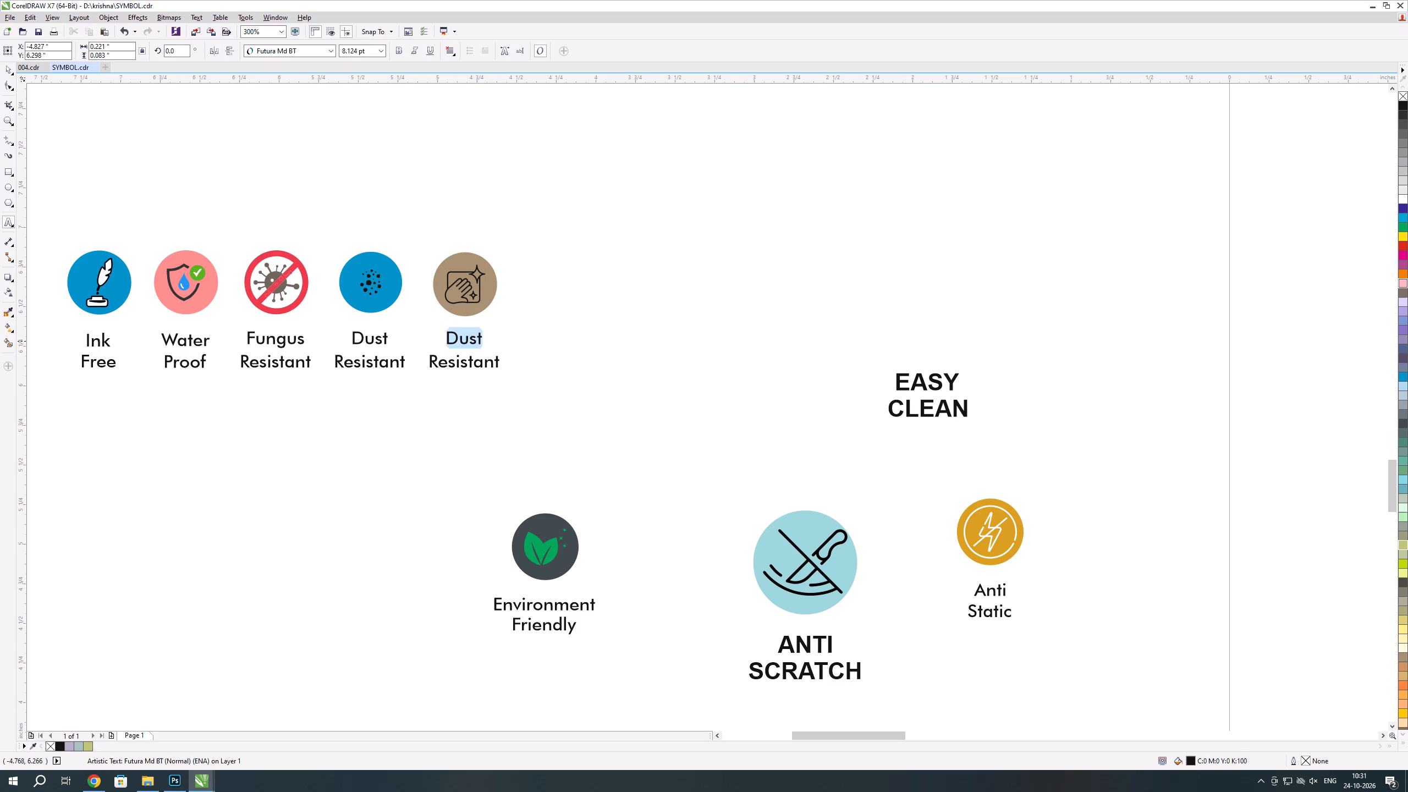
drag(438, 341, 438, 341)
key(e)
key(BackSpace)
key(e)
text(as)
key(y)
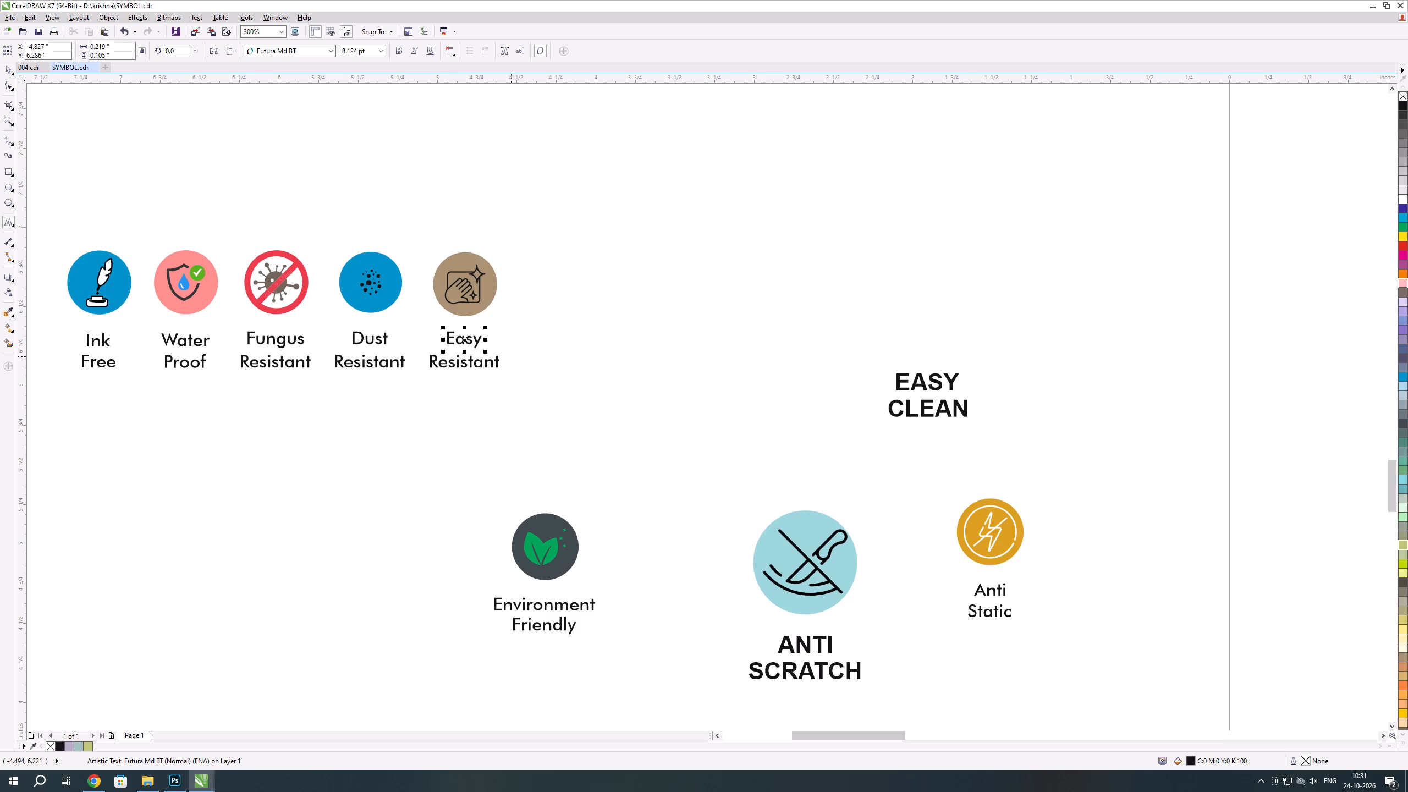
Replace the word "Resistant" in the copied label with "Clean".
double_click(497, 360)
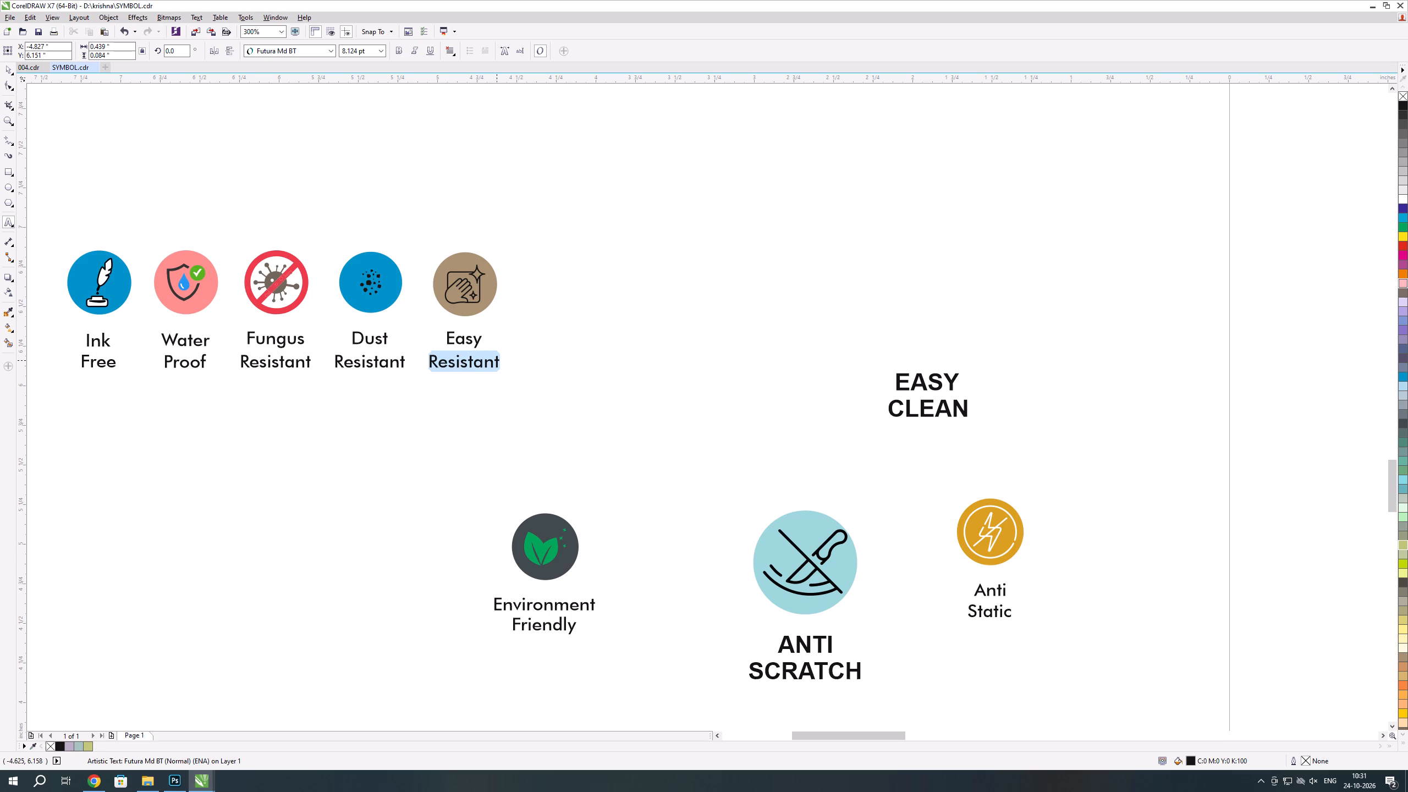
key(c)
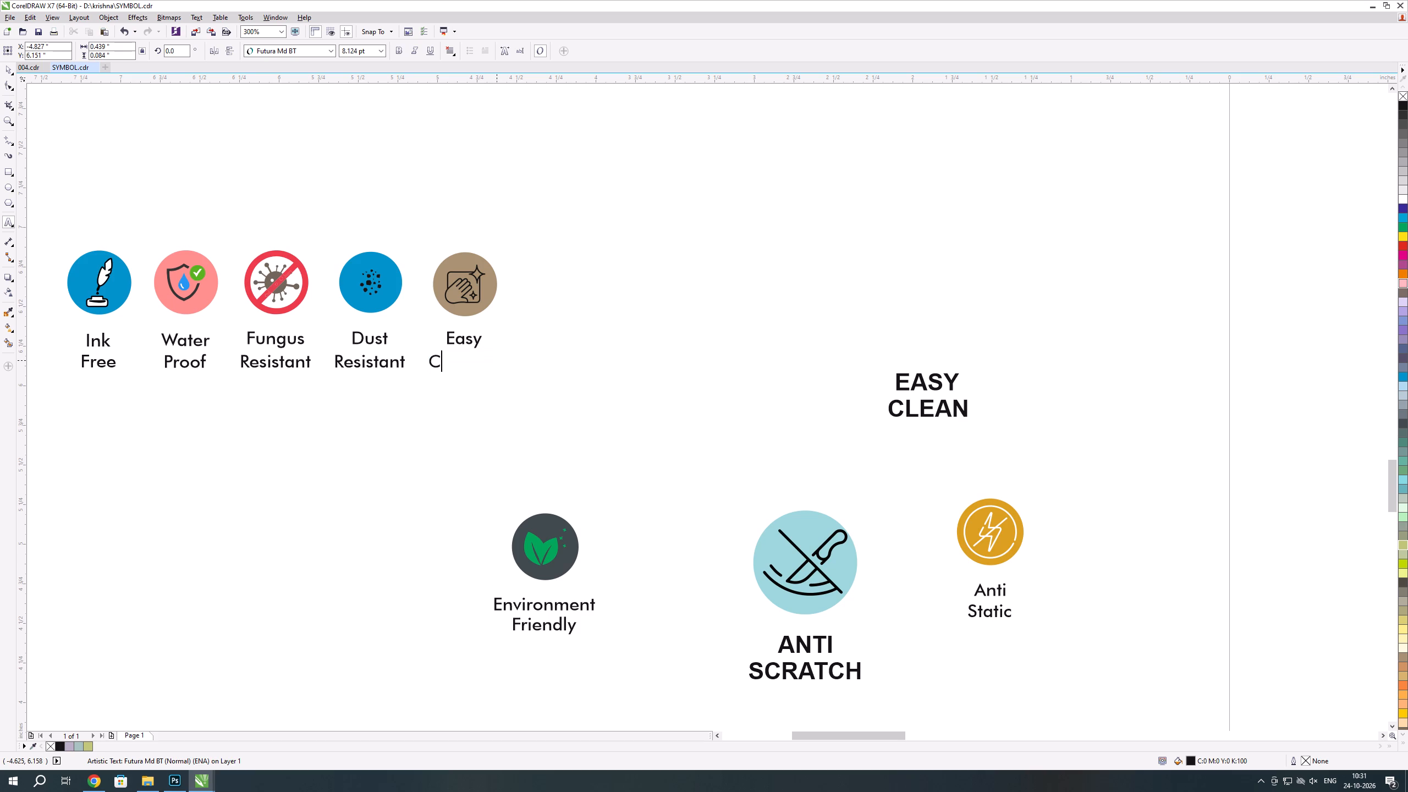
key(l)
key(a)
key(BackSpace)
text(ean)
click(8, 65)
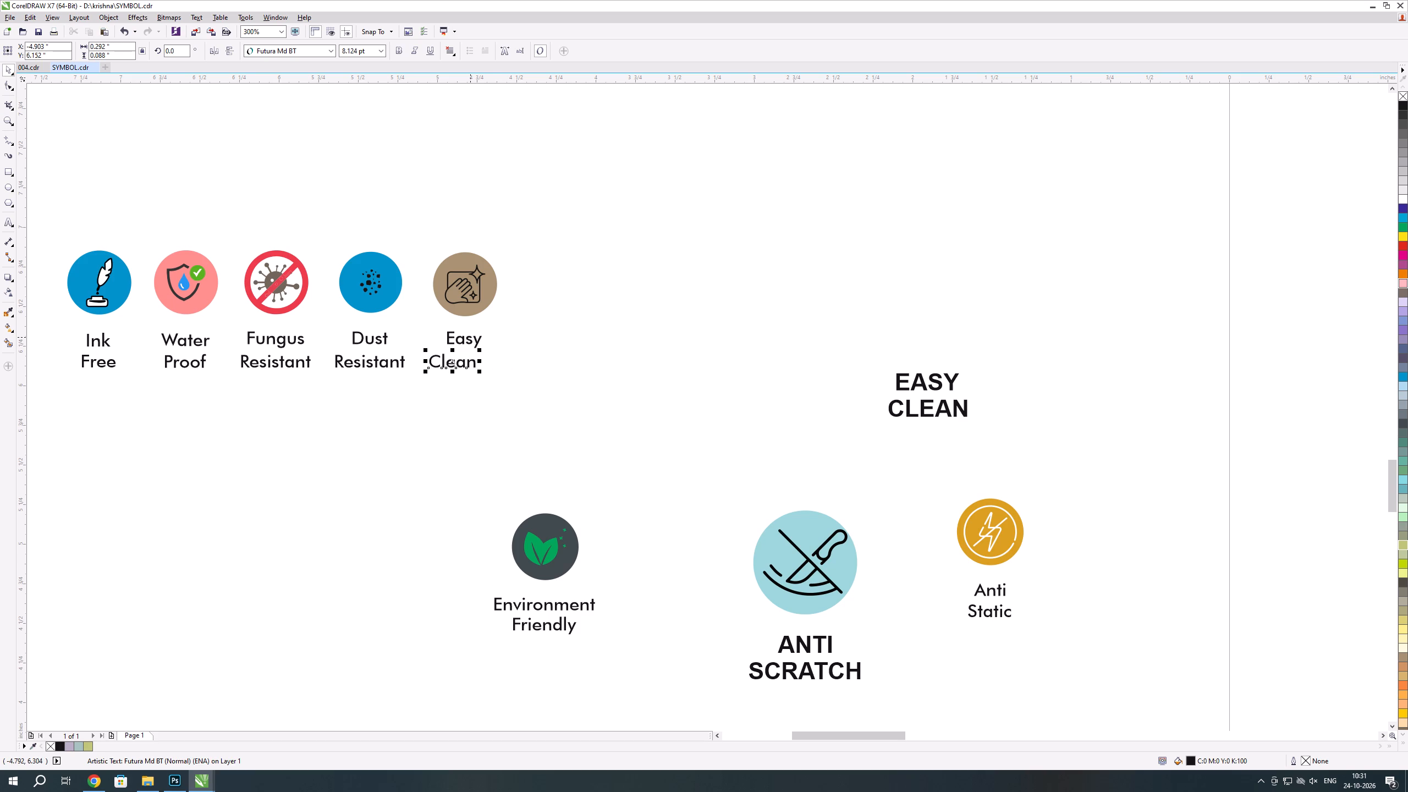
Centre the words "Easy" and "Clean" on each other horizontally and group them as one label.
ctrl+click(470, 337)
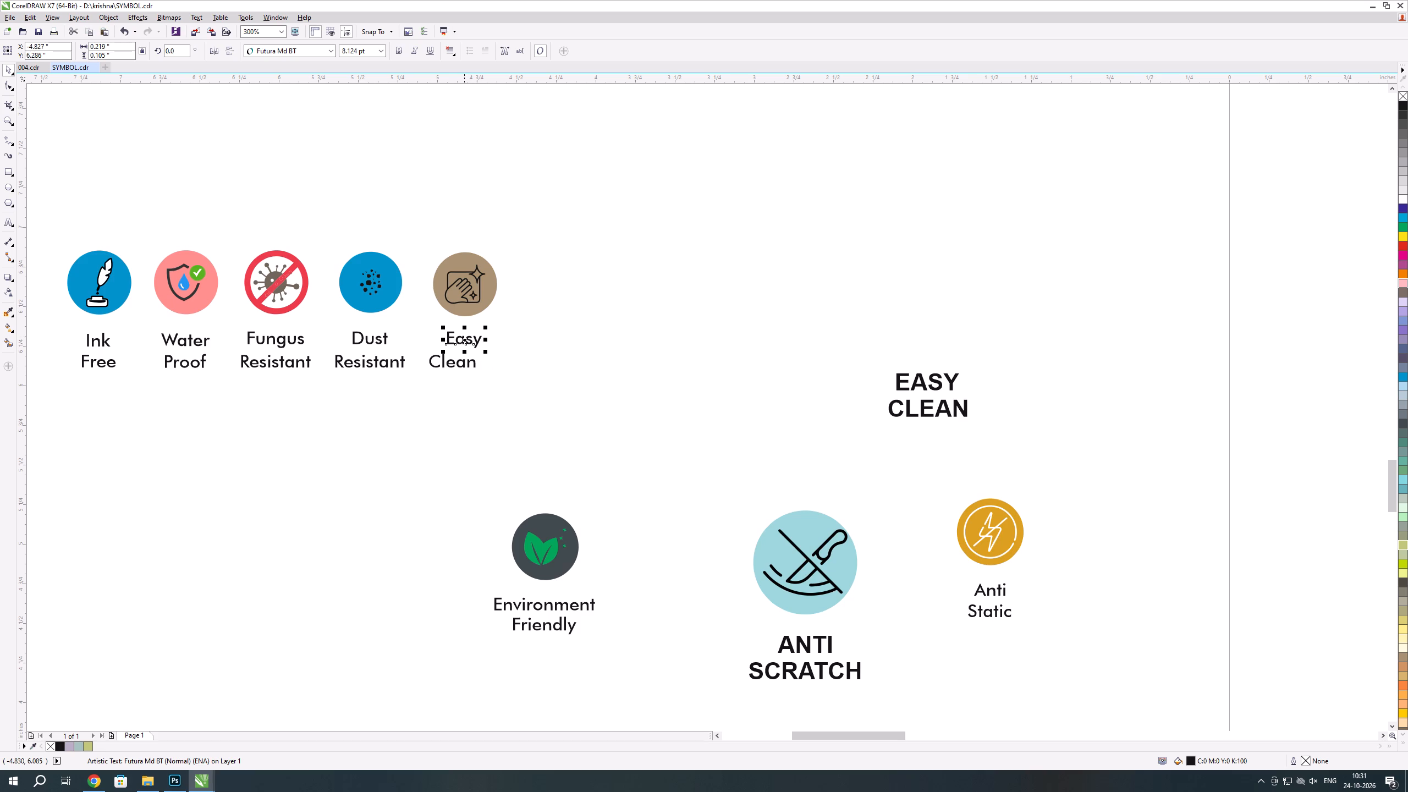
click(464, 359)
ctrl+click(468, 335)
click(463, 363)
click(469, 341)
click(461, 362)
click(465, 359)
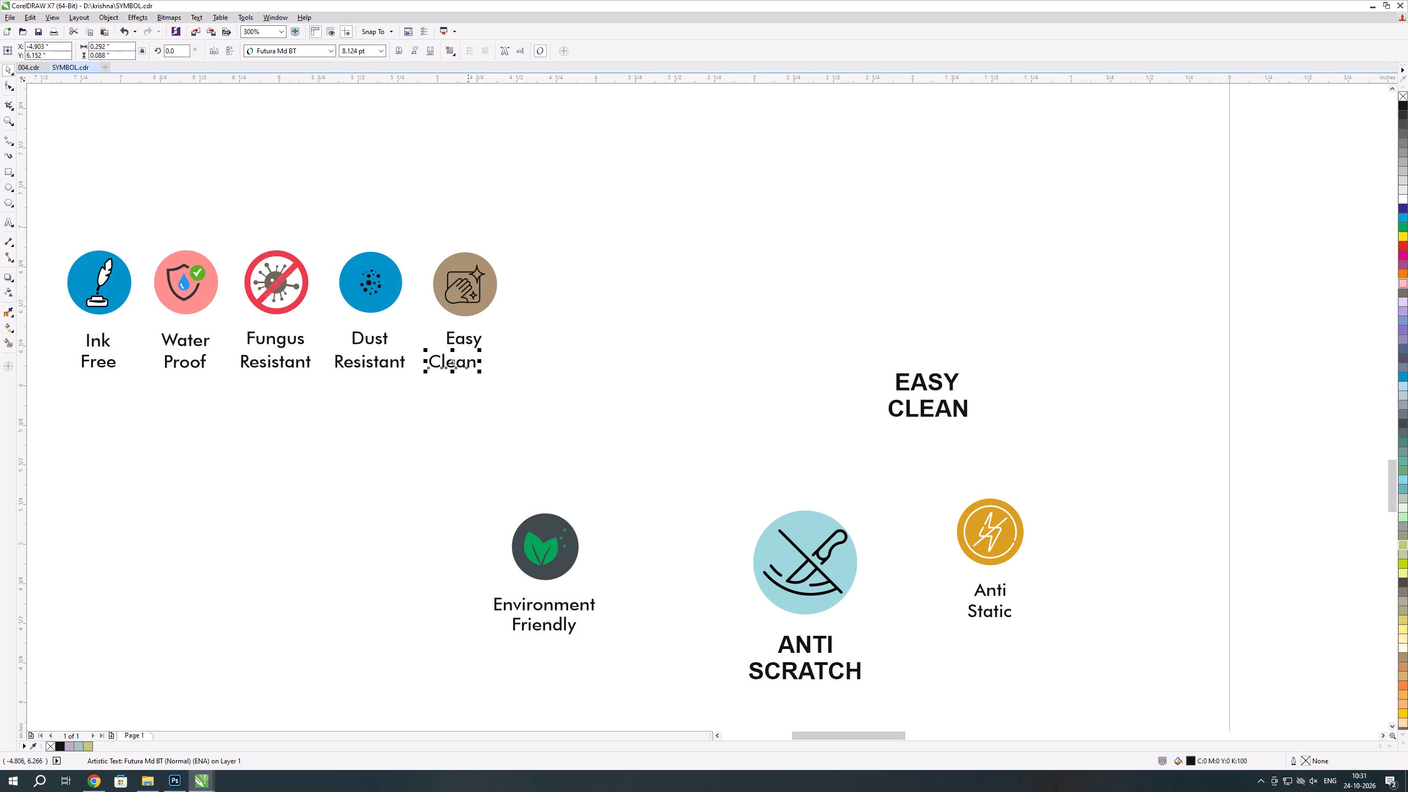
shift+click(468, 343)
key(c)
click(489, 370)
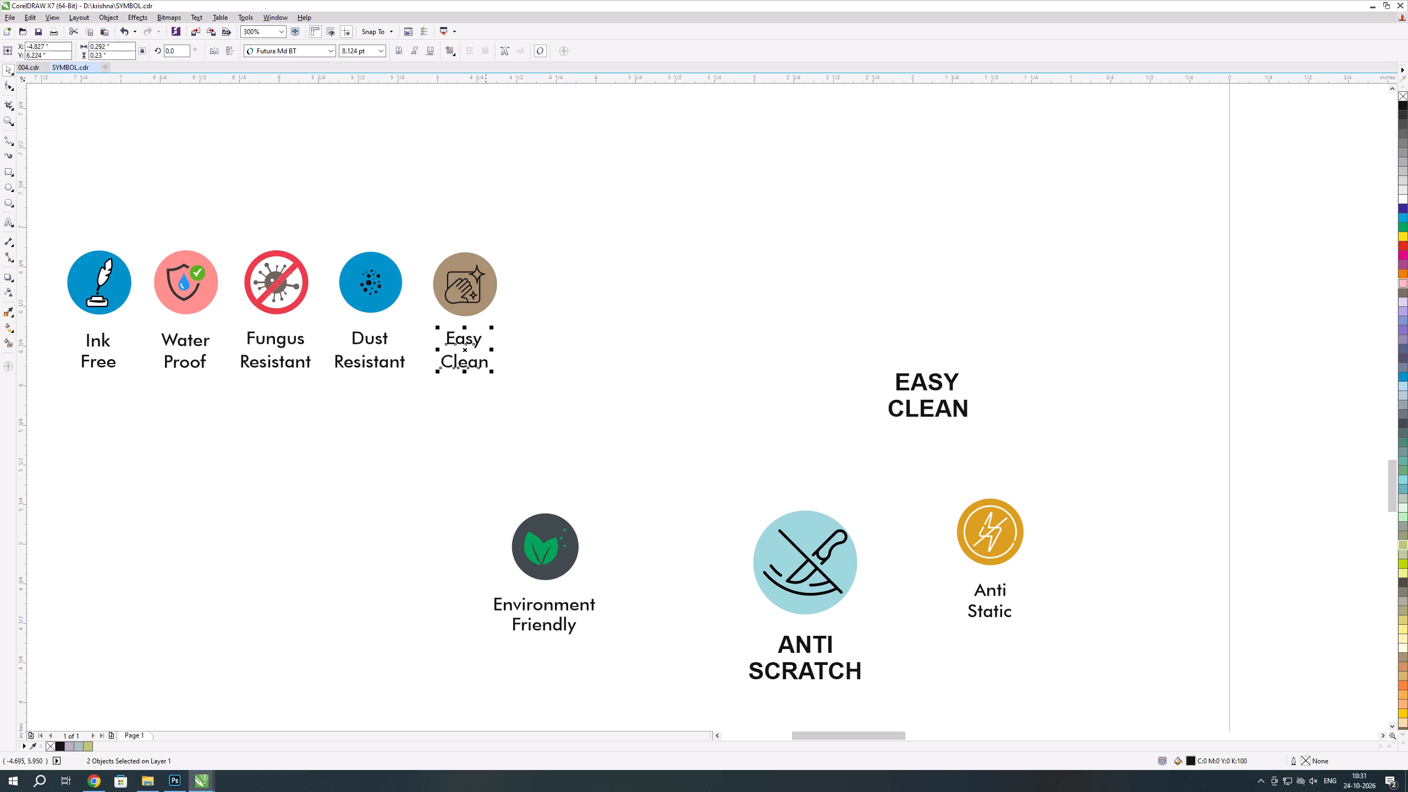
click(493, 413)
click(472, 365)
shift+click(466, 344)
key(c)
key(ctrl+g)
key(ctrl+g)
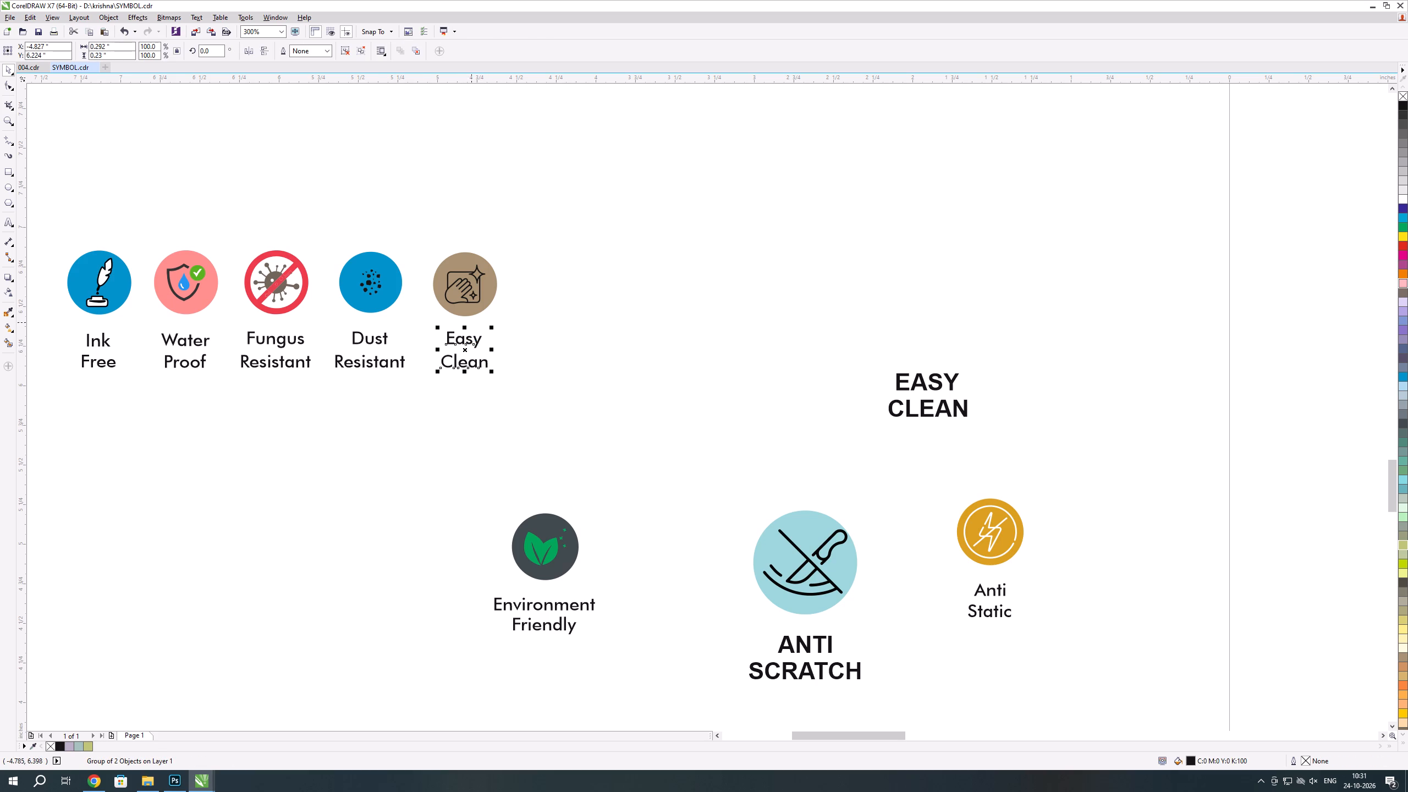
Centre the grouped Easy Clean label horizontally with its brown icon.
shift+click(470, 311)
key(c)
click(536, 339)
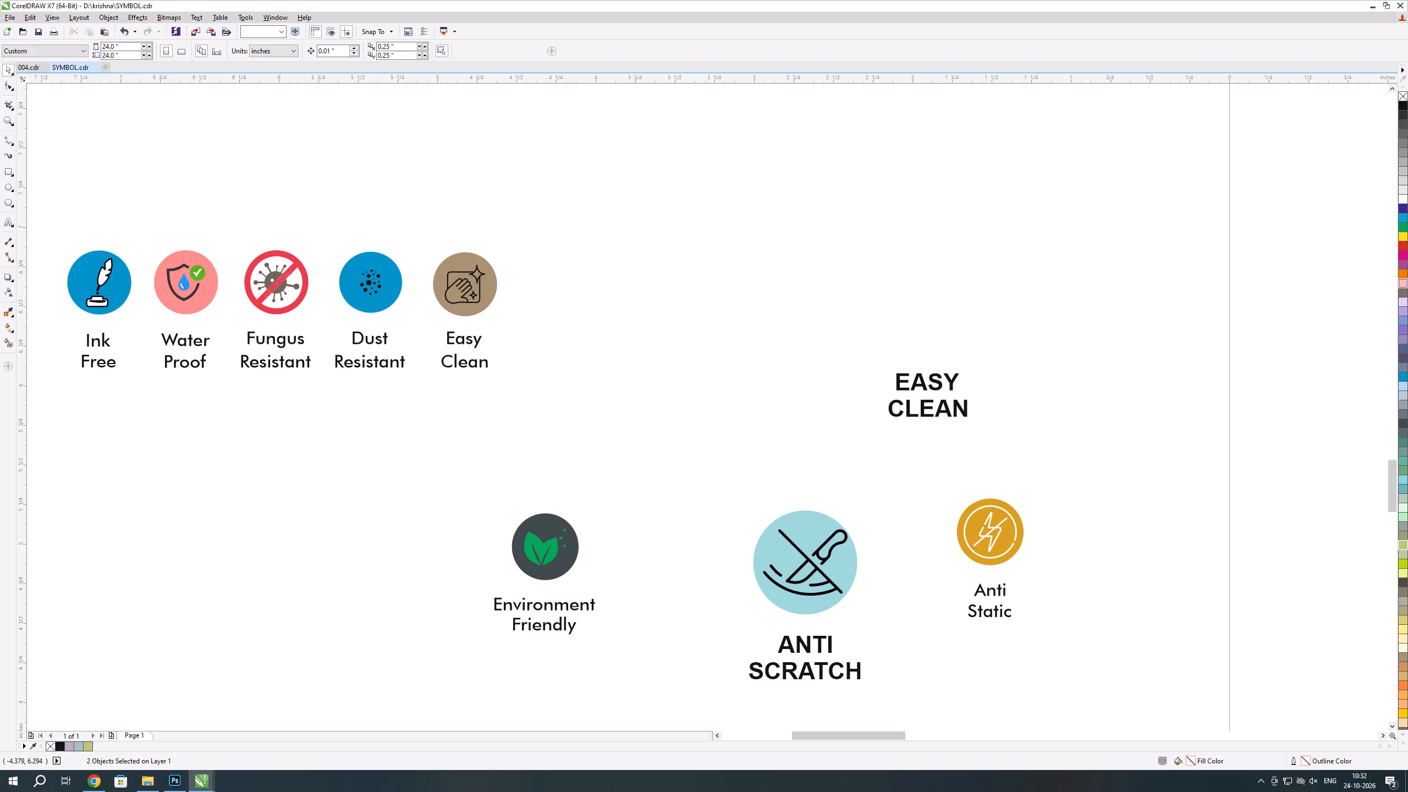
Delete the leftover uppercase EASY CLEAN text, both words.
scroll(572, 358, down, 1)
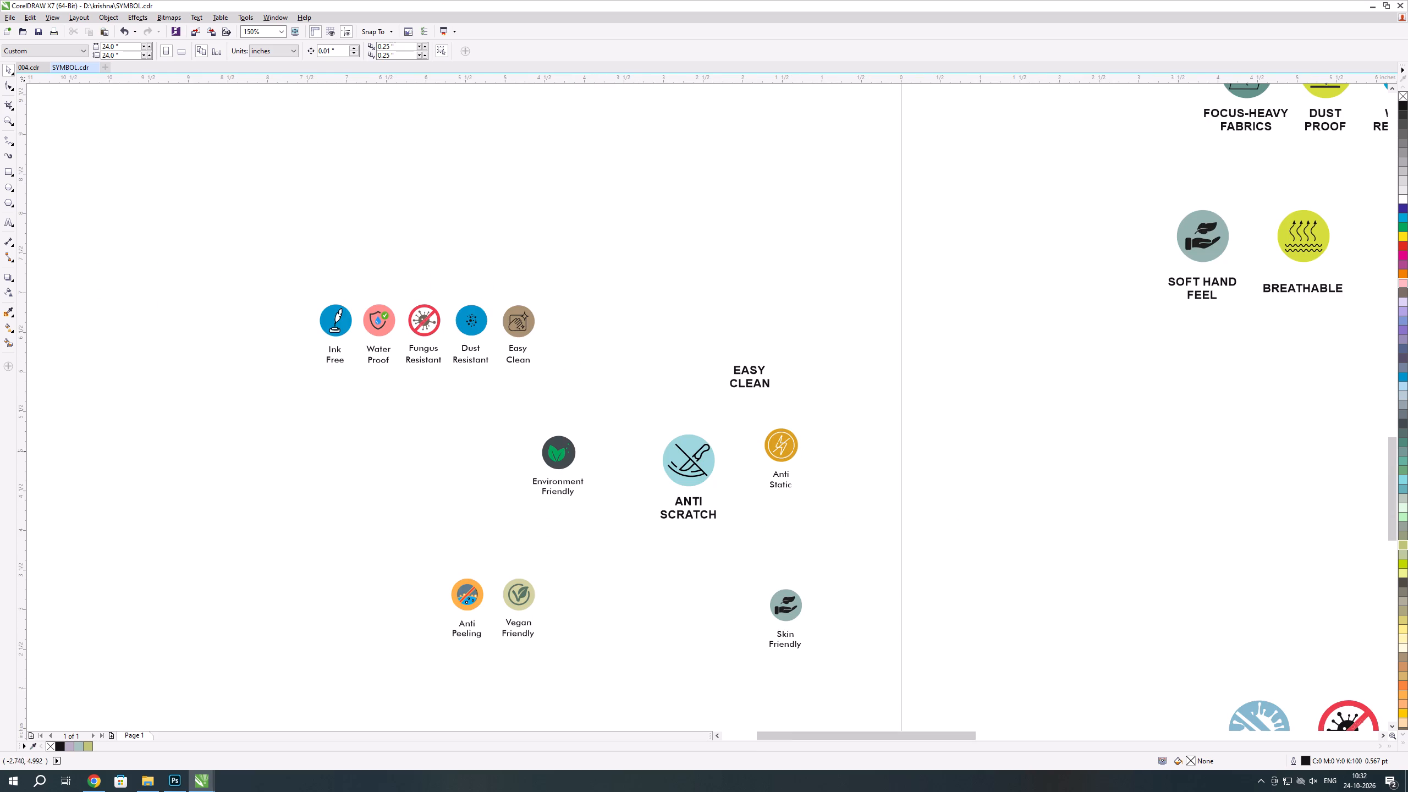
key(alt+Tab)
key(alt+Tab)
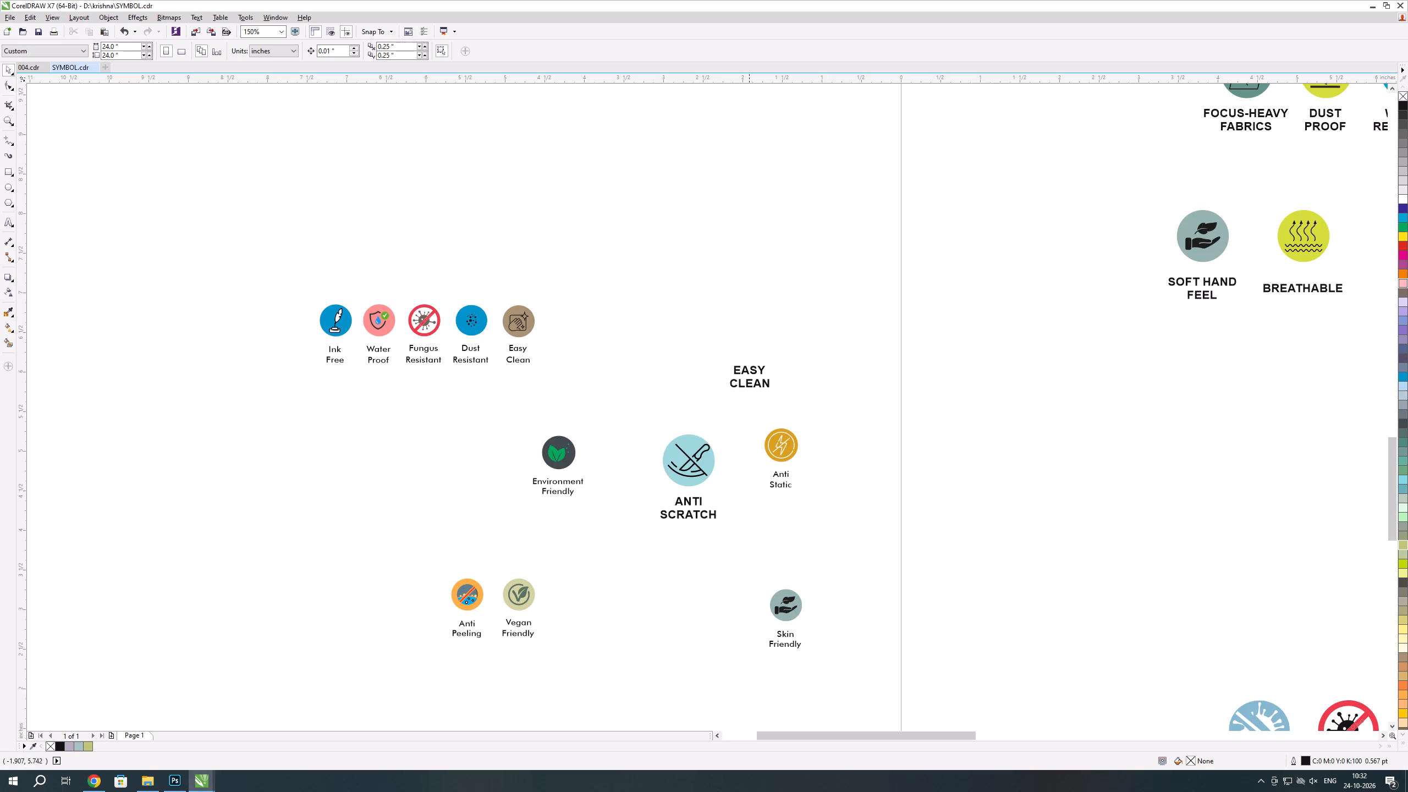
click(746, 371)
key(Delete)
click(754, 385)
key(Delete)
Check the order's feature list and scale the Anti Scratch icon proportionally to the Easy Clean circle's width of 0.387 inch.
scroll(558, 430, up, 1)
key(alt+Tab)
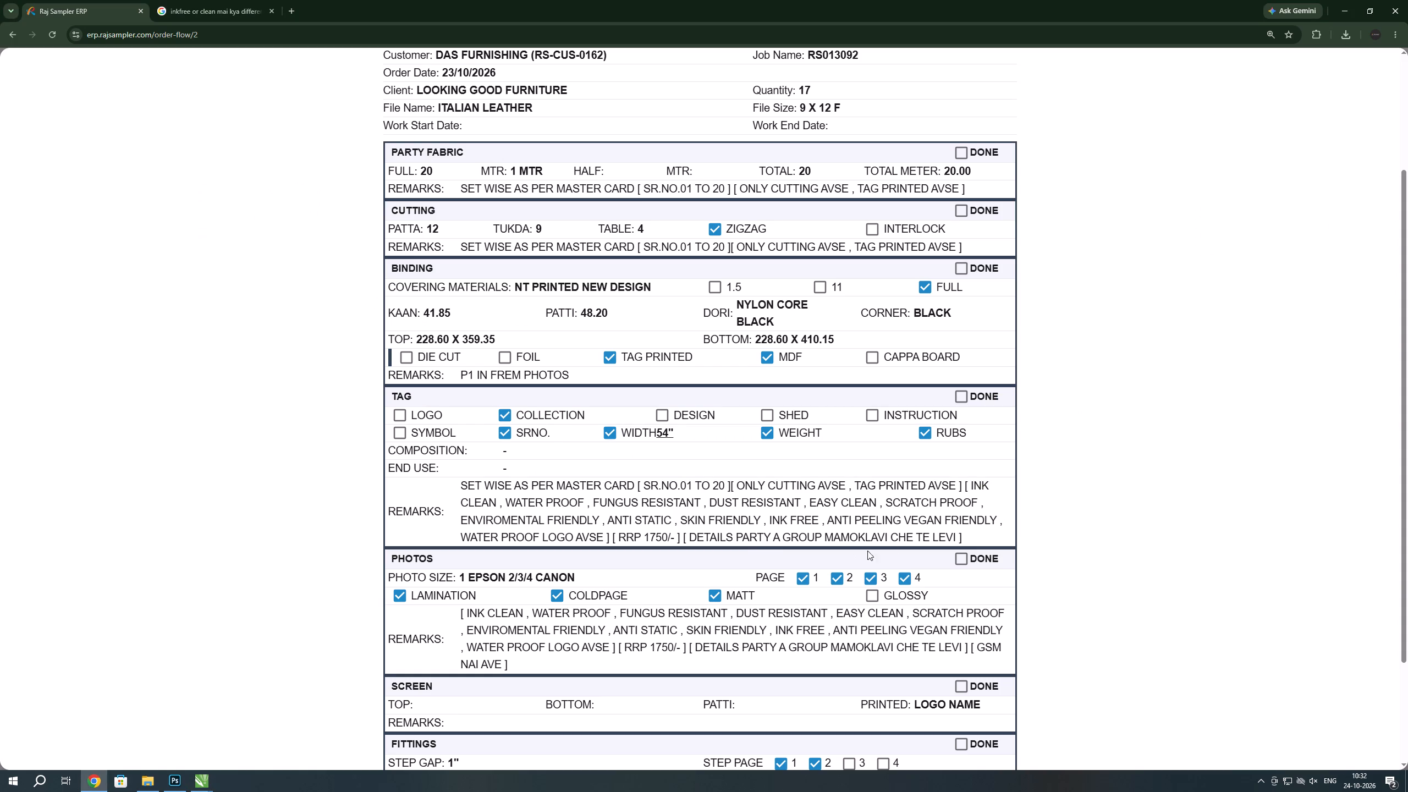
key(alt+Tab)
key(alt+Tab)
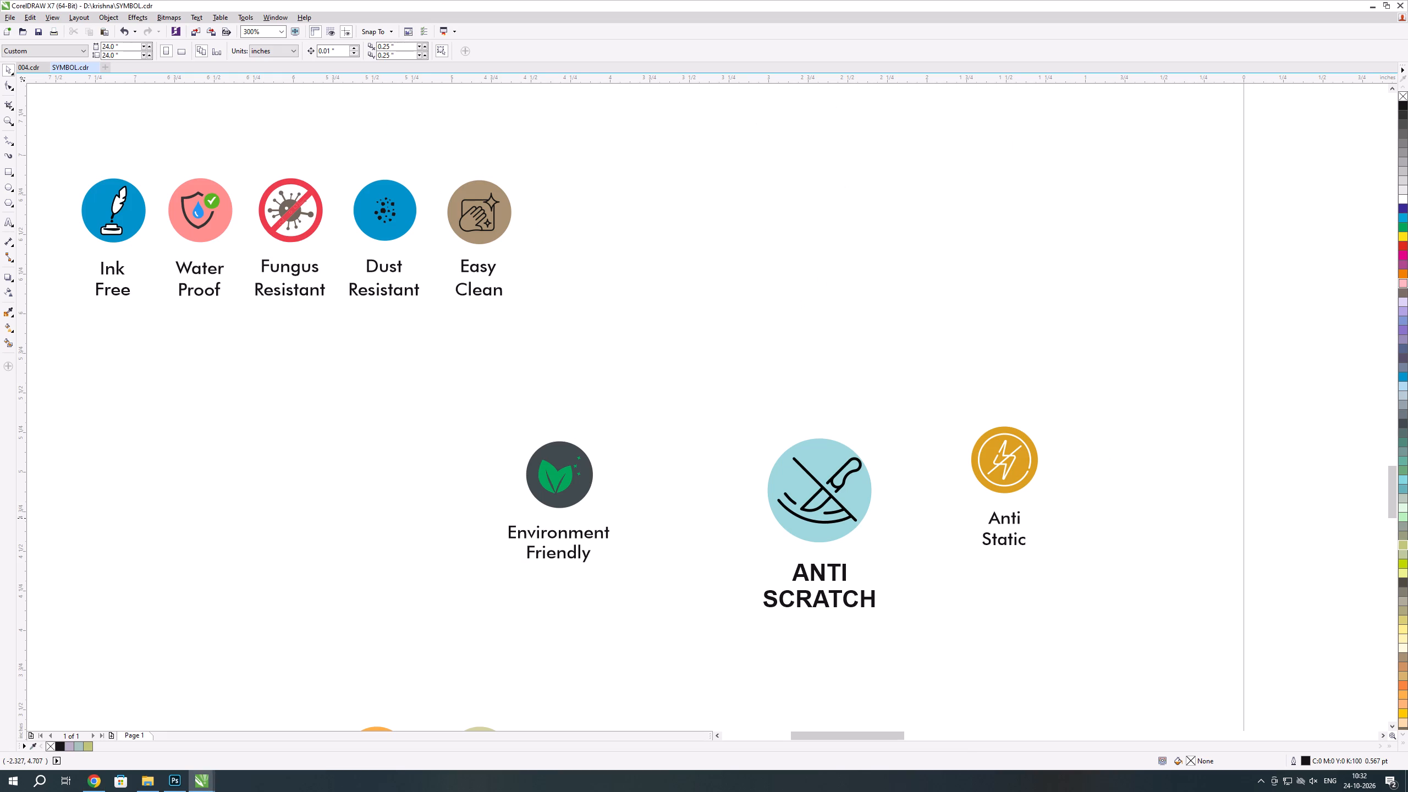
key(alt+Tab)
scroll(757, 376, down, 1)
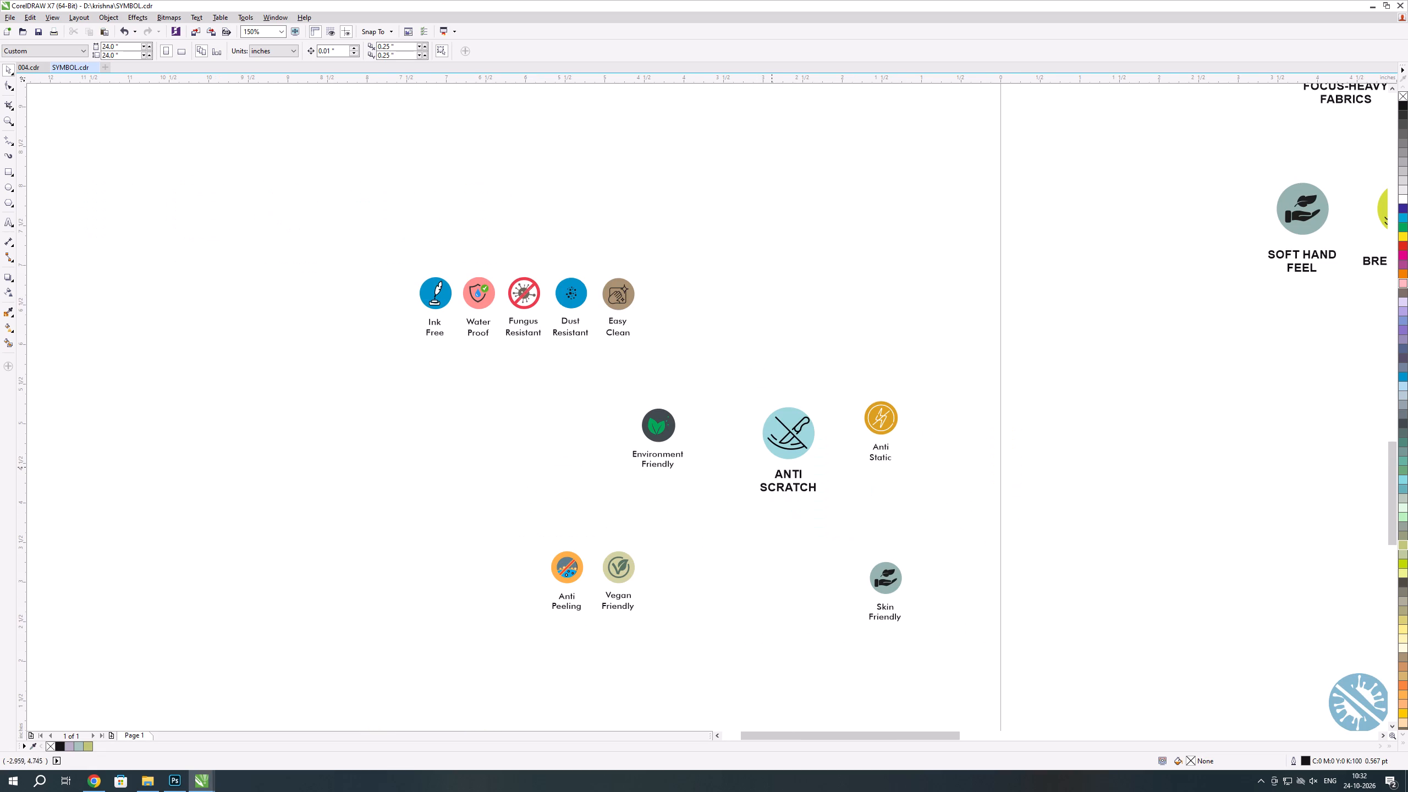
scroll(776, 437, up, 1)
drag(729, 347, 875, 483)
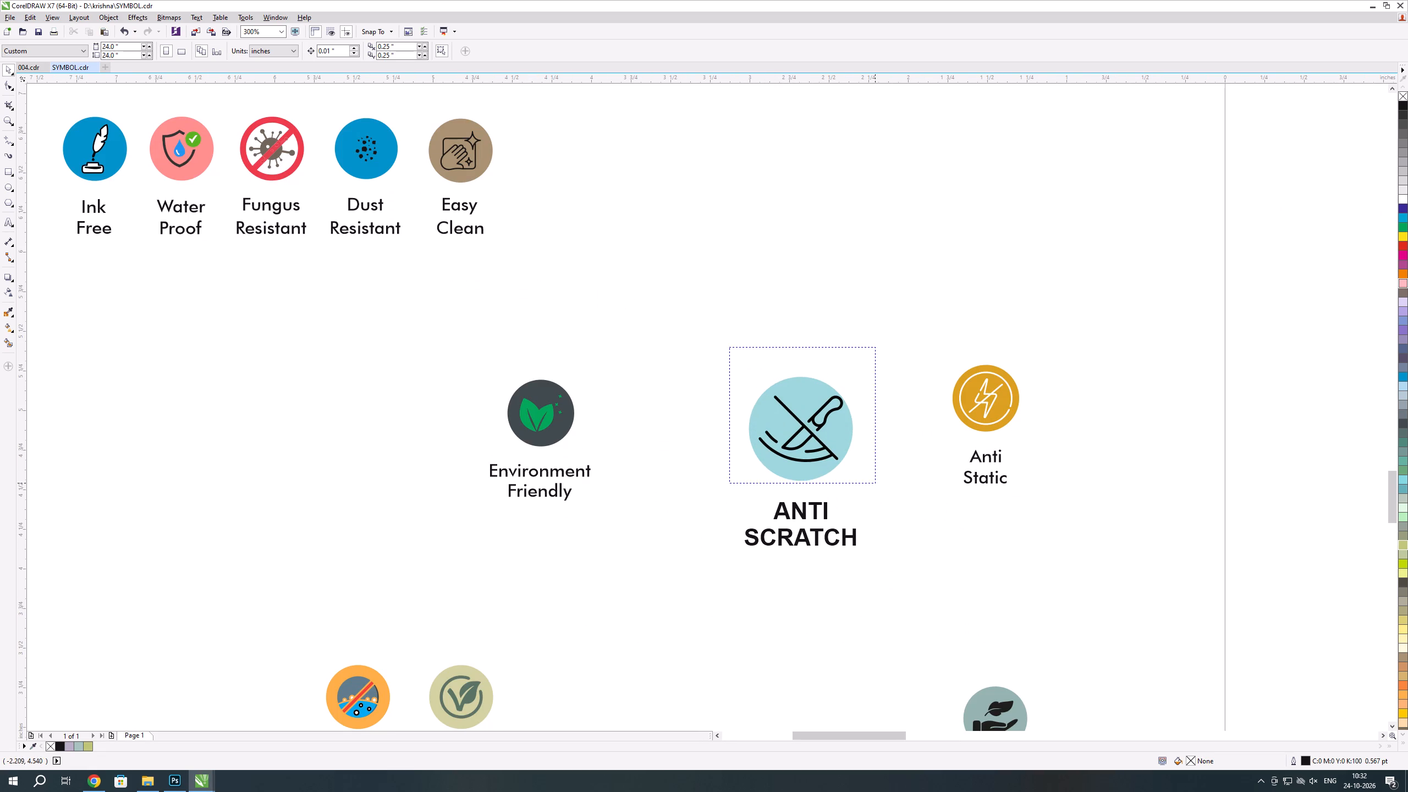
drag(875, 483, 877, 486)
click(479, 153)
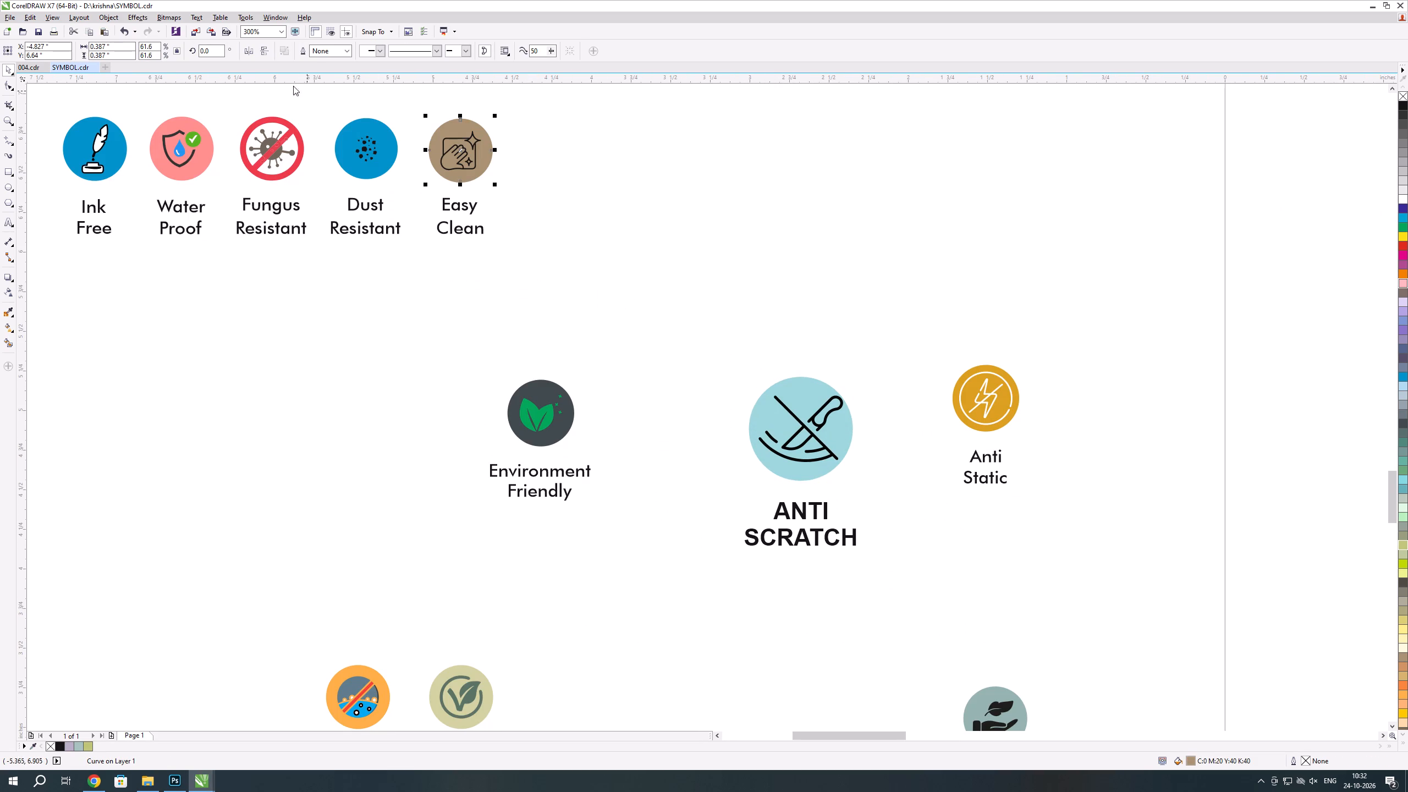
drag(117, 46, 13, 81)
key(ctrl+c)
key(ctrl+c)
key(ctrl+c)
ctrl+click(692, 310)
drag(692, 285, 871, 492)
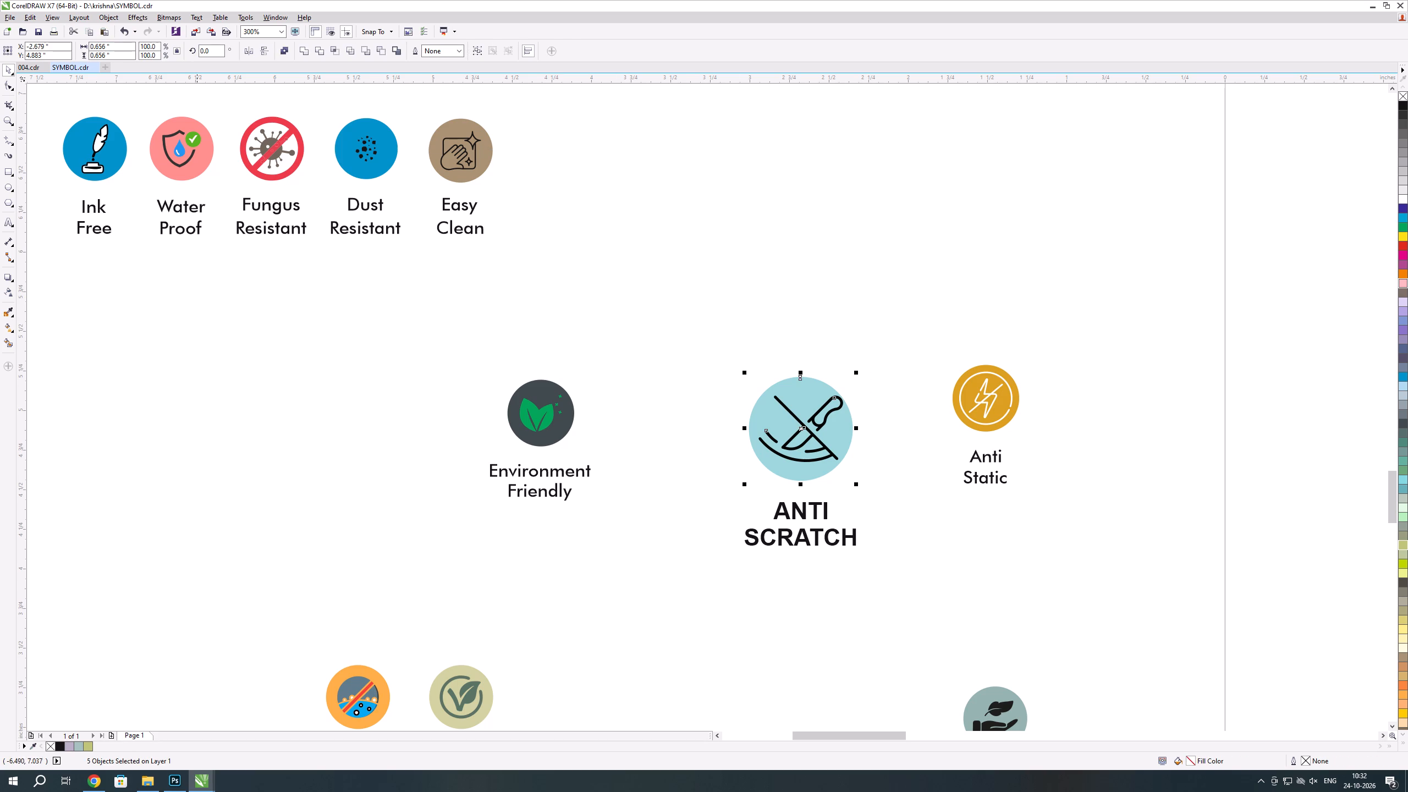
drag(128, 48, 6, 81)
key(ctrl+v)
key(Return)
Move the resized Anti Scratch icon up into the icon row, just after the Easy Clean icon.
drag(794, 430, 533, 170)
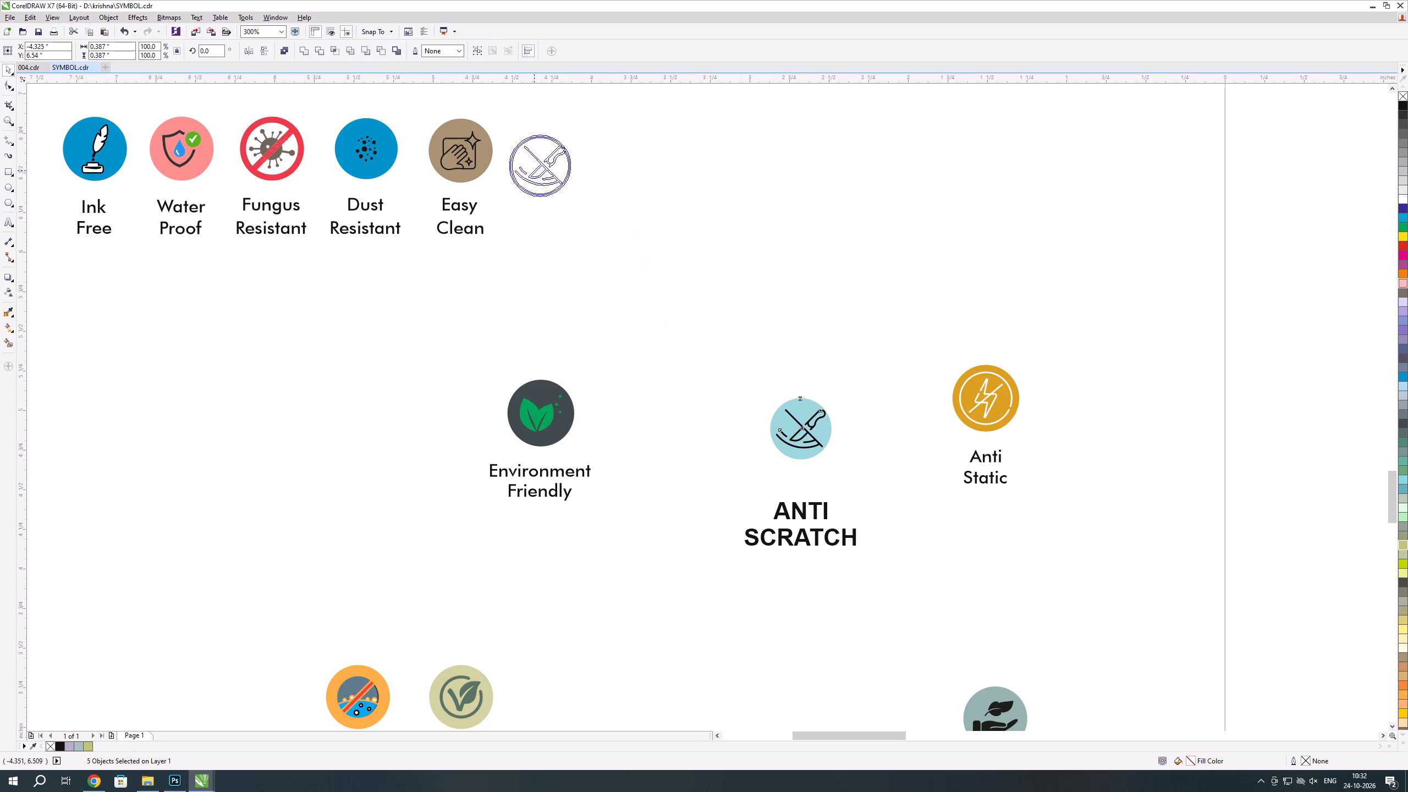
drag(533, 170, 563, 158)
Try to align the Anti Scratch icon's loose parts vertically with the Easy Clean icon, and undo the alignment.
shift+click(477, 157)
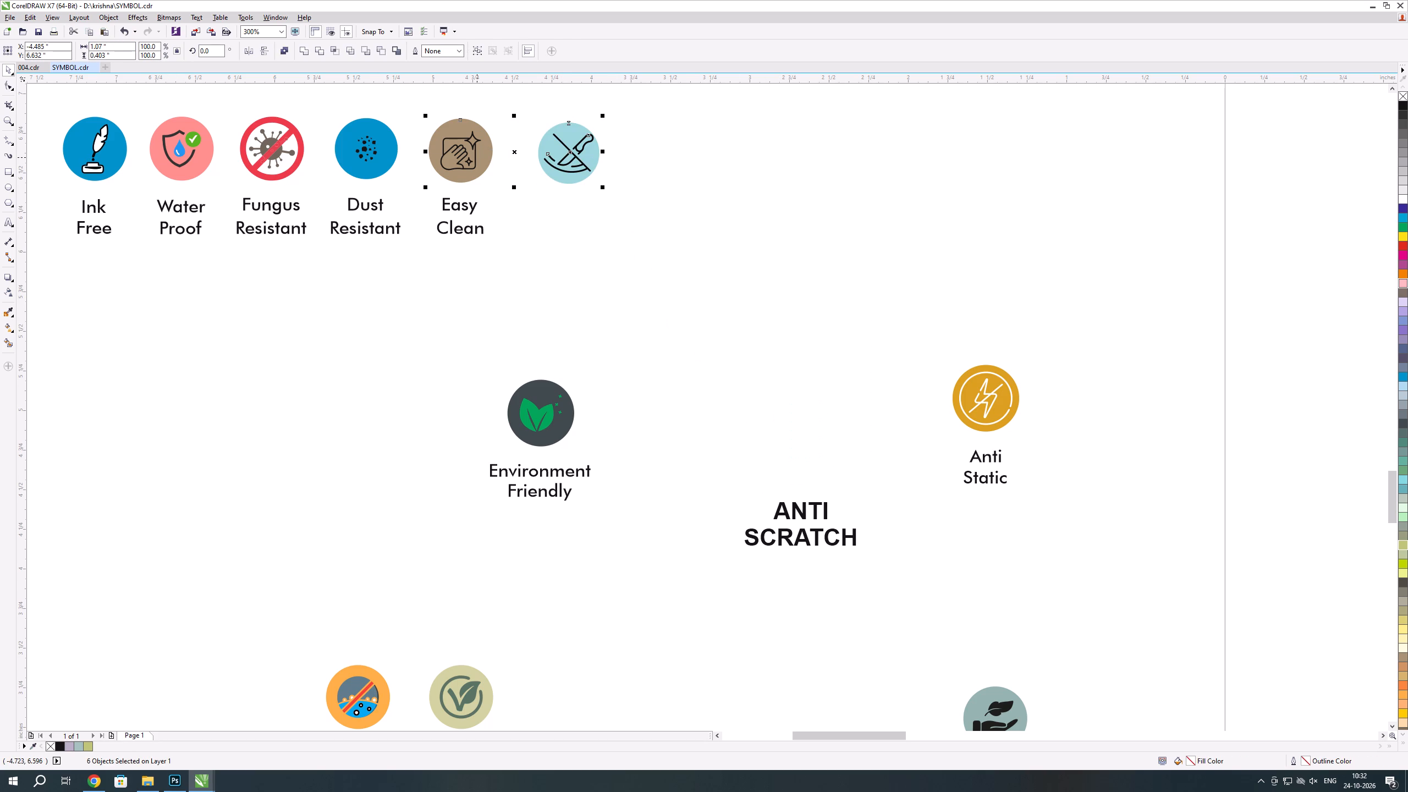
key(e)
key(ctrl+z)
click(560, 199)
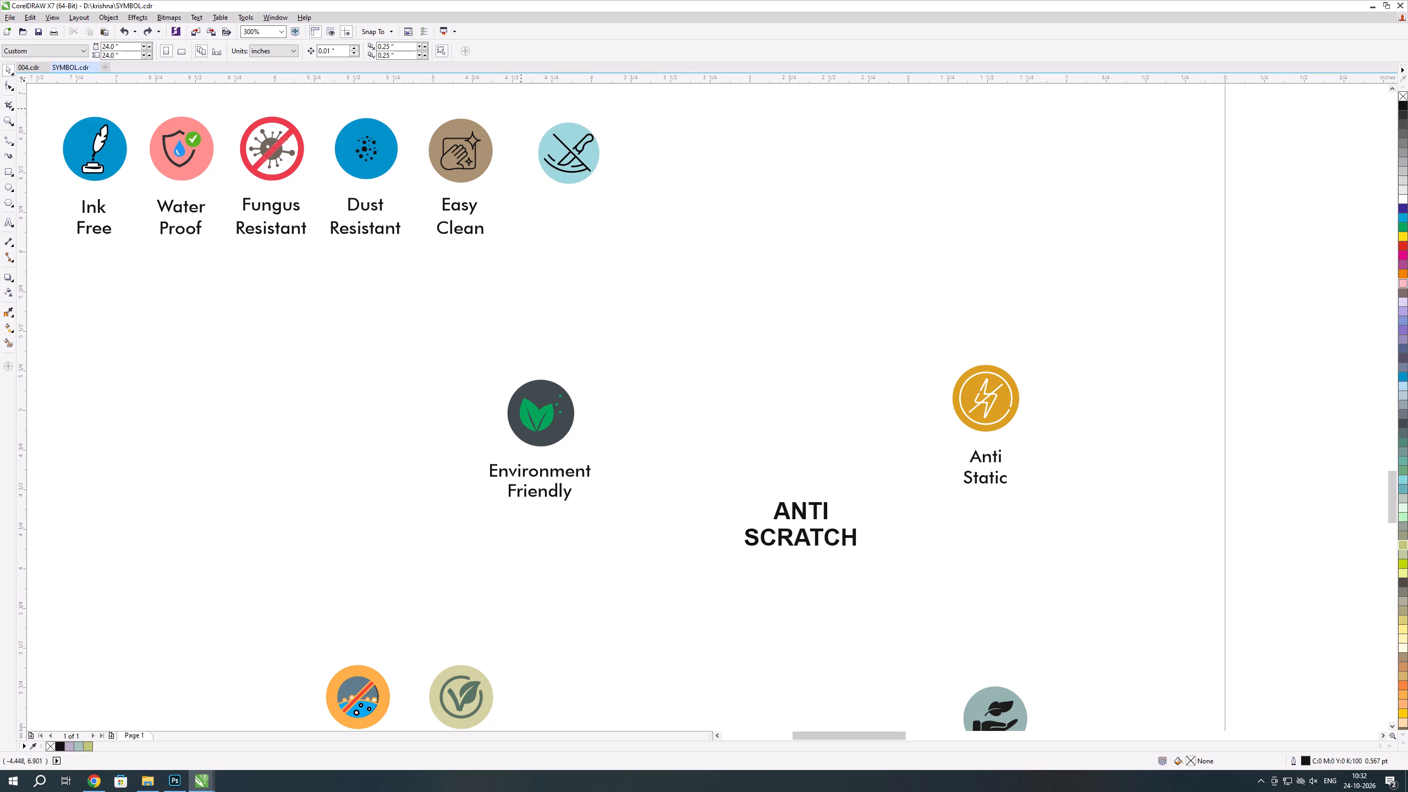
Group the Anti Scratch icon's parts and align the group's vertical centre with the Easy Clean icon.
drag(529, 103, 645, 230)
key(ctrl+g)
key(ctrl+g)
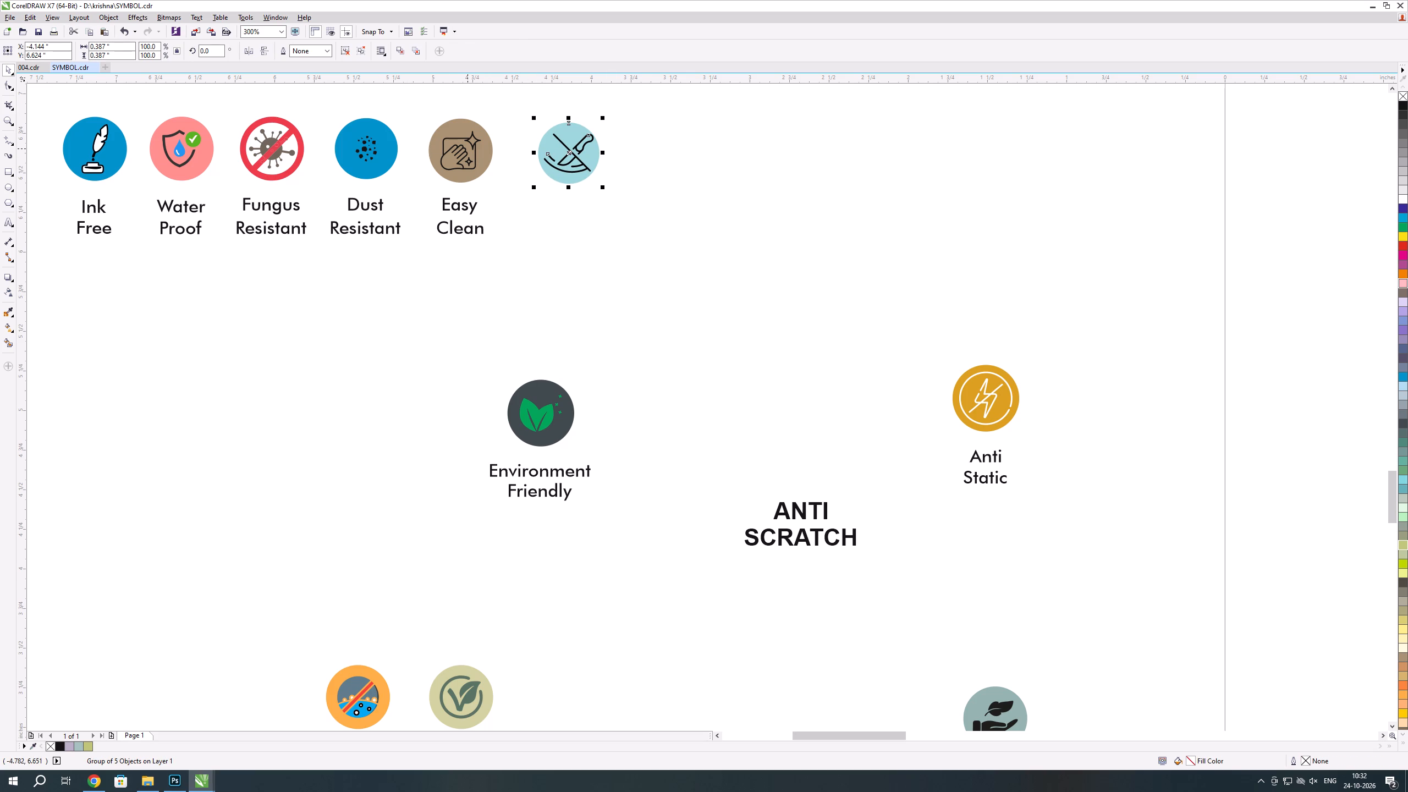
shift+click(468, 148)
key(e)
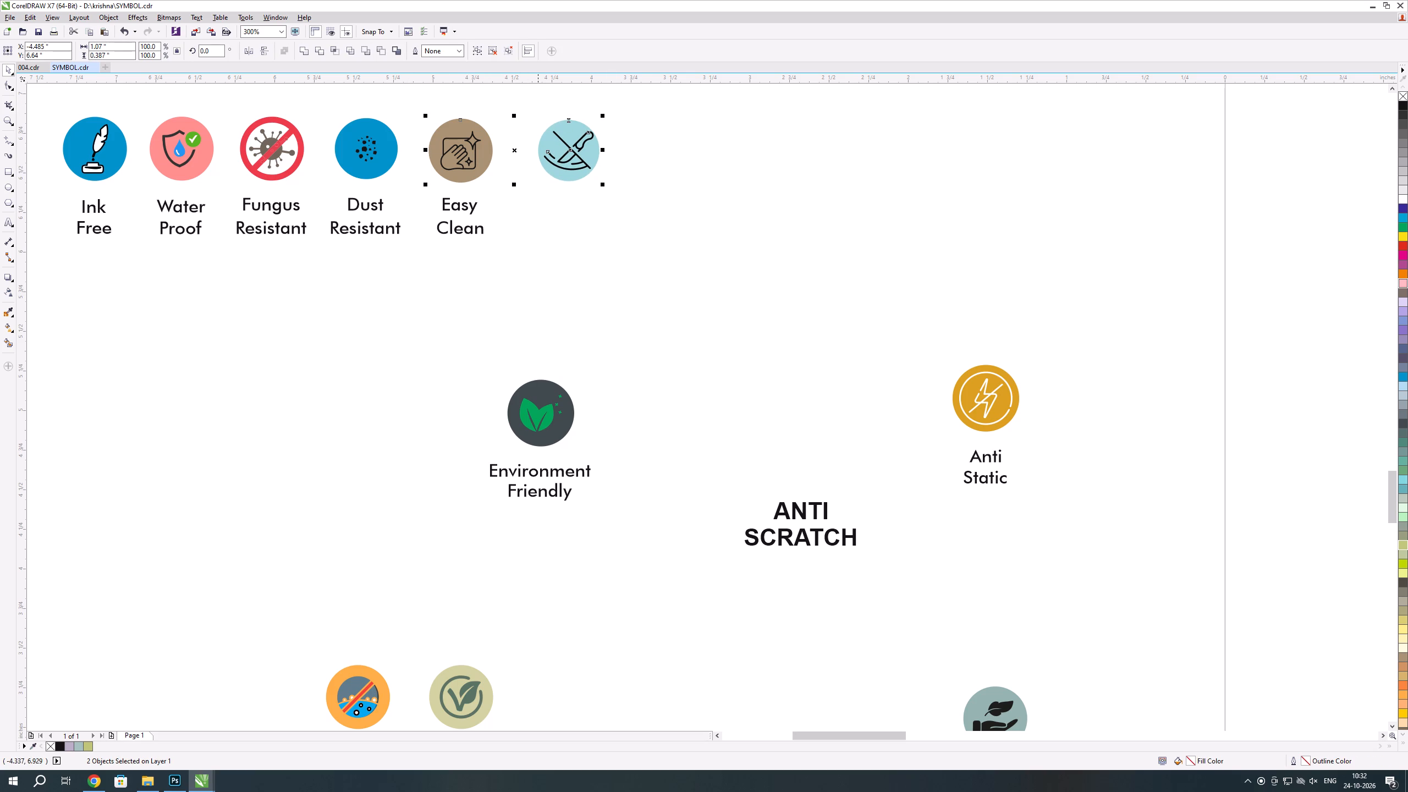
click(537, 104)
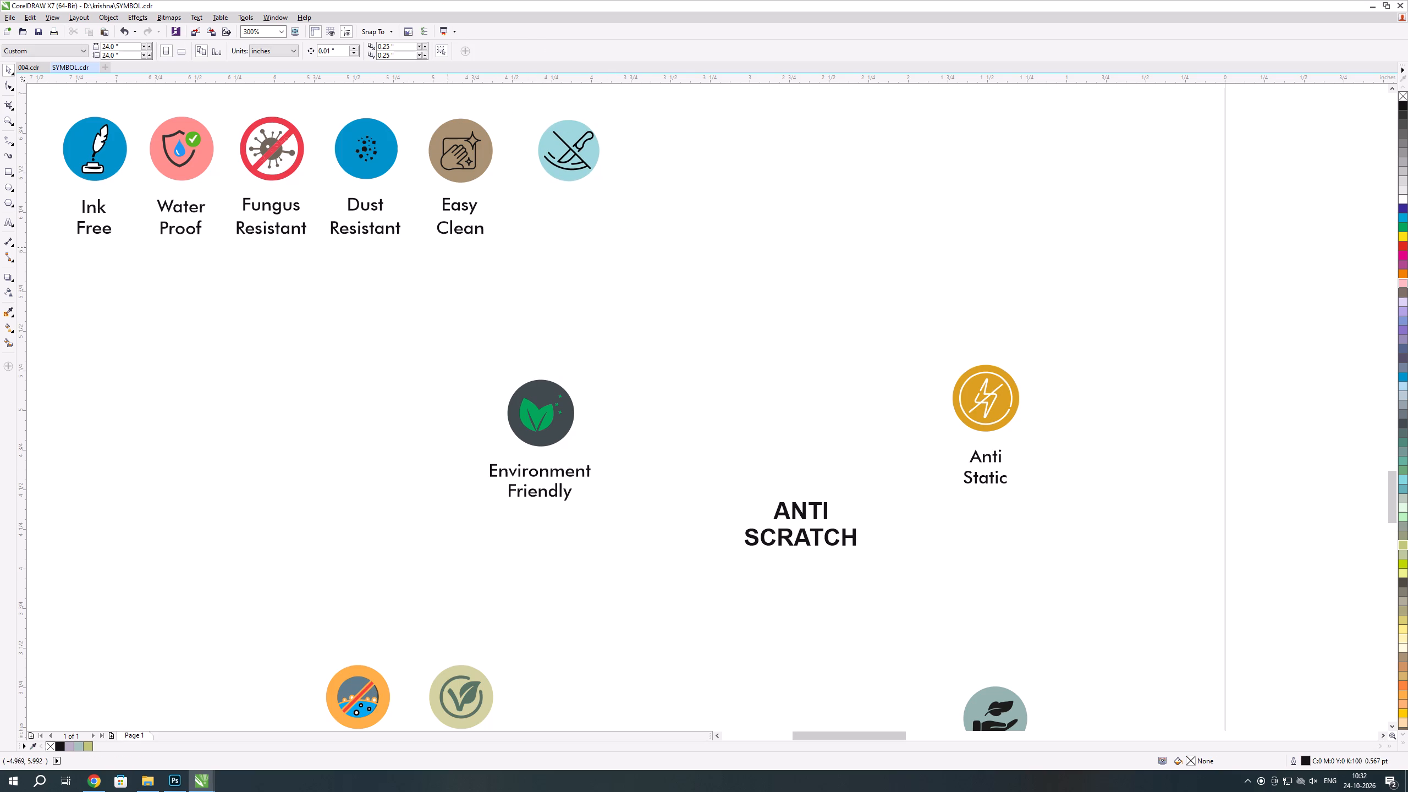
Duplicate the Easy Clean label and centre the copy horizontally under the Anti Scratch icon.
click(468, 204)
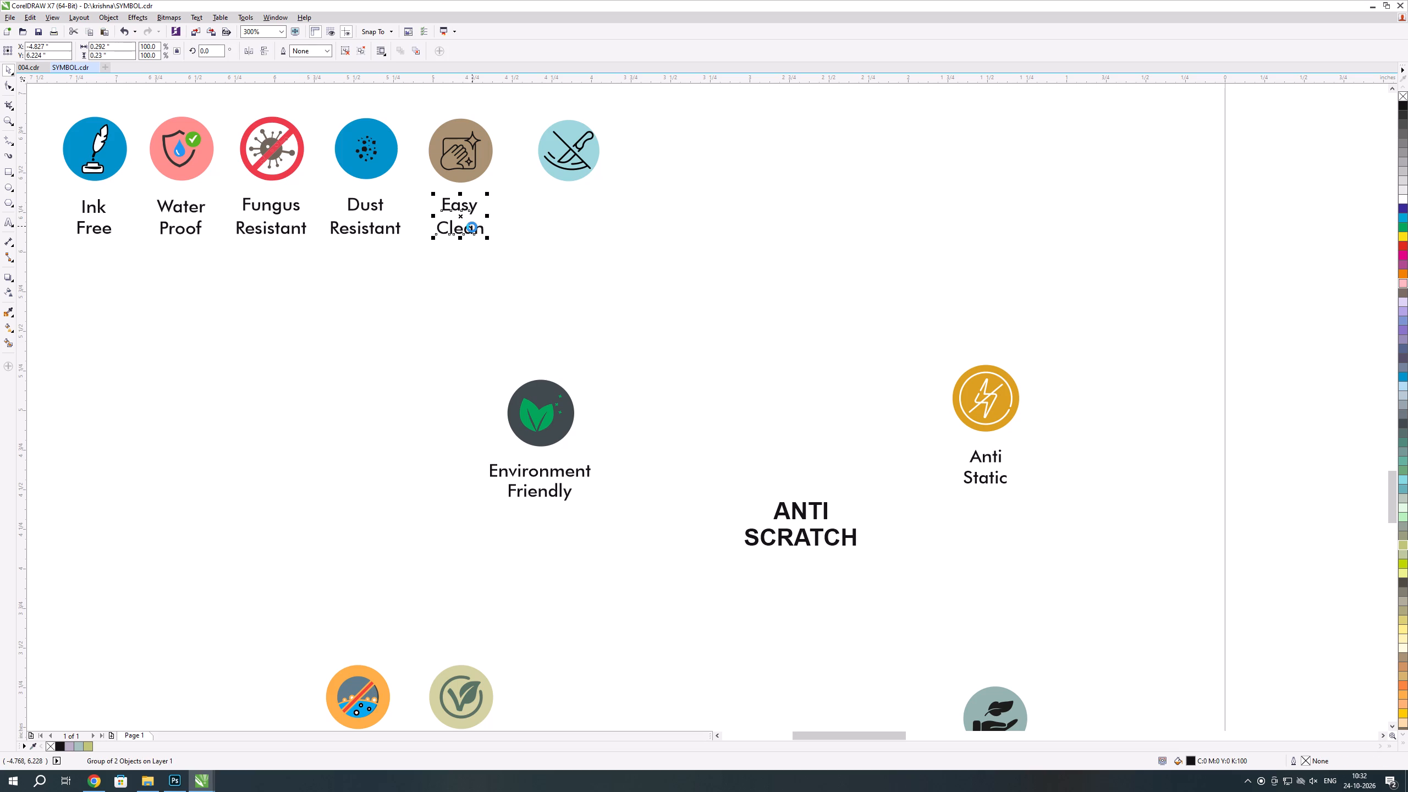
key(ctrl+c)
key(ctrl+v)
shift+click(591, 162)
key(c)
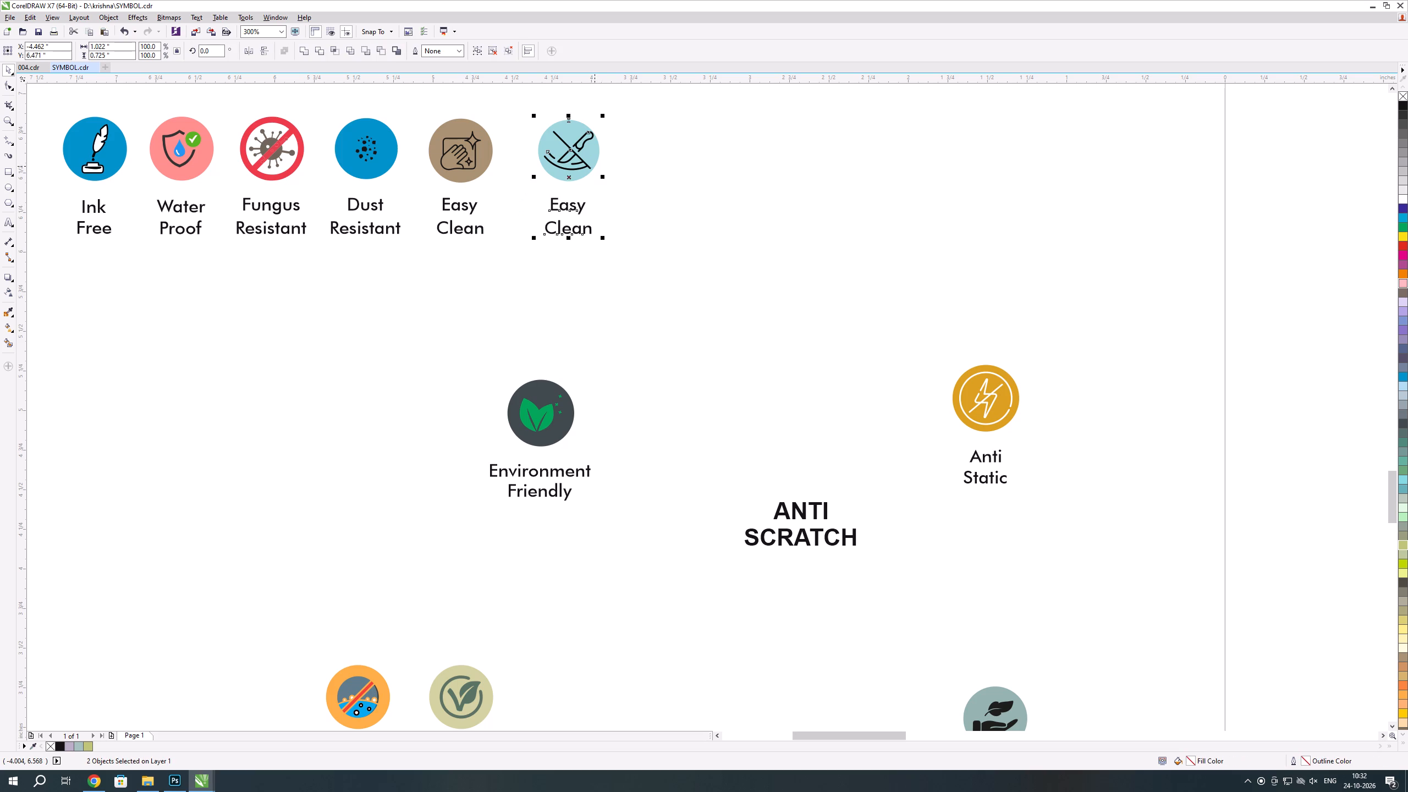
click(722, 212)
Nudge the Anti Scratch icon and its copied label about 0.08 inch left, closer to the Easy Clean icon.
key(alt+Tab)
key(alt+Tab)
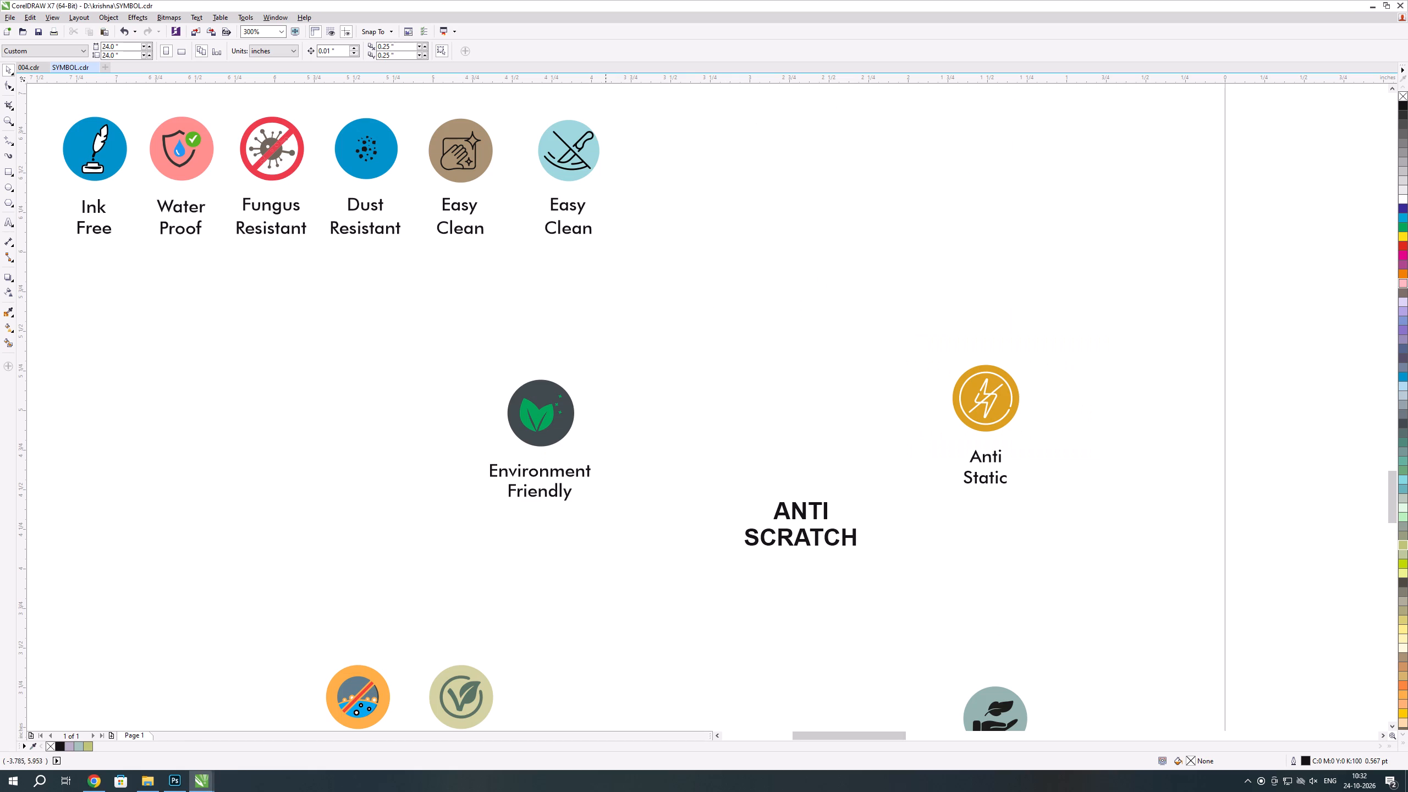
drag(520, 108, 640, 302)
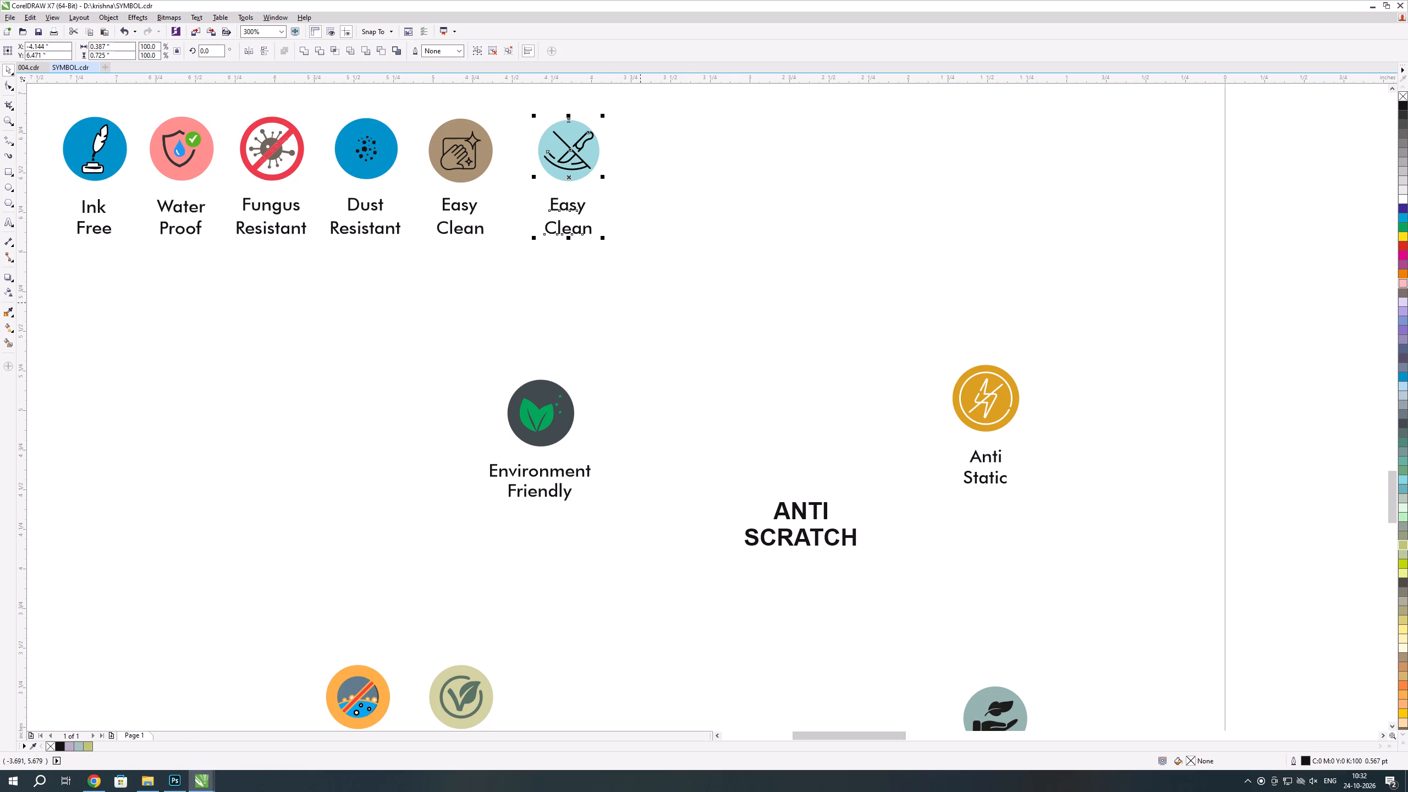
key(Left)
key(Left)
key(Left)
key(Left)
key(Left)
click(640, 302)
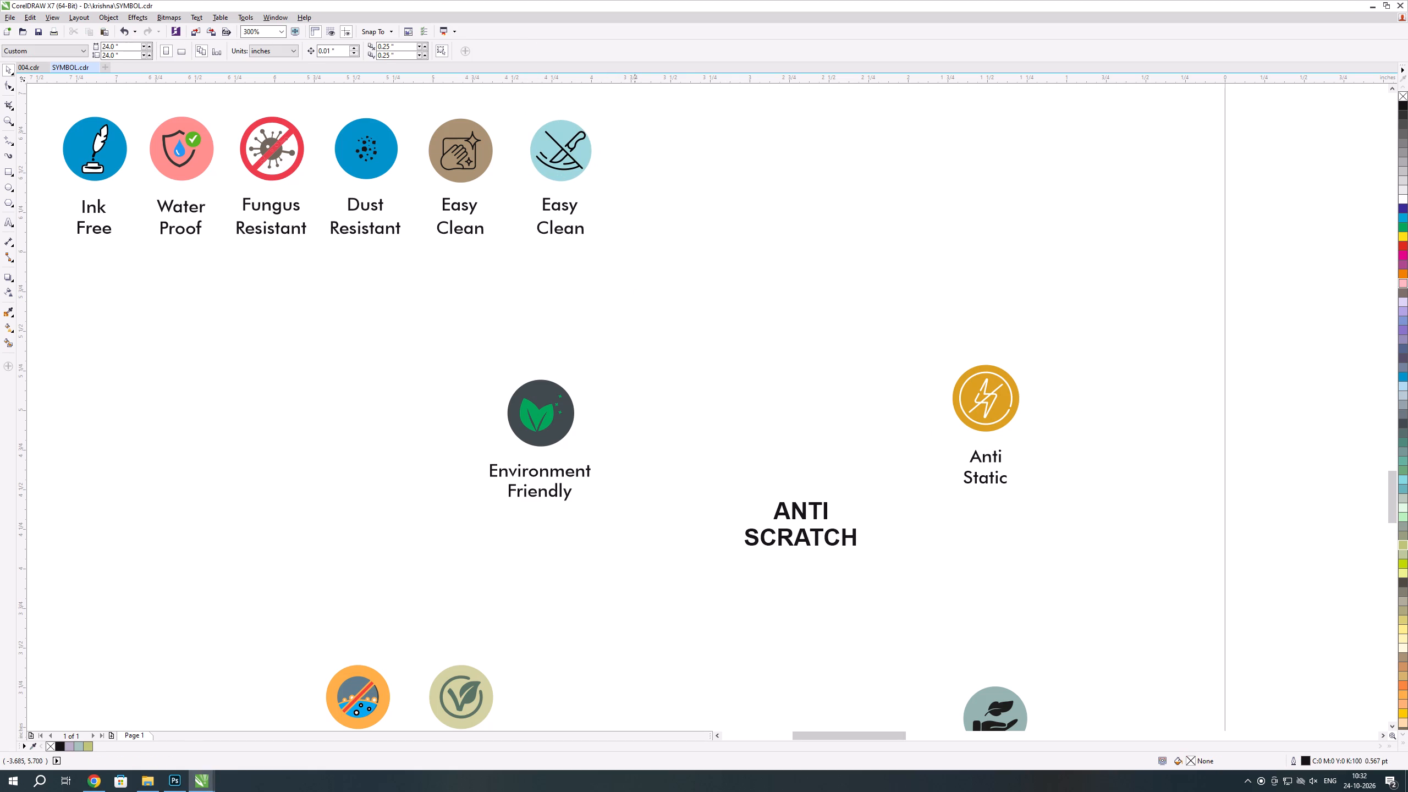
drag(514, 90, 686, 293)
key(Left)
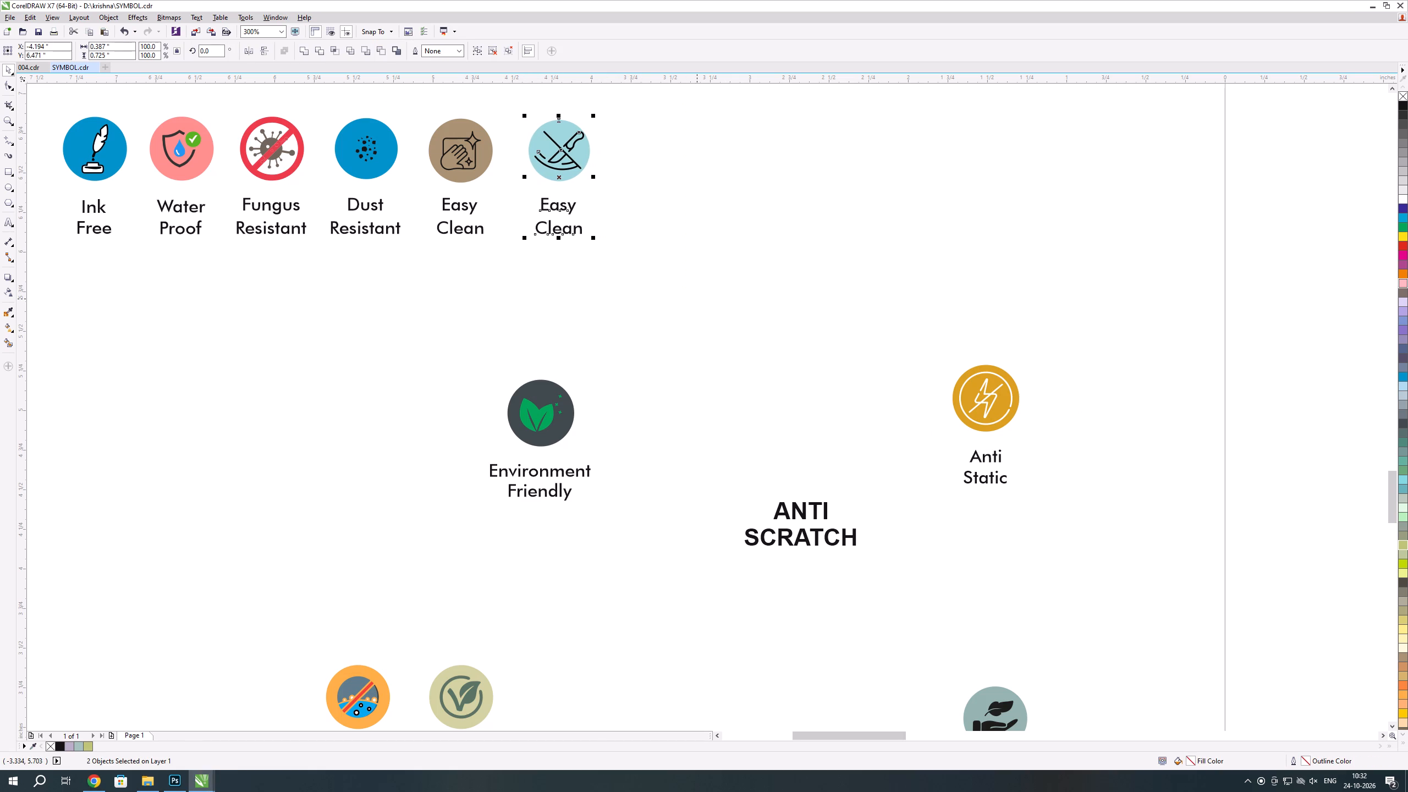
click(697, 299)
key(alt+Tab)
key(alt+Tab)
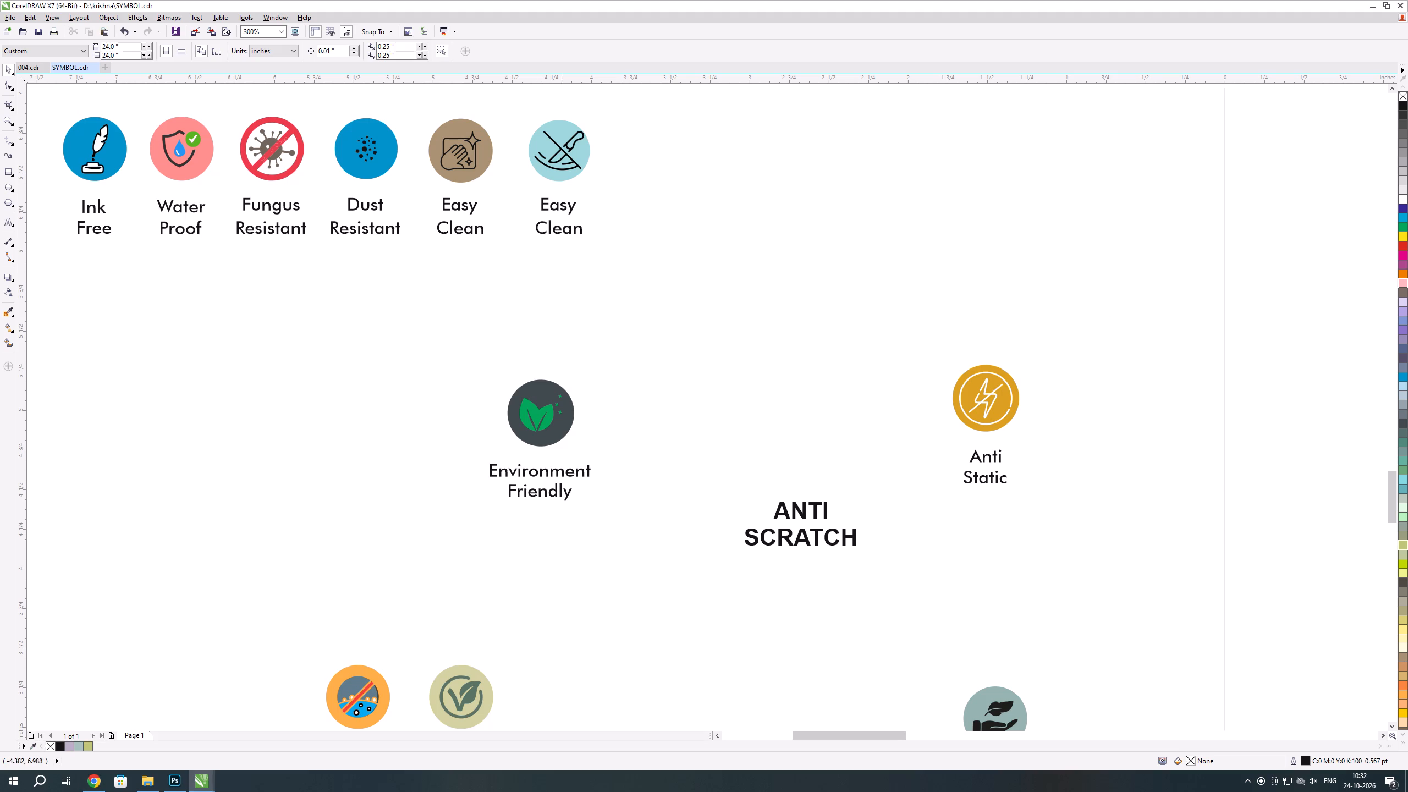
drag(515, 101, 676, 304)
key(Left)
key(Left)
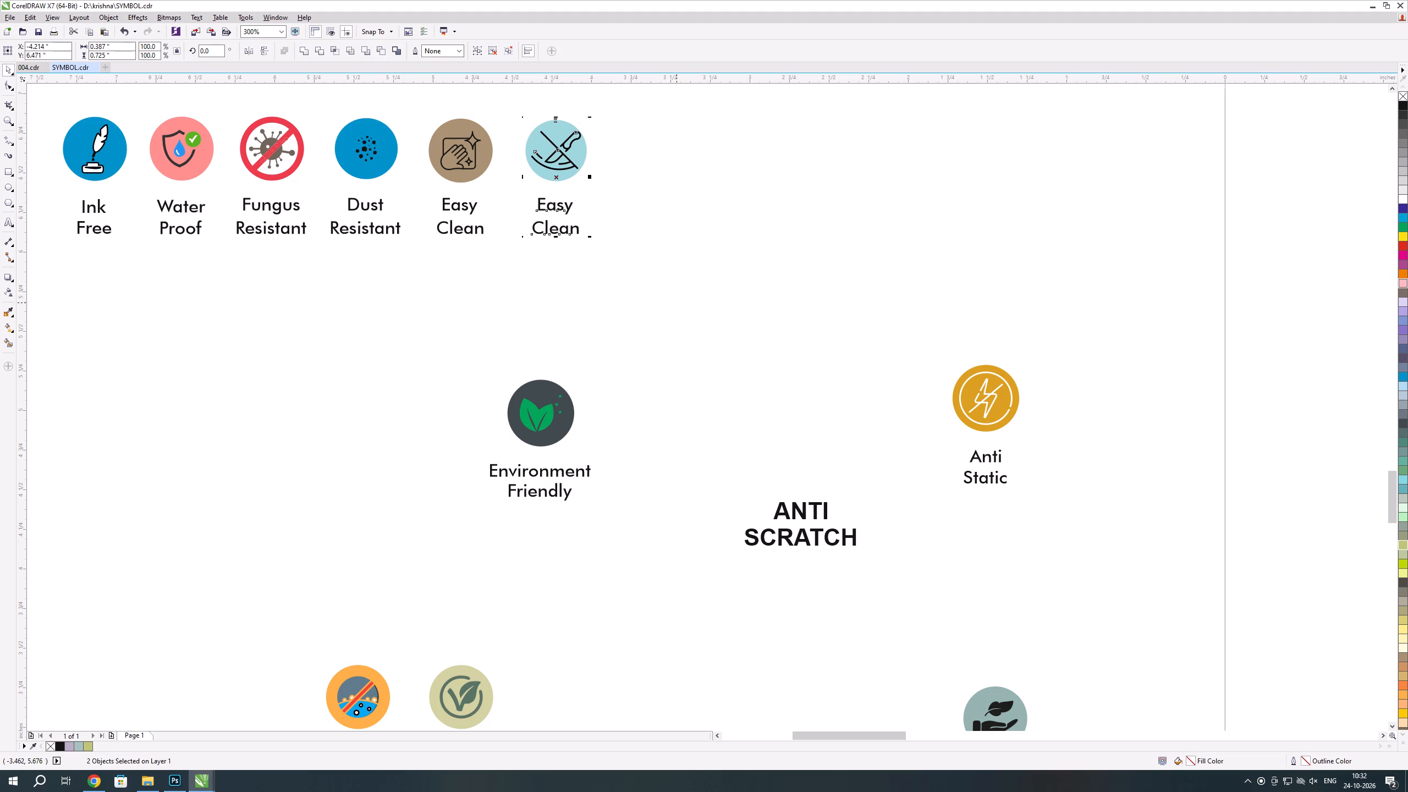
click(676, 302)
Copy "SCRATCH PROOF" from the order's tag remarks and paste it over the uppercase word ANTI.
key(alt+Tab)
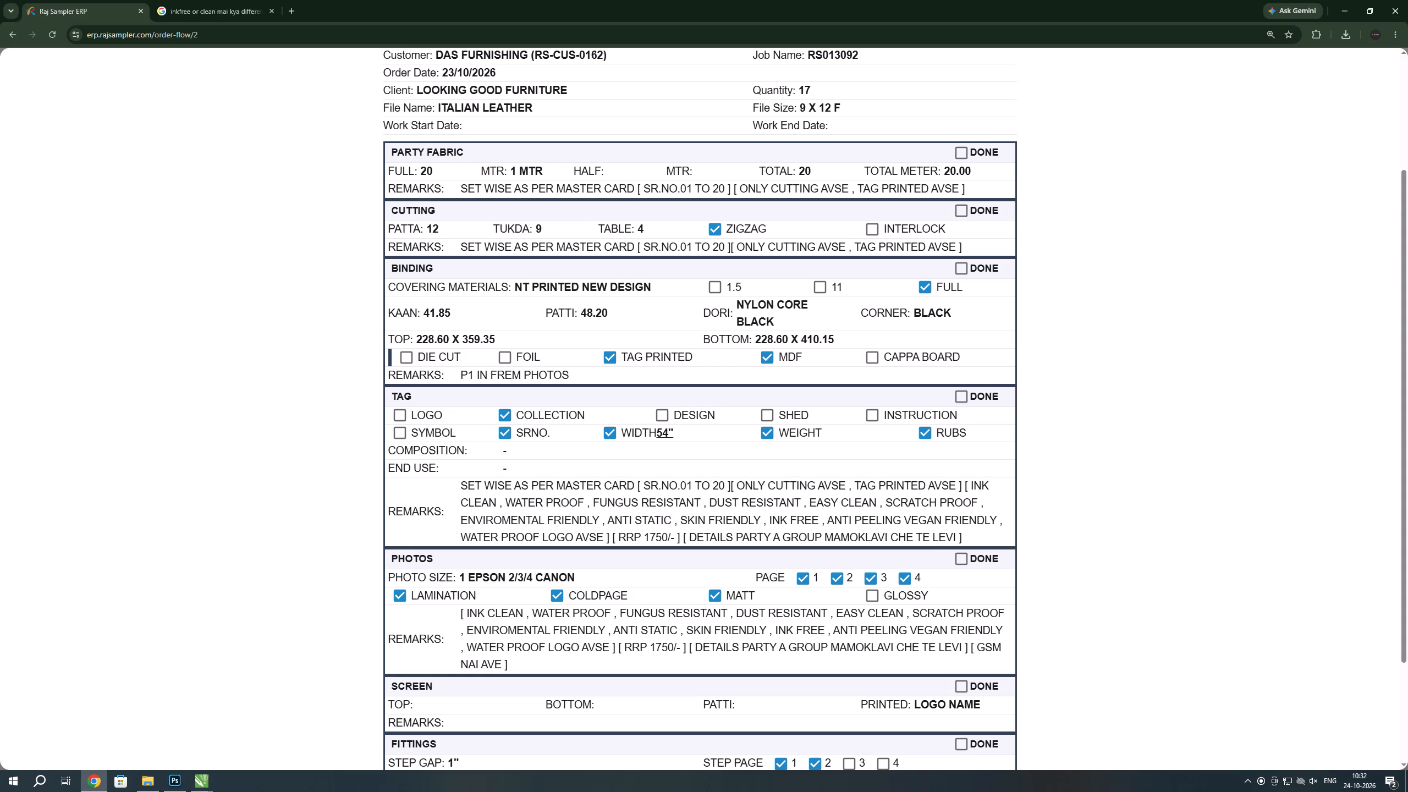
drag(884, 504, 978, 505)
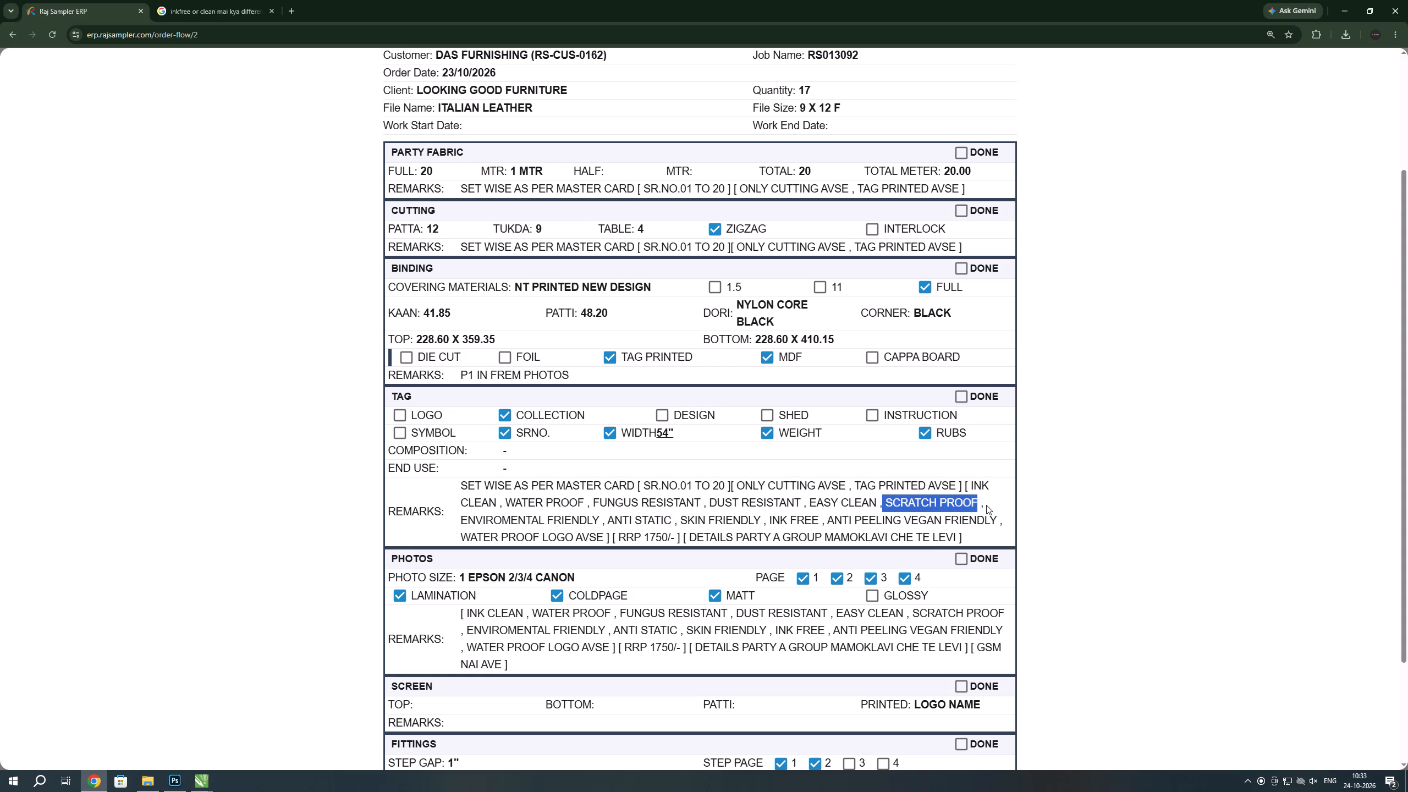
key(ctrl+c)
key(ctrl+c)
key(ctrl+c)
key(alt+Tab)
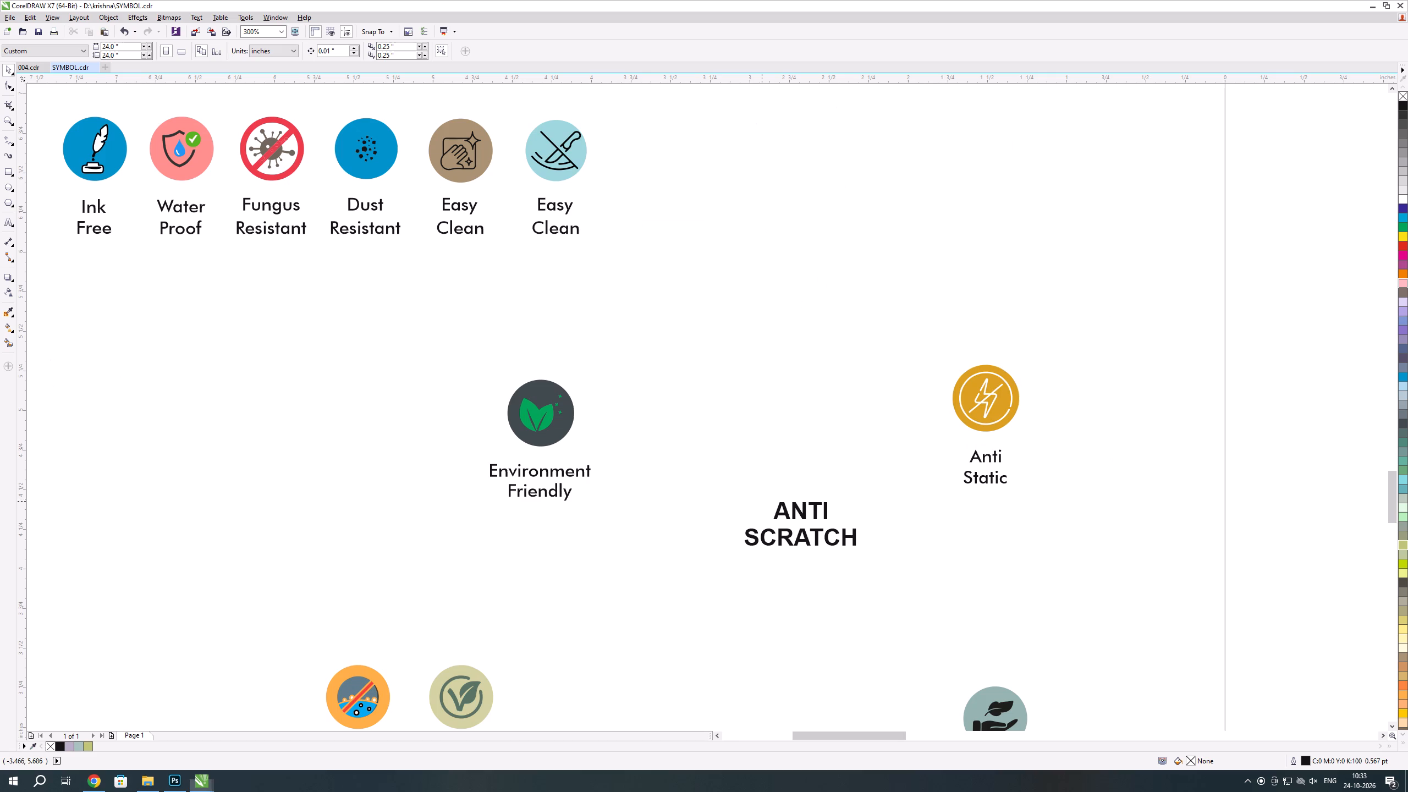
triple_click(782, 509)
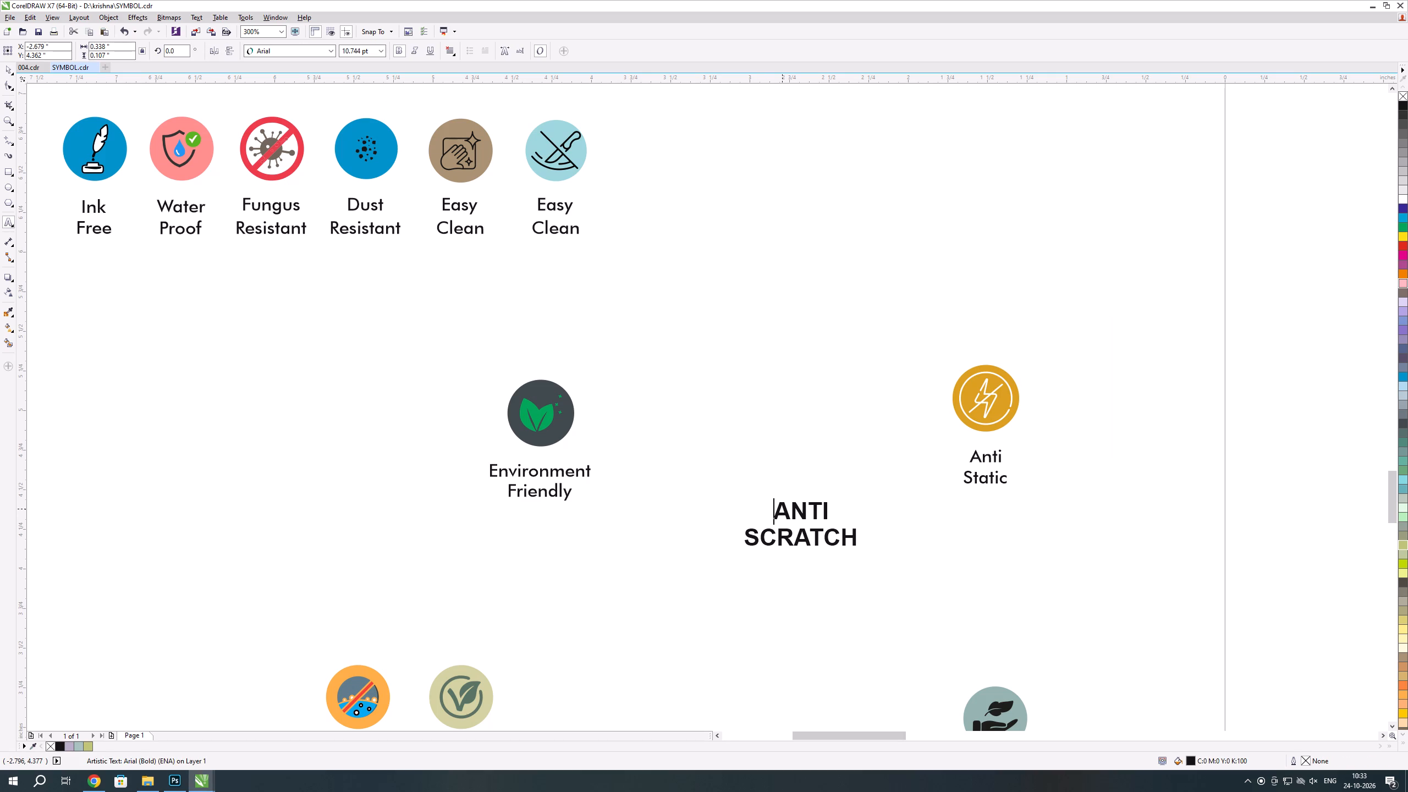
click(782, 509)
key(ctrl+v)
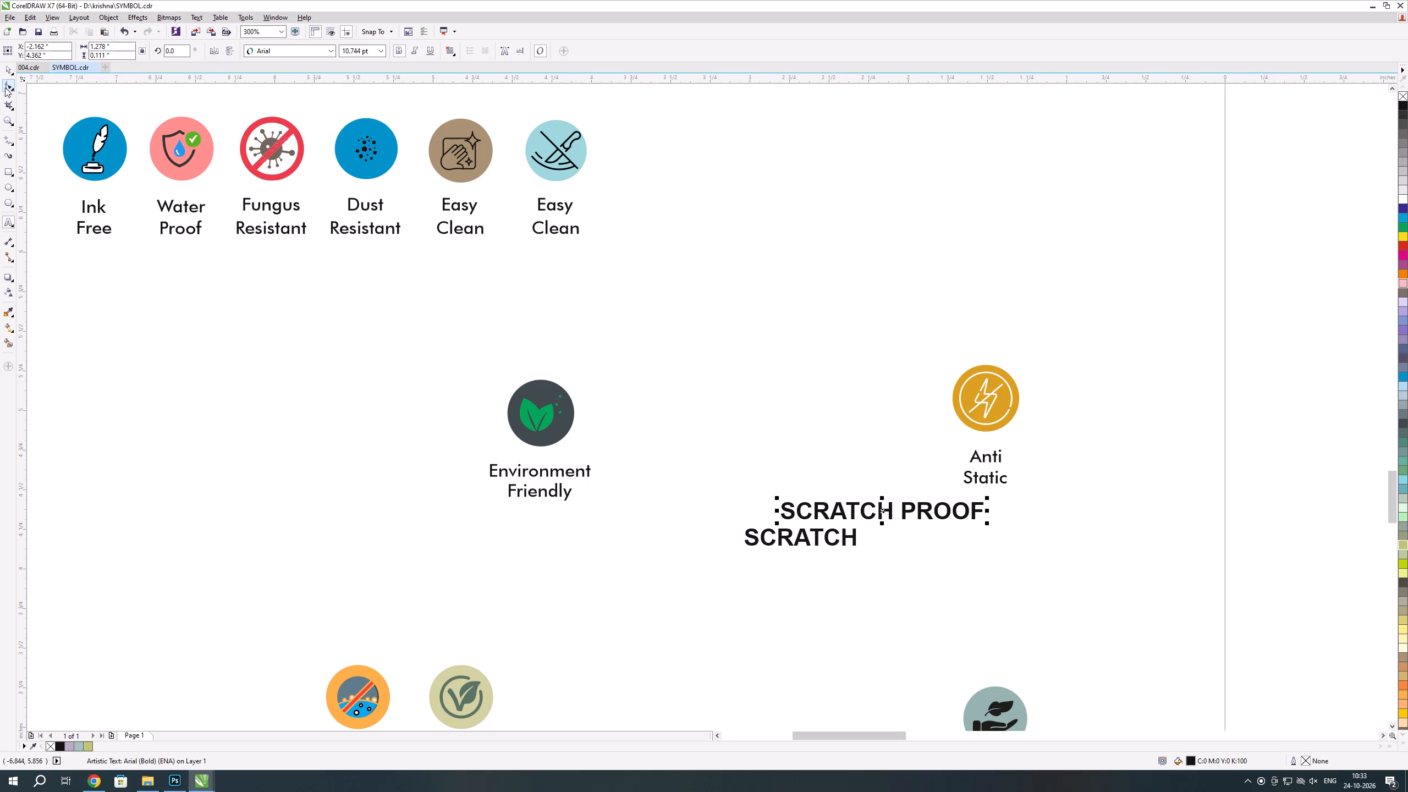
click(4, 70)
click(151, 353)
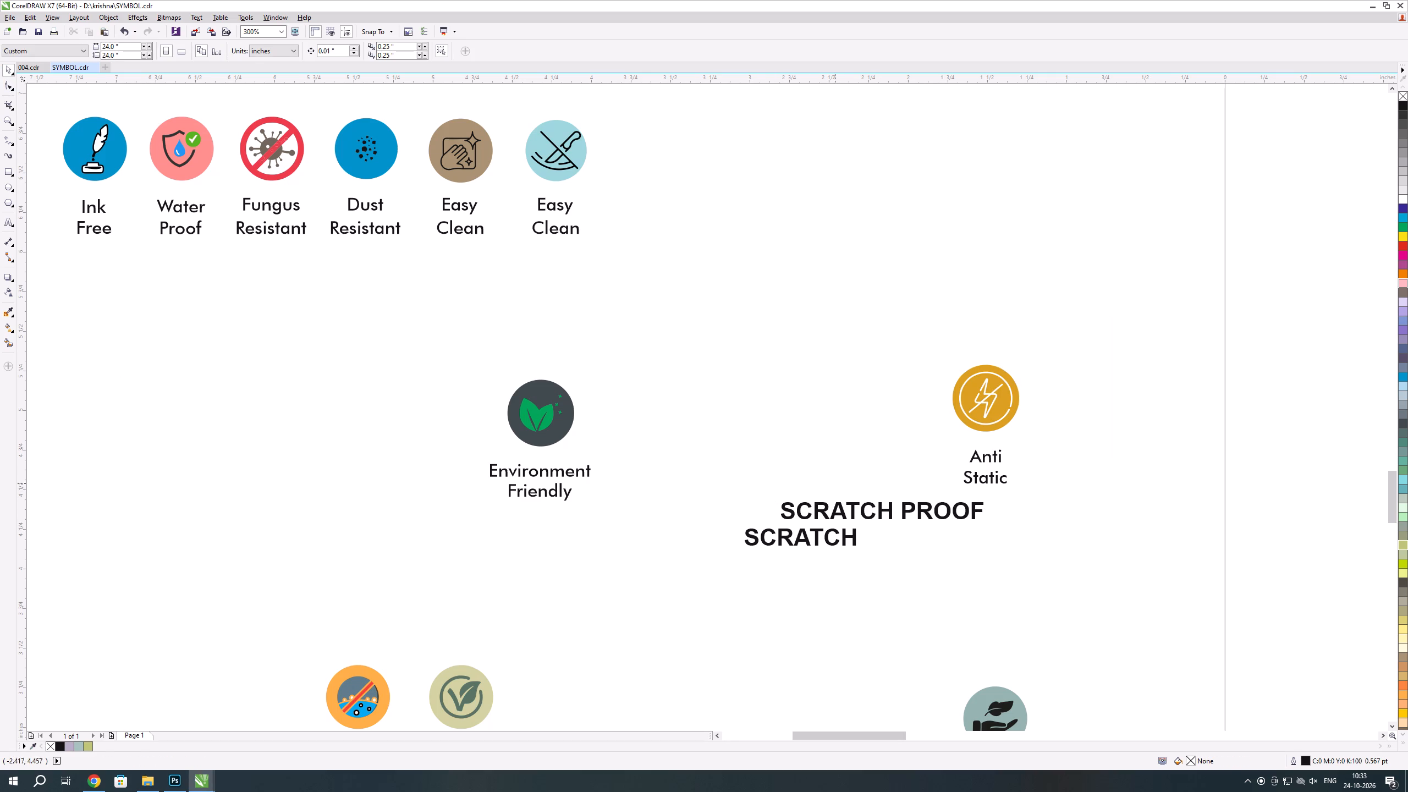
Ungroup the copied label, replace its word "Easy" with "Scratch", and centre that word horizontally under the scratch icon.
double_click(562, 206)
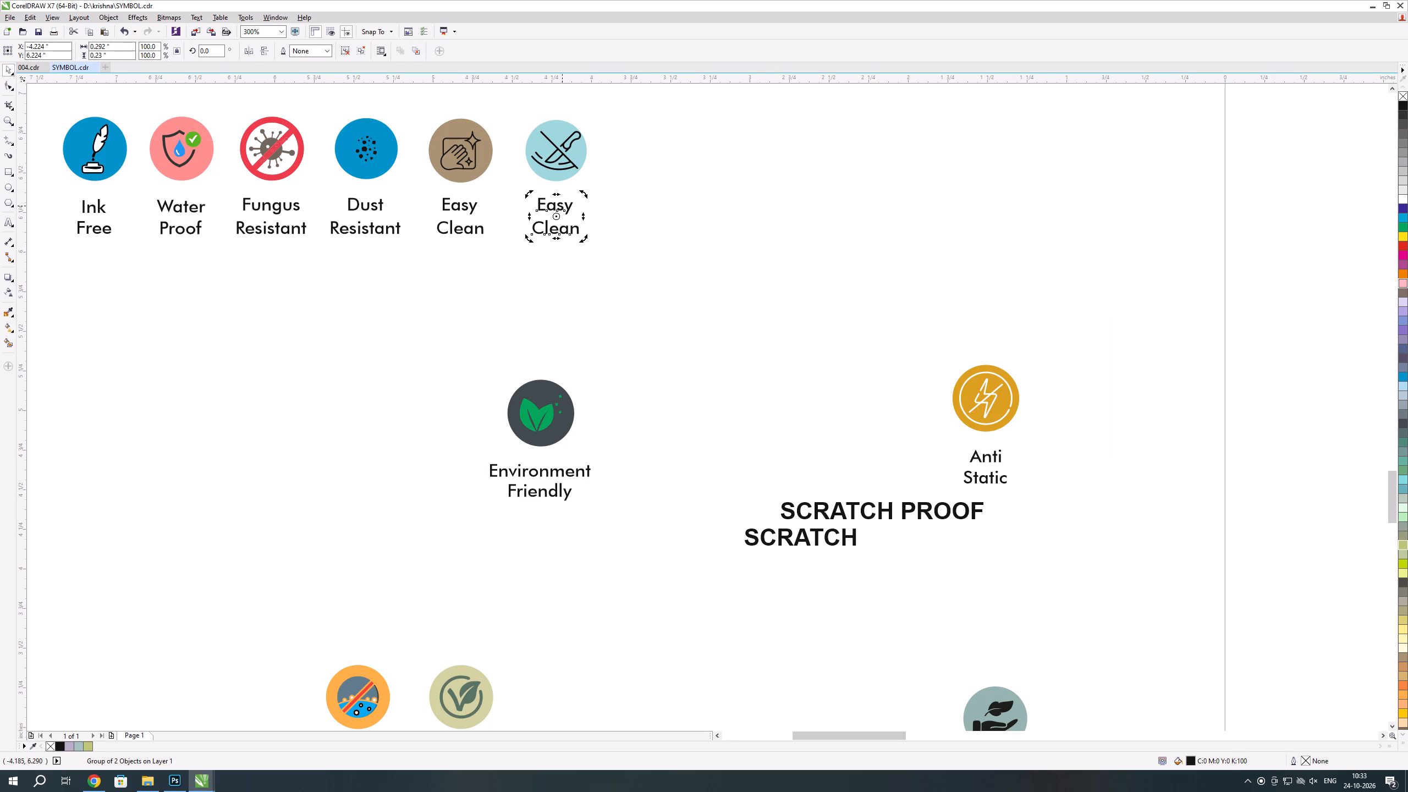
key(ctrl+u)
click(637, 225)
triple_click(562, 209)
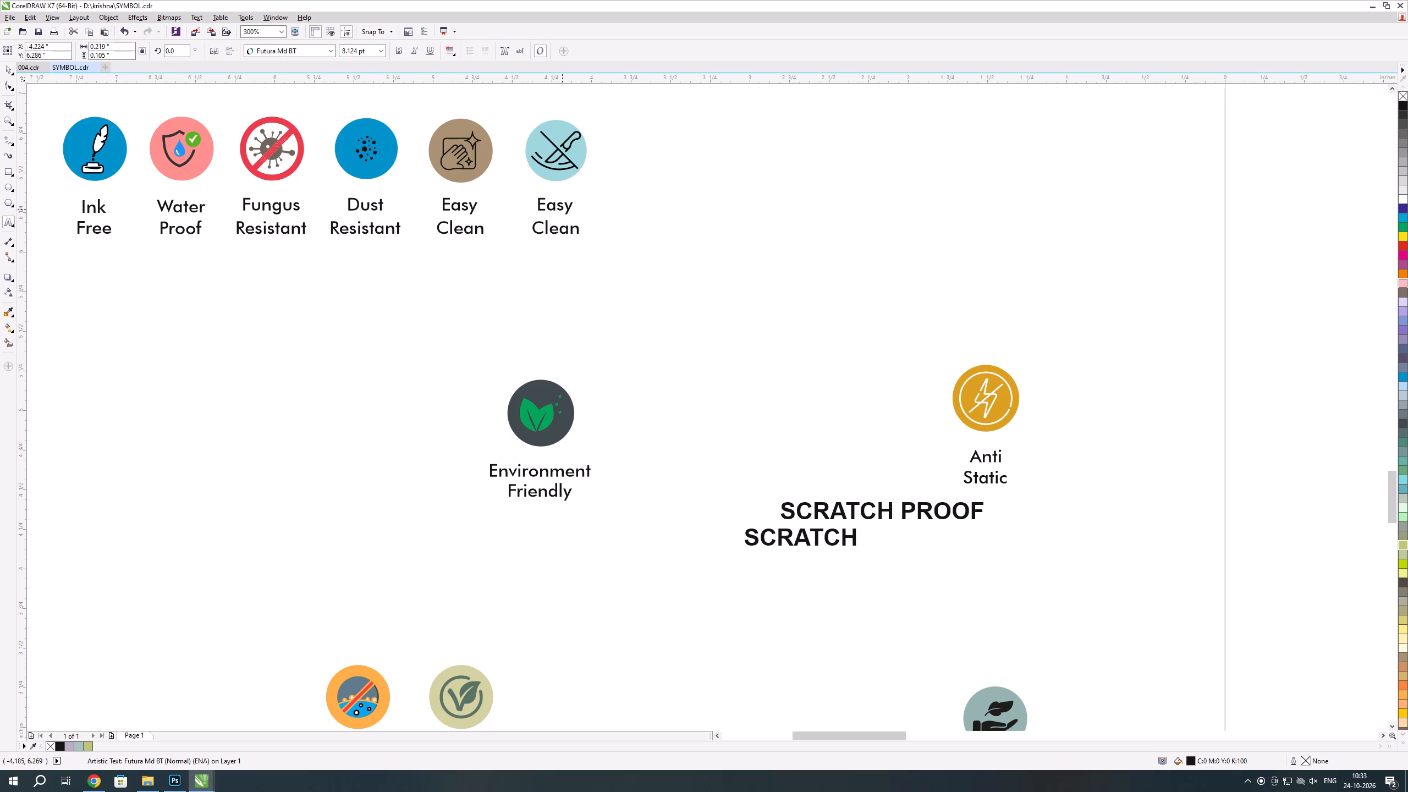
click(562, 209)
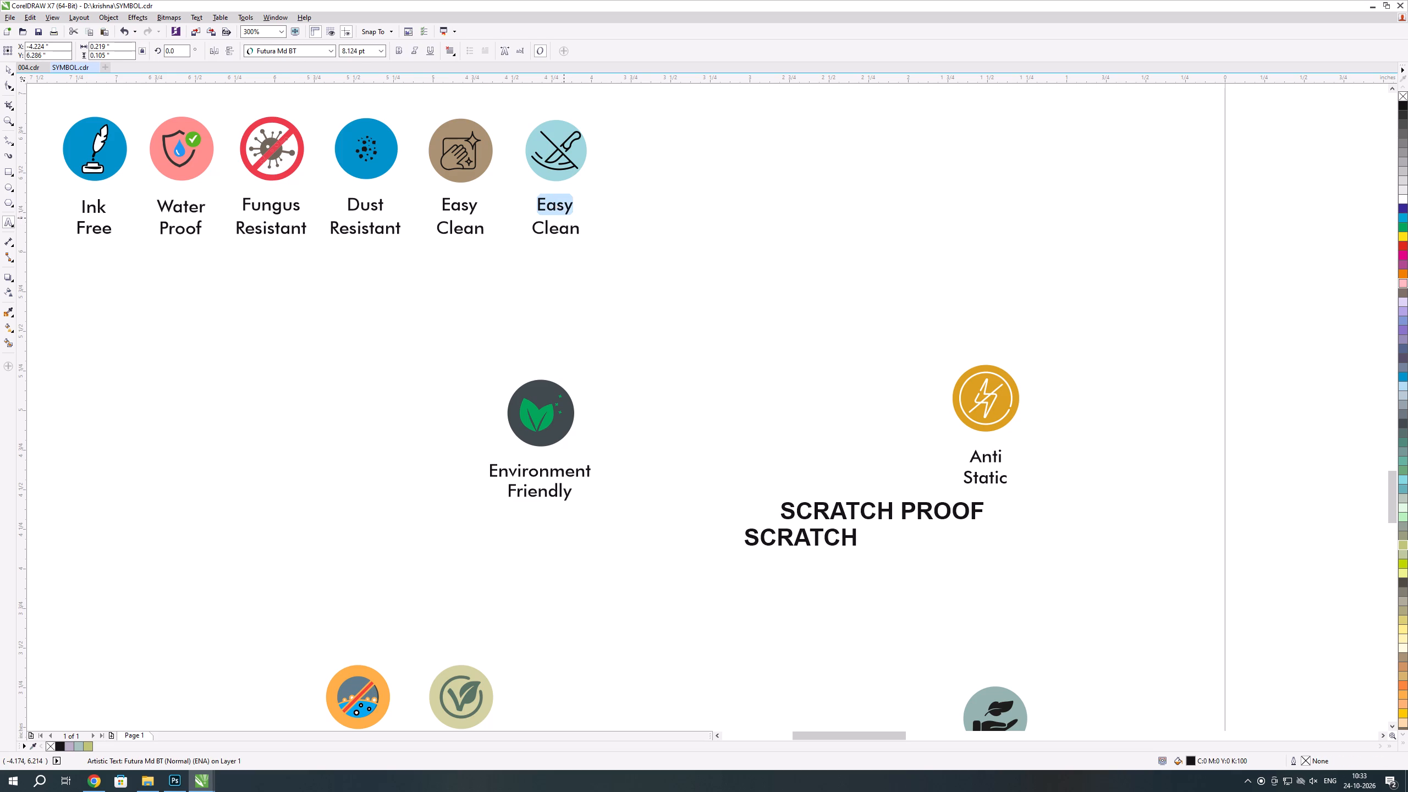
key(s)
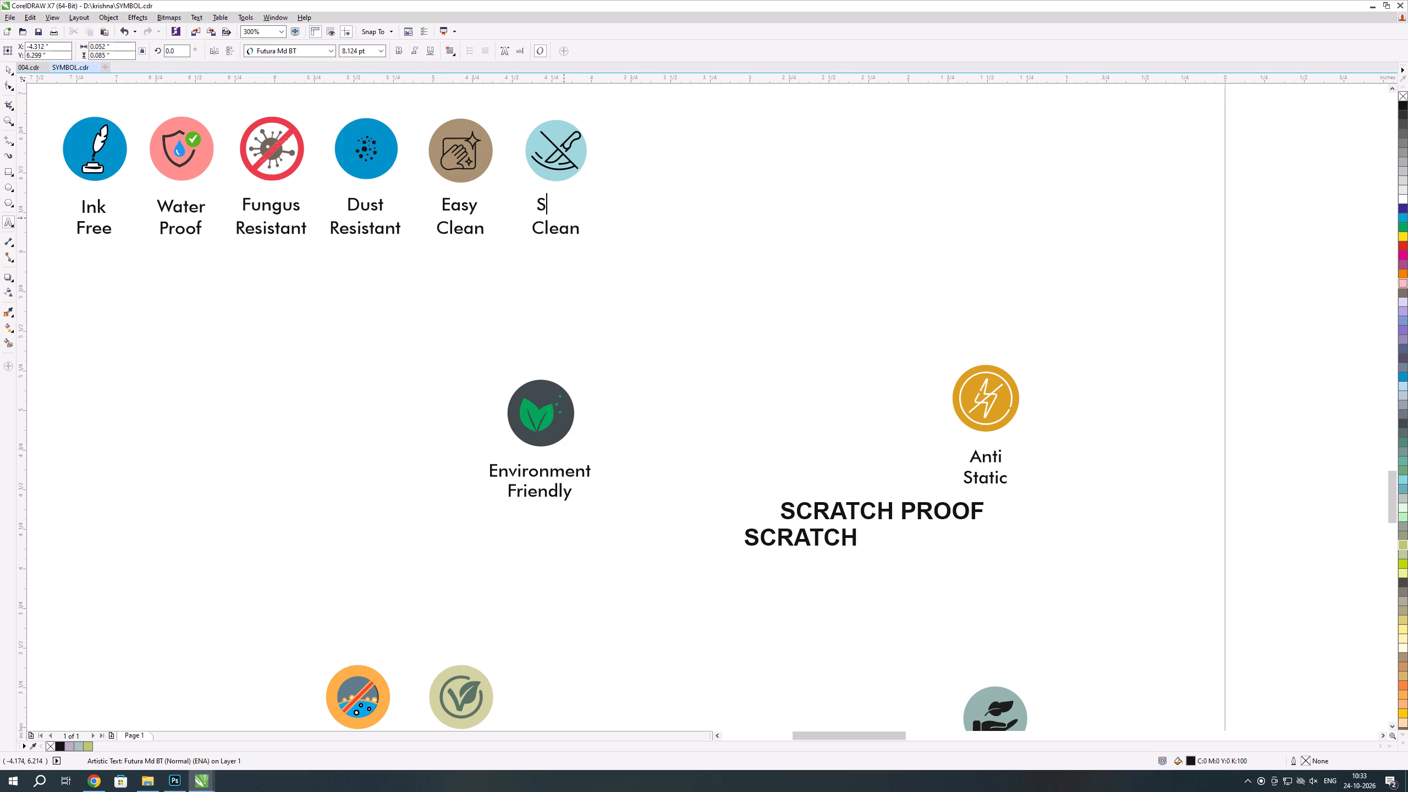
text(cr)
text(at)
text(ch)
click(8, 64)
shift+click(552, 132)
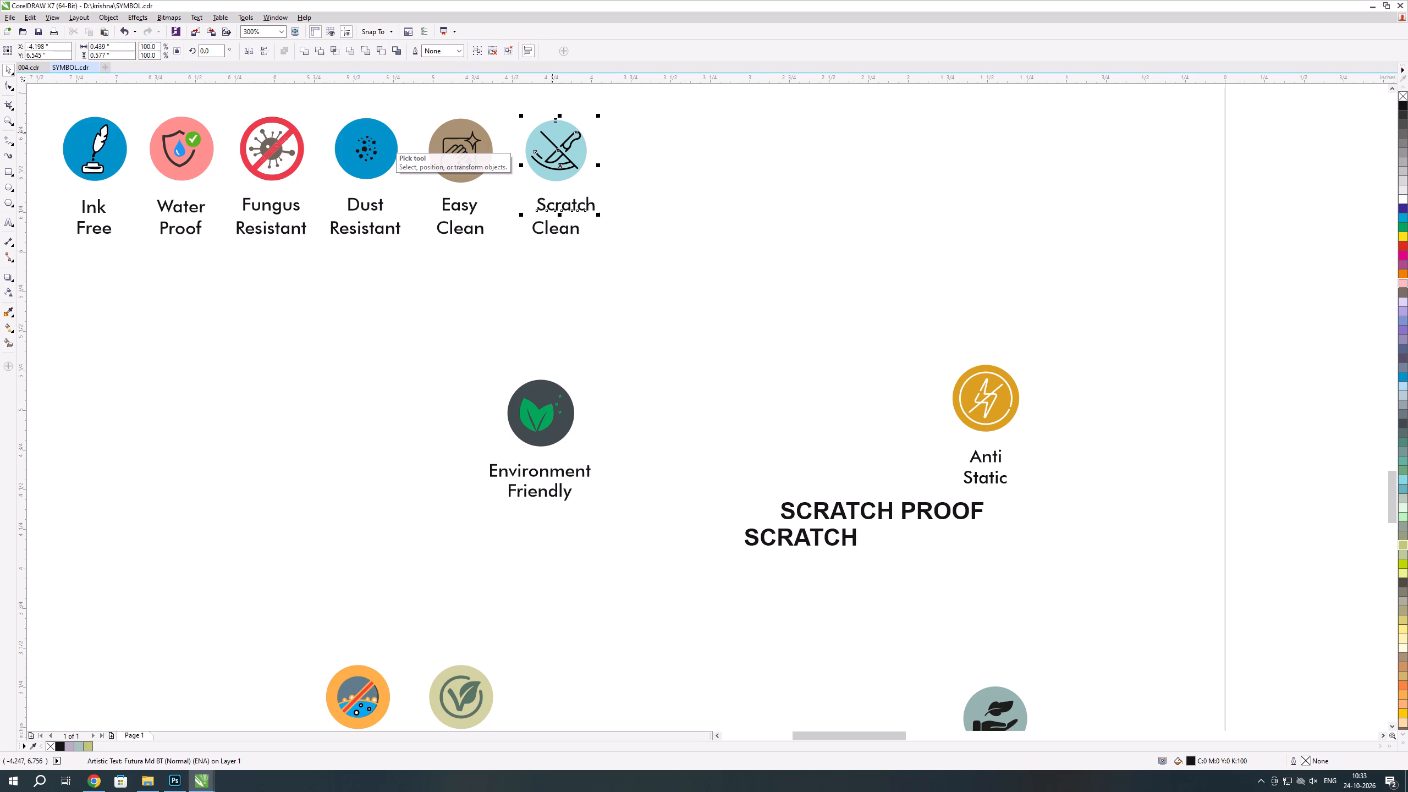
key(c)
click(603, 166)
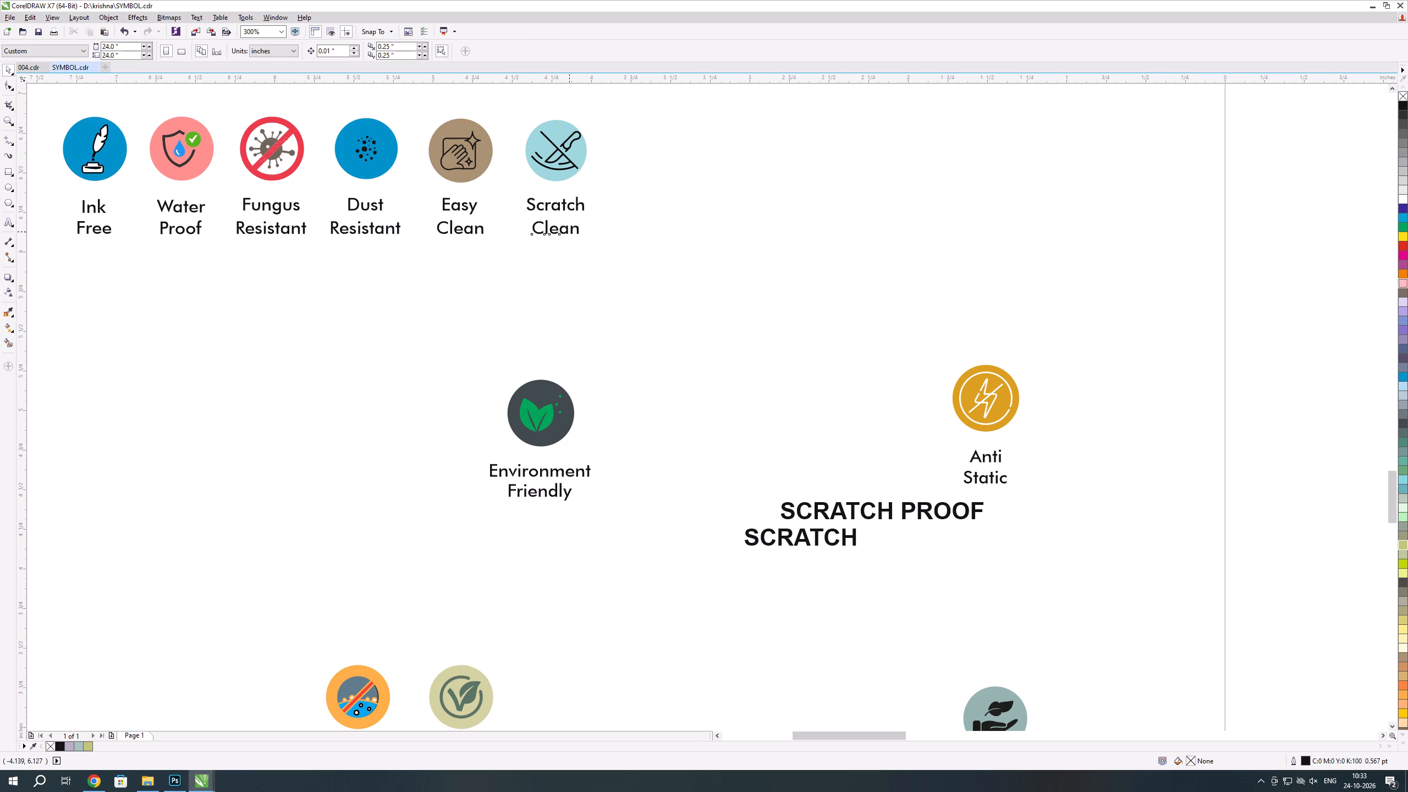
Replace the copied label's word "Clean" with "Proof" and centre it horizontally on the word "Scratch".
triple_click(569, 232)
click(569, 232)
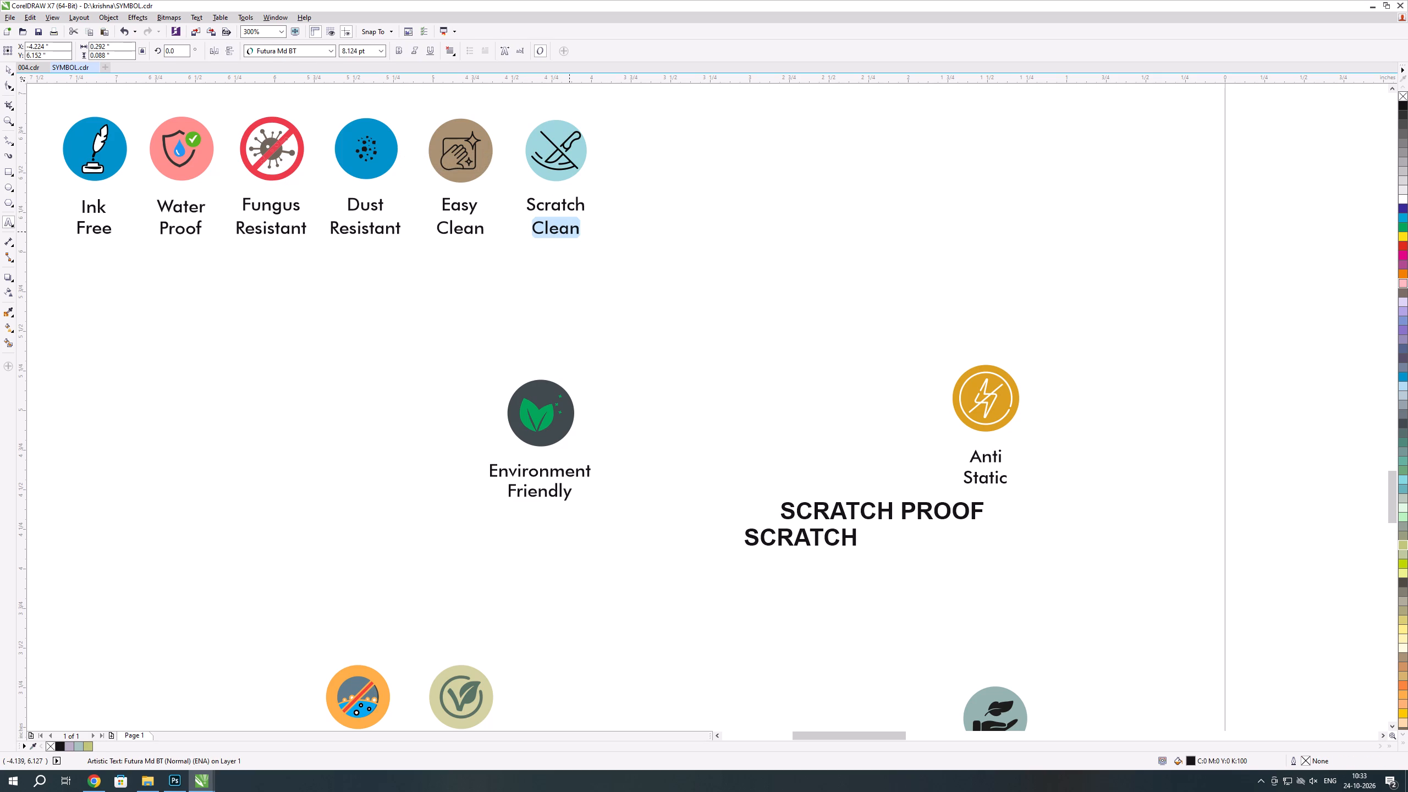
key(p)
key(r)
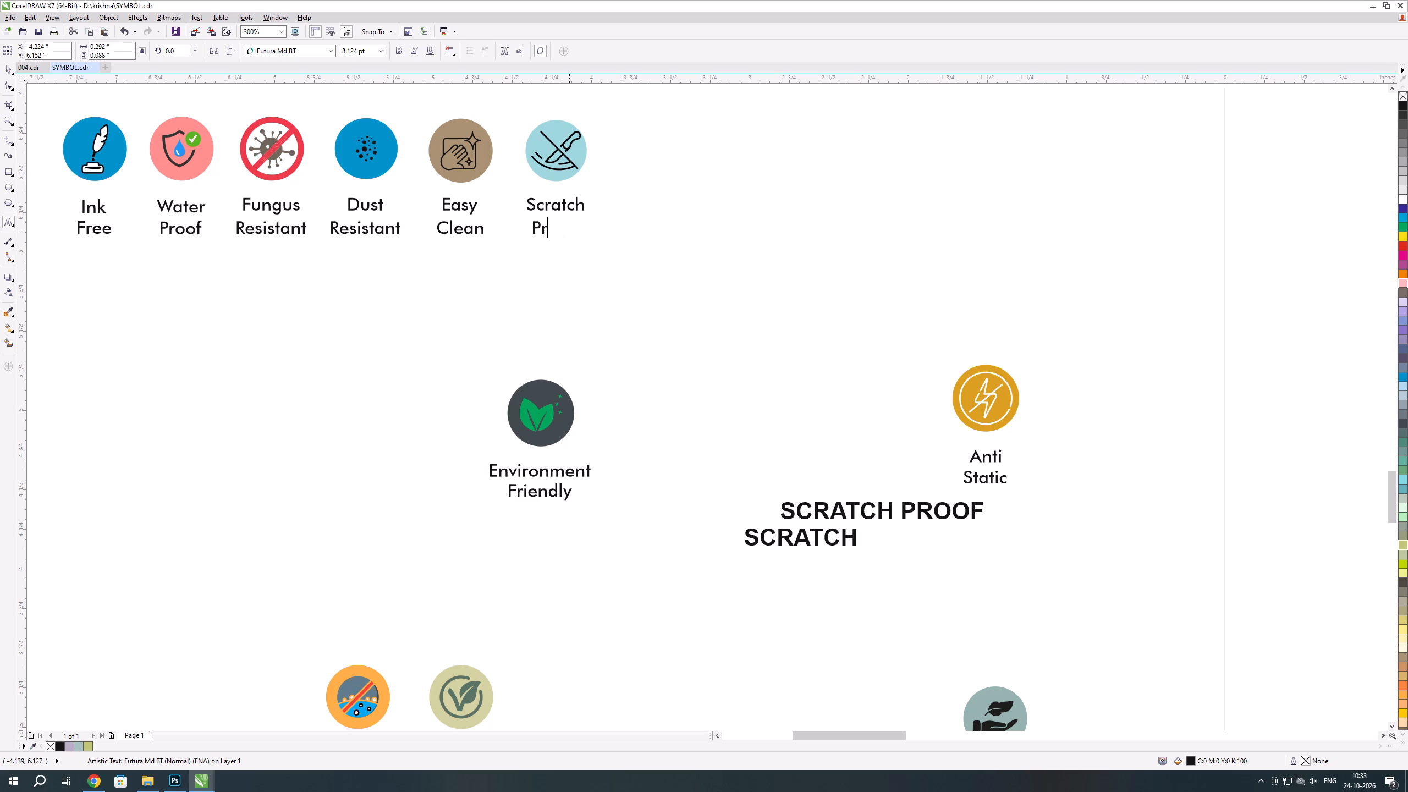
key(i)
key(BackSpace)
text(oof)
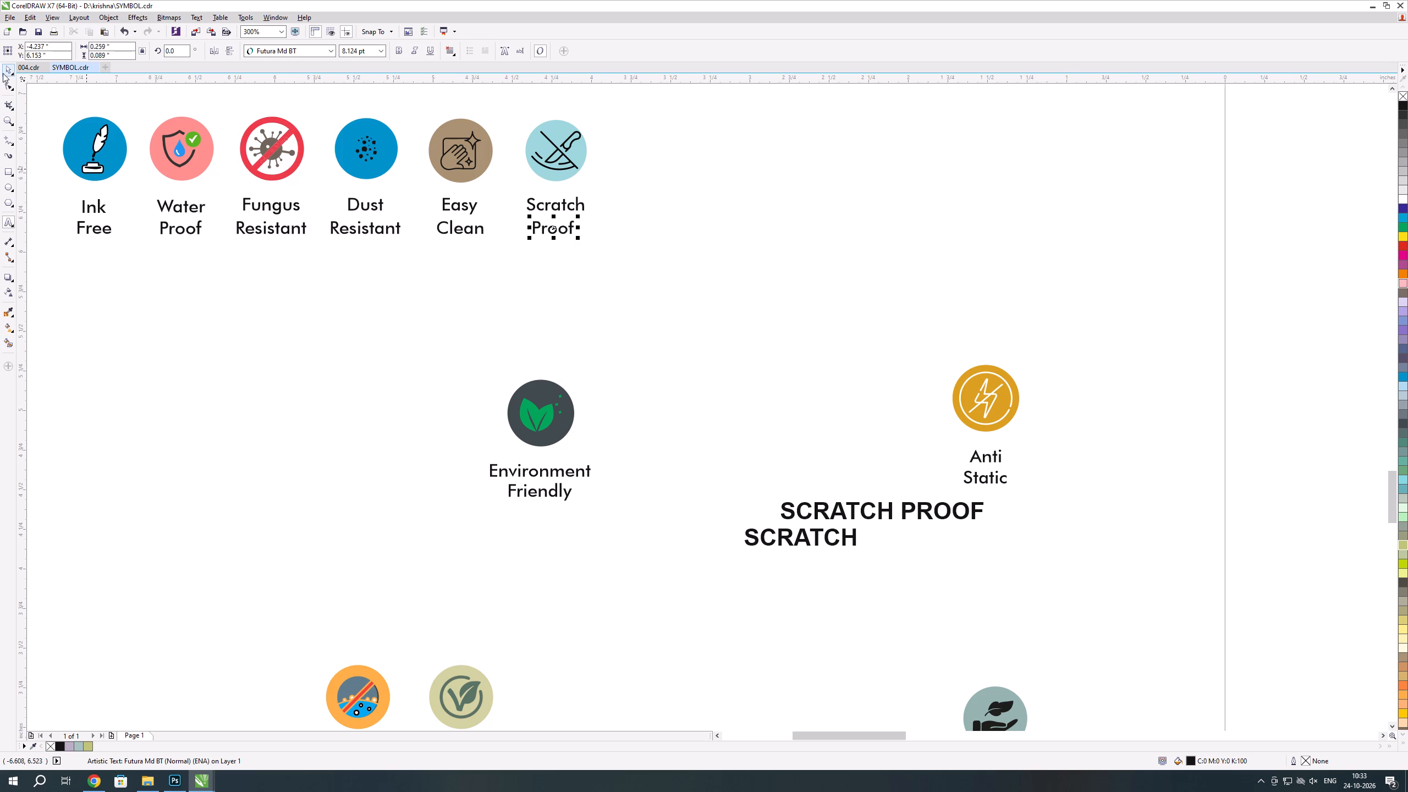
click(3, 73)
shift+click(561, 206)
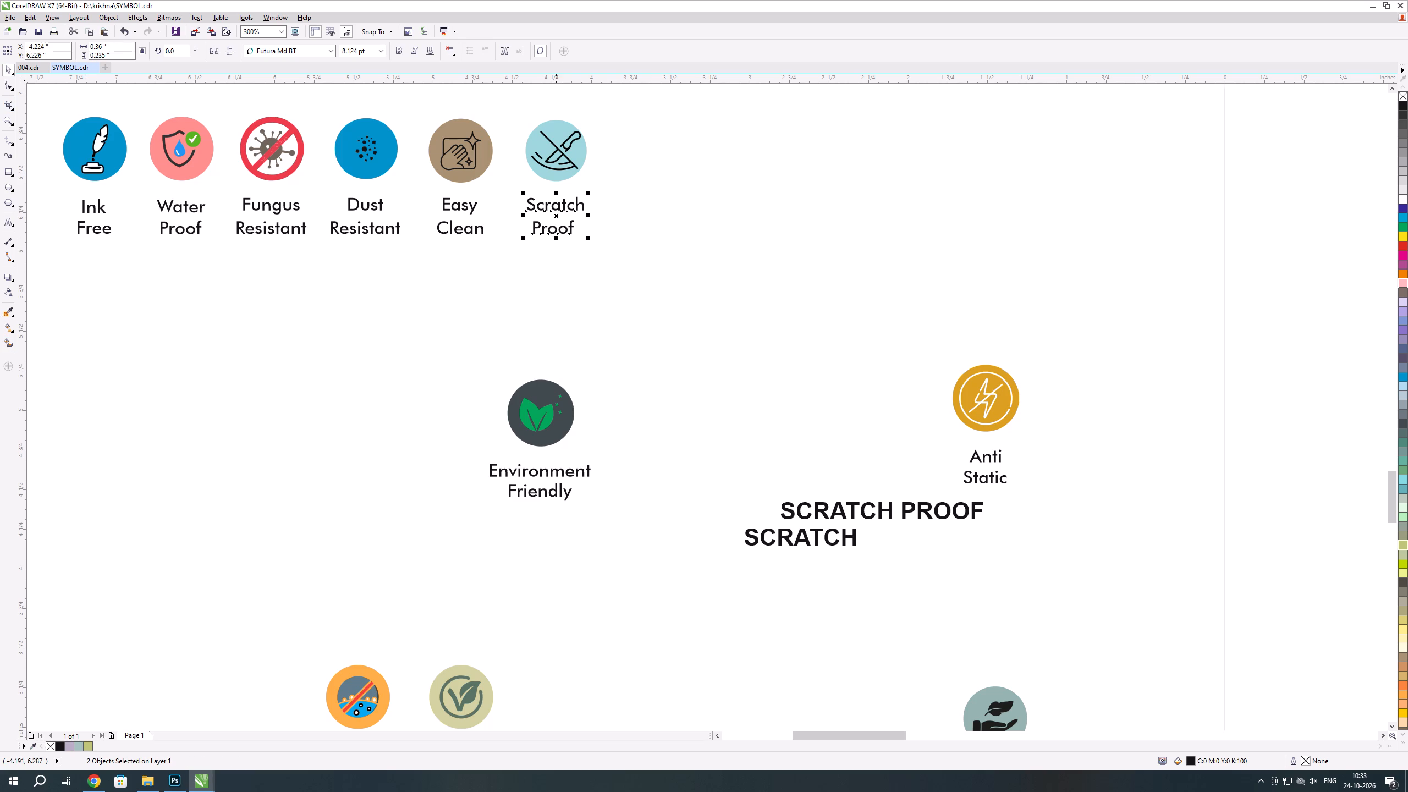
key(c)
click(675, 265)
Delete the leftover uppercase SCRATCH PROOF and SCRATCH texts.
click(813, 509)
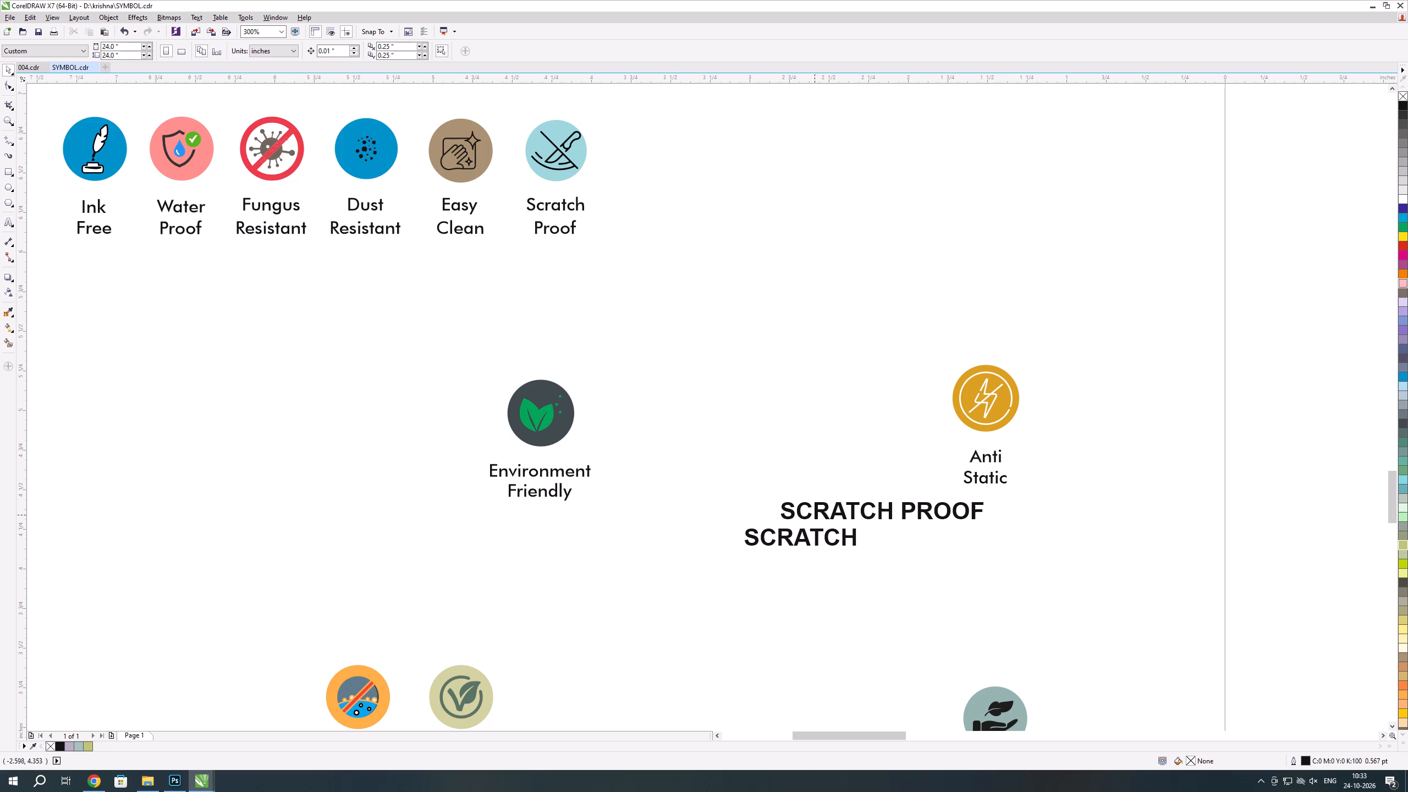
click(816, 516)
key(Delete)
click(812, 540)
key(Delete)
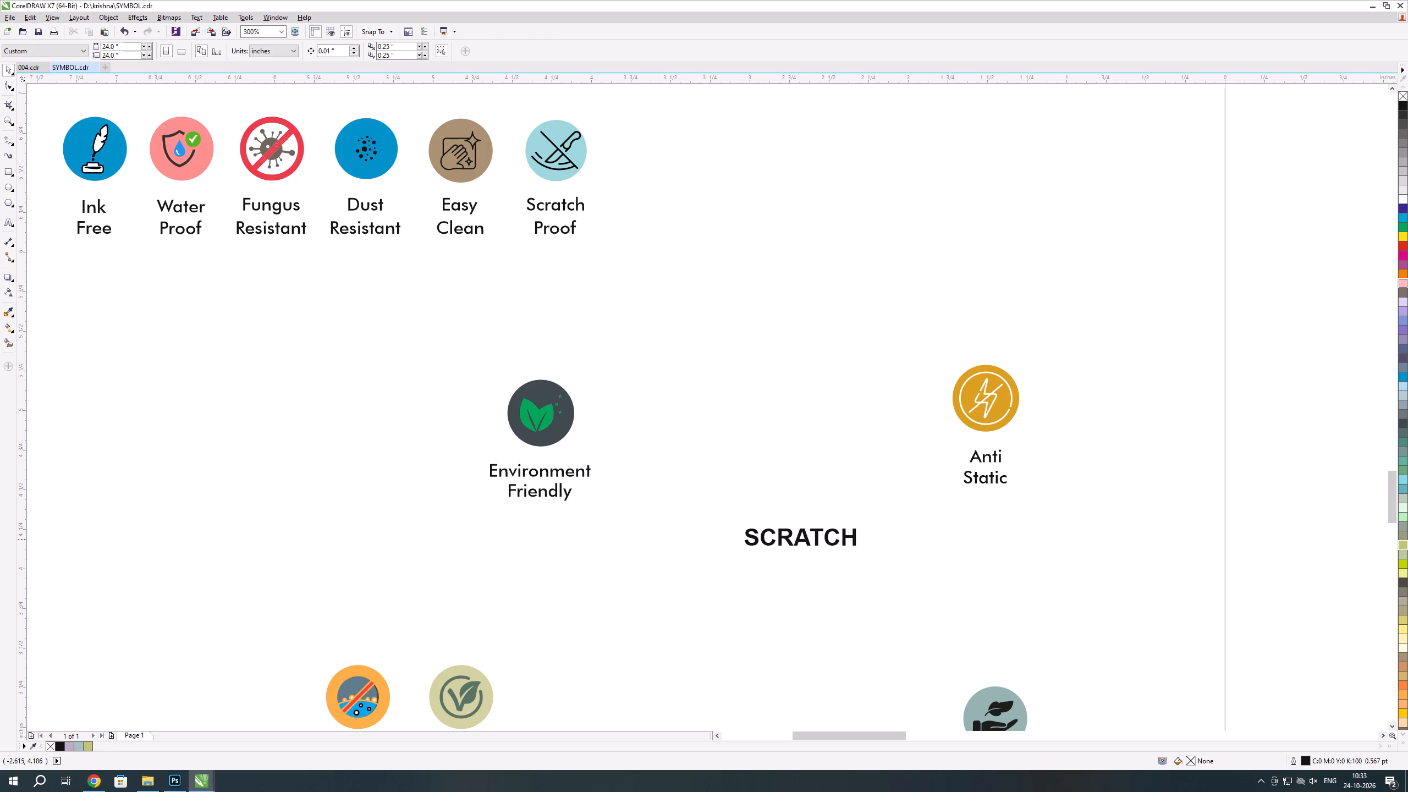
click(801, 539)
key(Delete)
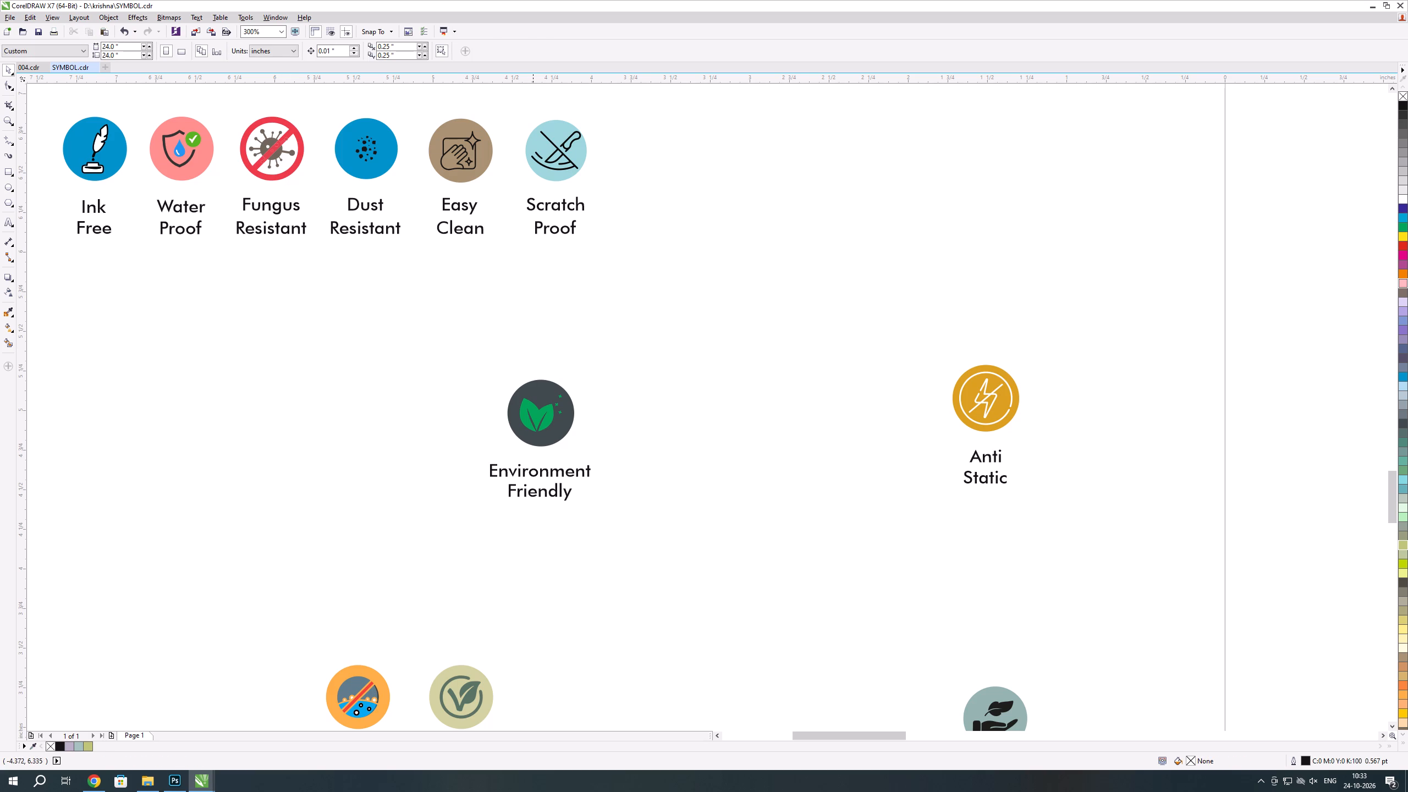
Group the words "Scratch" and "Proof" into one label and centre it horizontally under the scratch icon.
click(551, 207)
shift+click(557, 231)
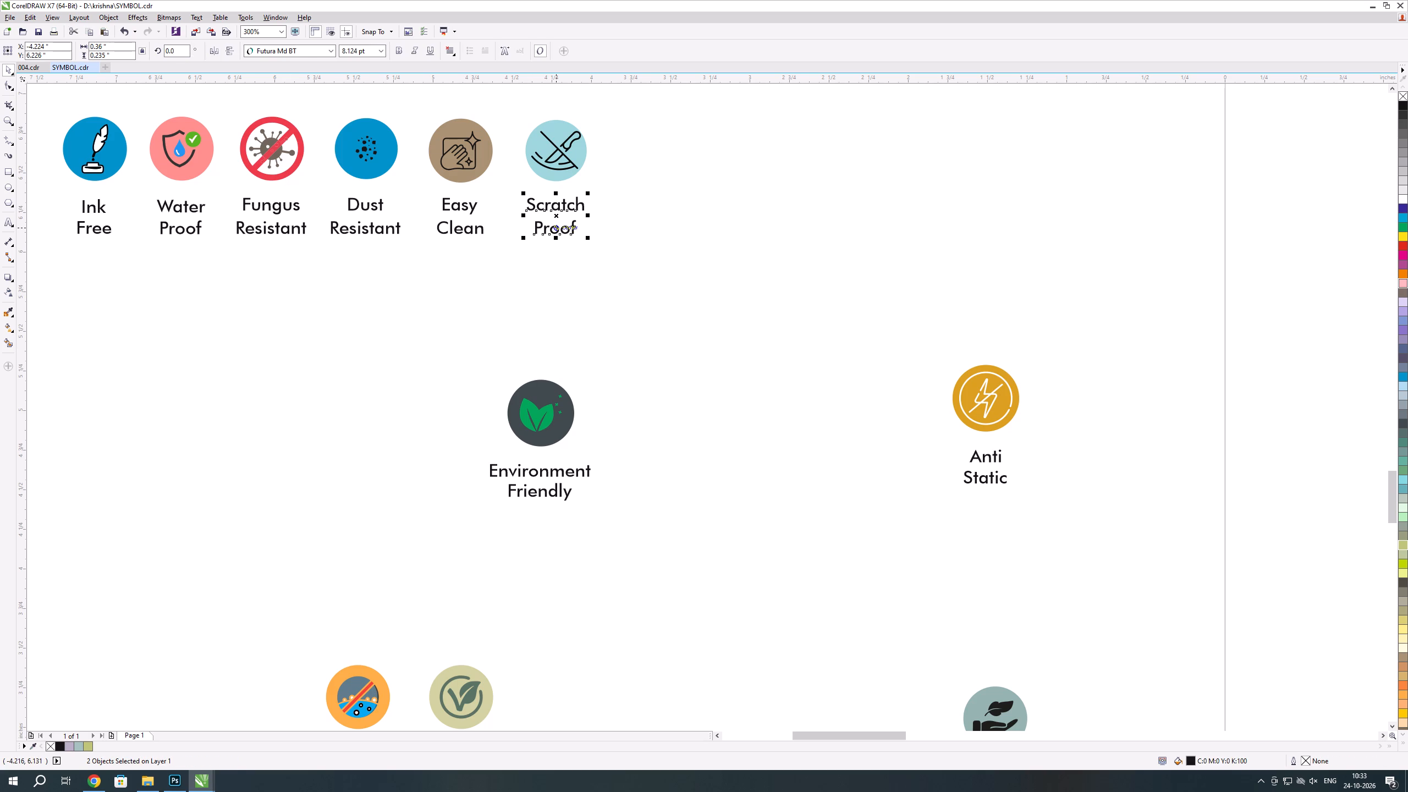
key(ctrl+g)
key(ctrl+g)
key(ctrl+g)
shift+click(556, 179)
key(c)
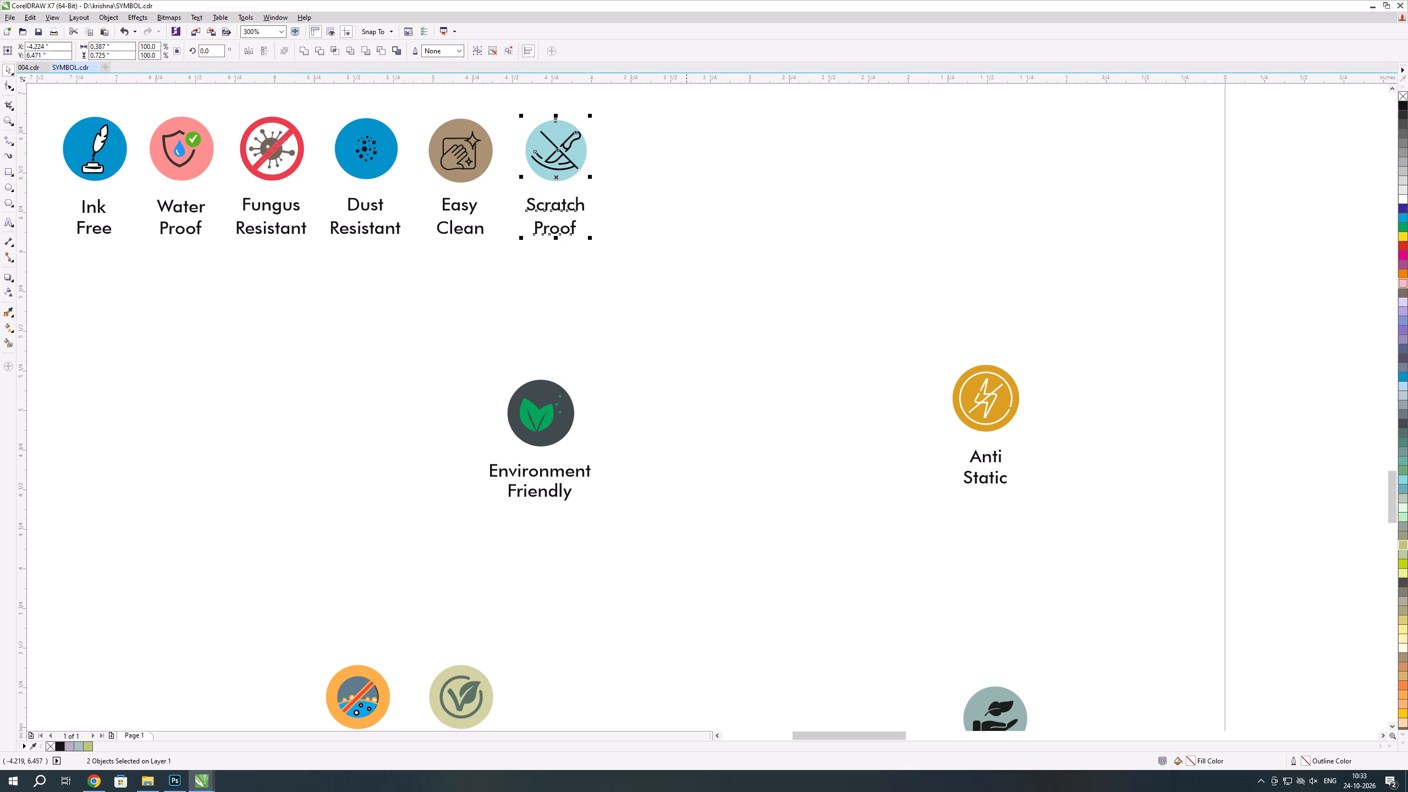
click(686, 235)
Group the Environment Friendly icon with its label and move it into the icon row just after Scratch Proof.
scroll(440, 266, down, 1)
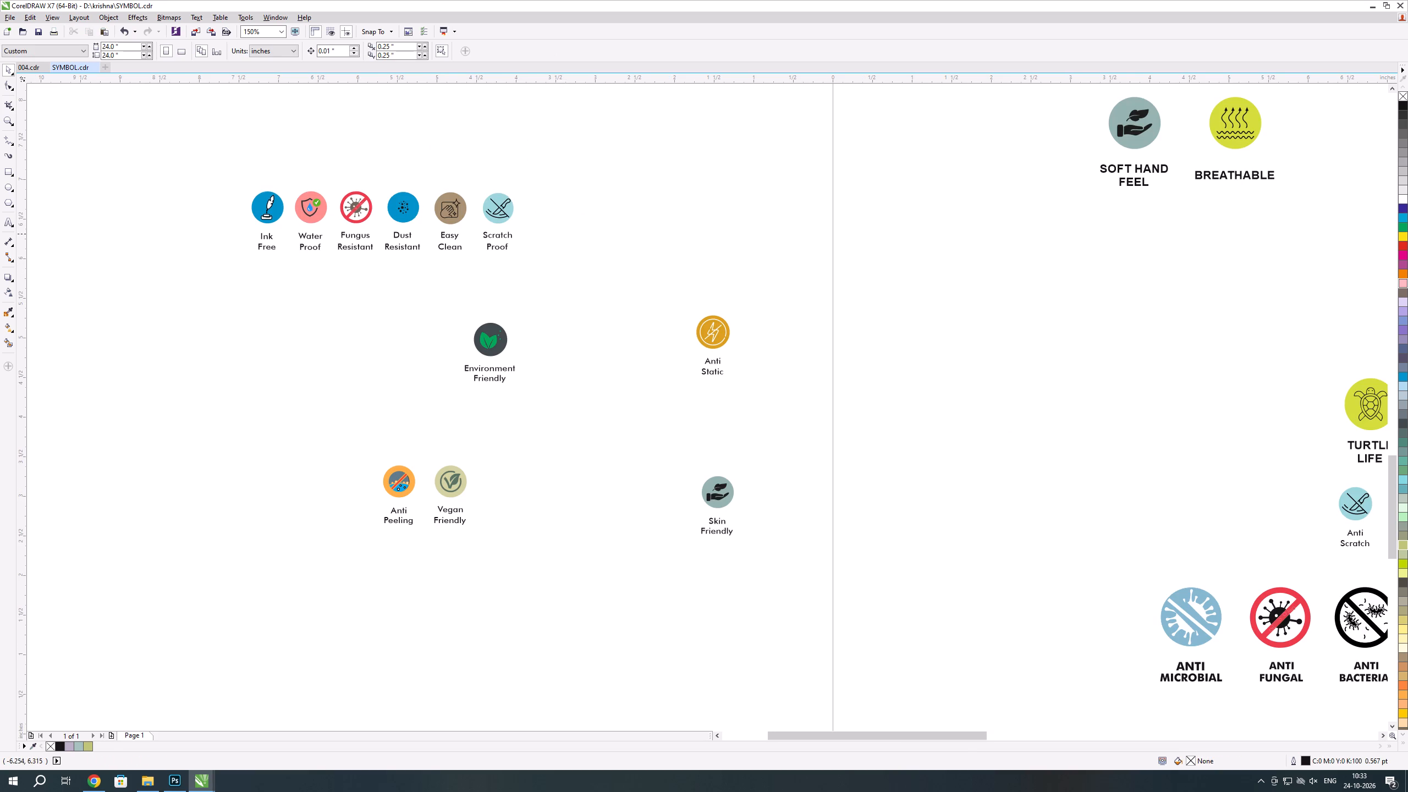
key(alt+Tab)
click(1218, 518)
key(alt+Tab)
drag(418, 300, 556, 412)
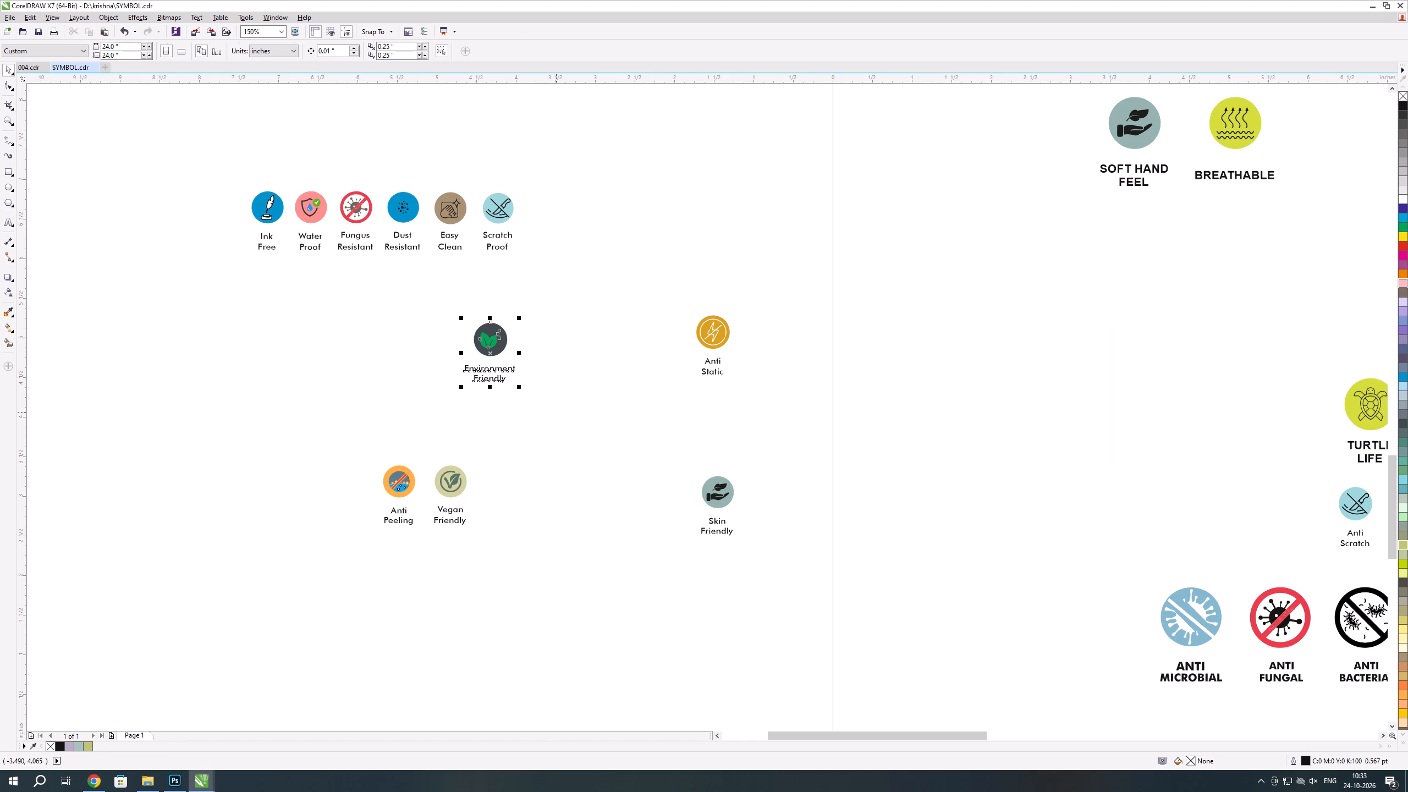
key(ctrl+g)
key(ctrl+g)
key(ctrl+g)
drag(491, 351, 564, 219)
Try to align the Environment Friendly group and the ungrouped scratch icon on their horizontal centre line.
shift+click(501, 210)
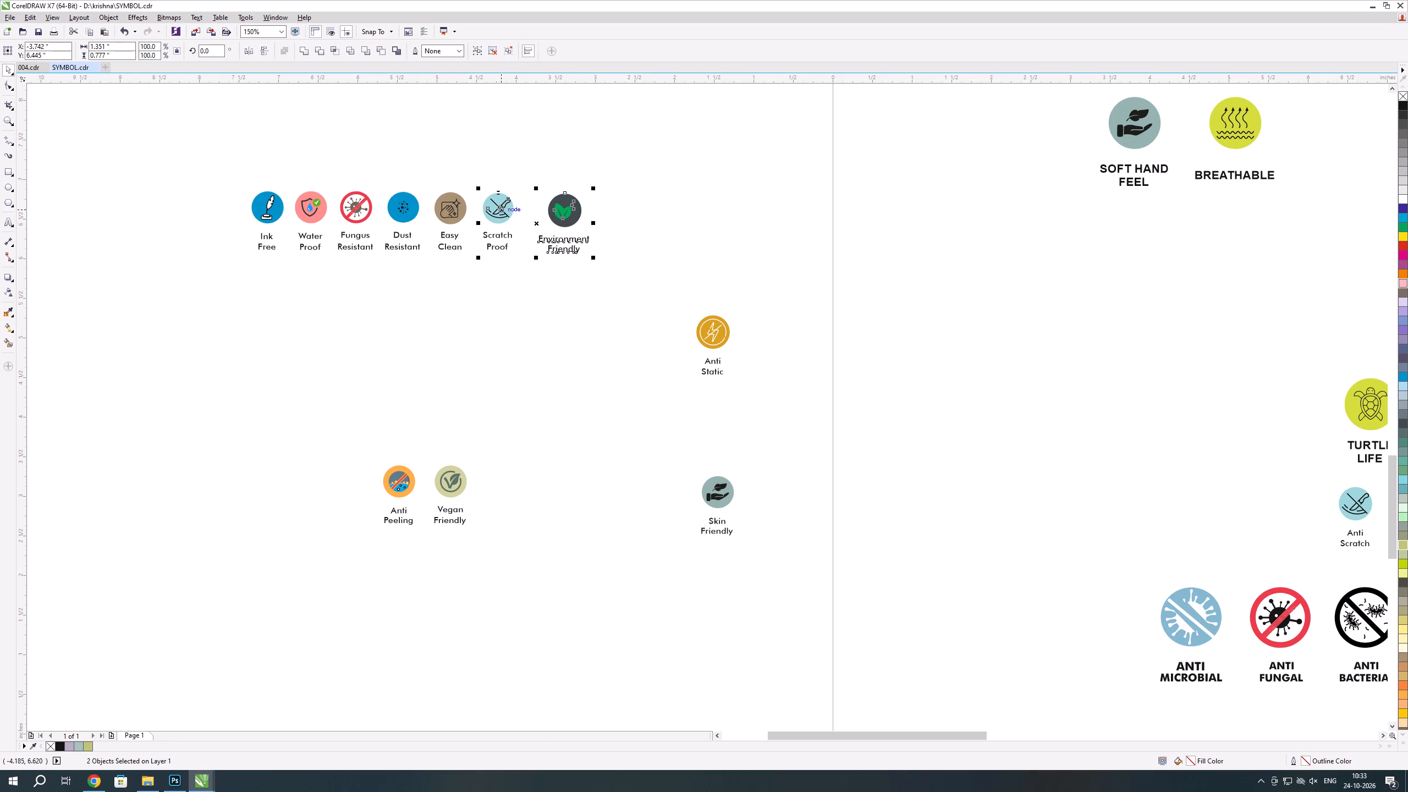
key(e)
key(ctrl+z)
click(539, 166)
Group the scratch icon with its "Scratch Proof" label.
drag(469, 172, 529, 299)
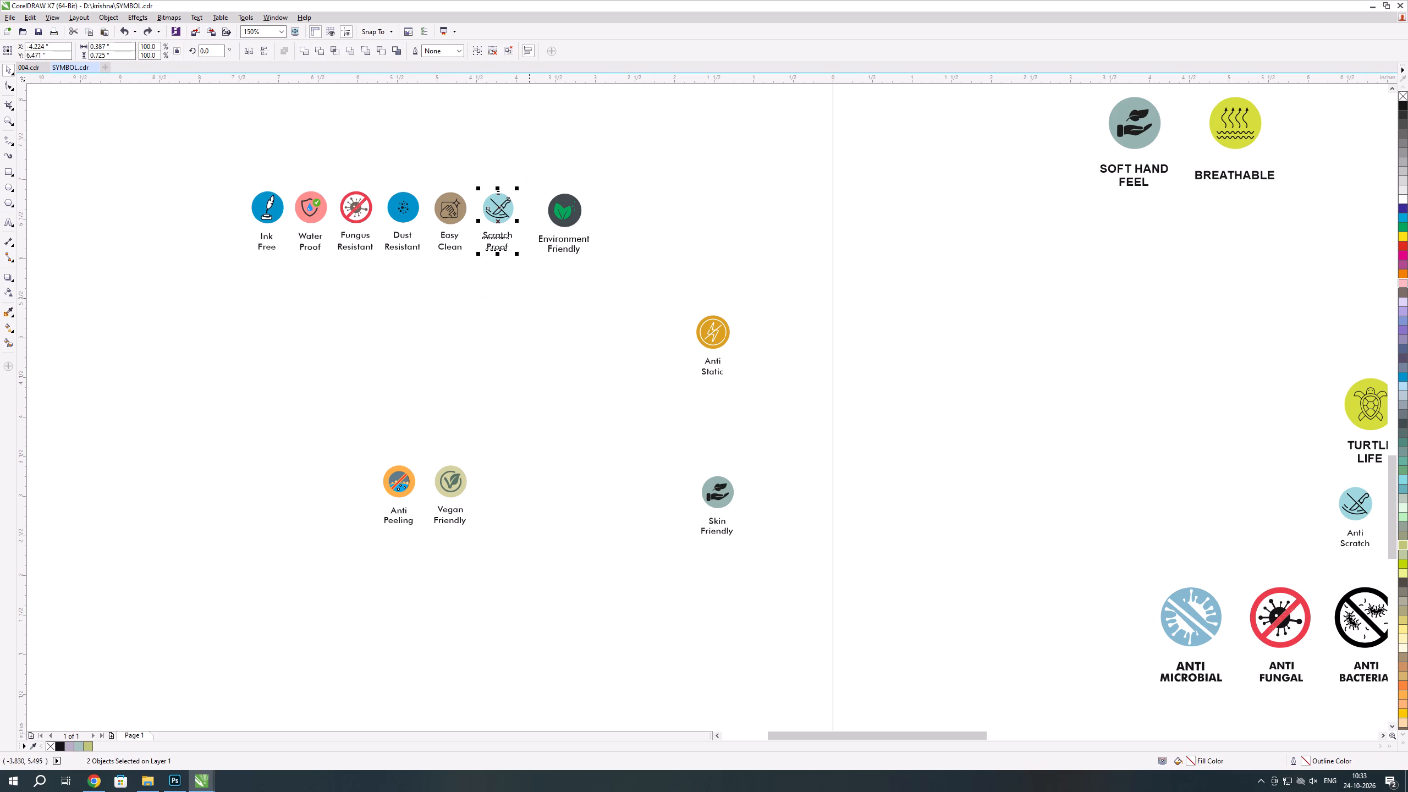
key(ctrl+g)
key(ctrl+g)
key(ctrl+g)
Align the Environment Friendly group to the Scratch Proof group on their shared horizontal centre line.
click(570, 223)
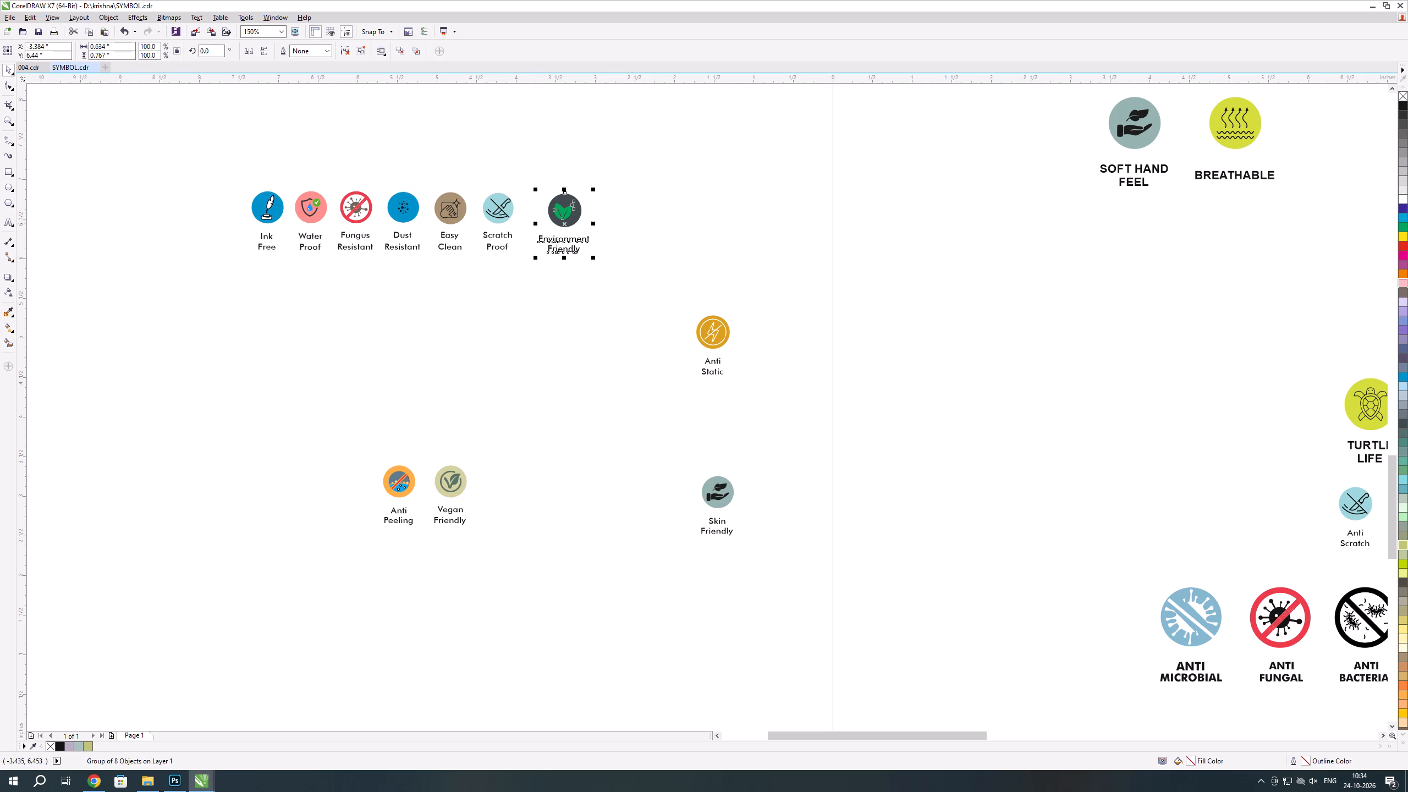
shift+click(502, 217)
key(e)
click(529, 274)
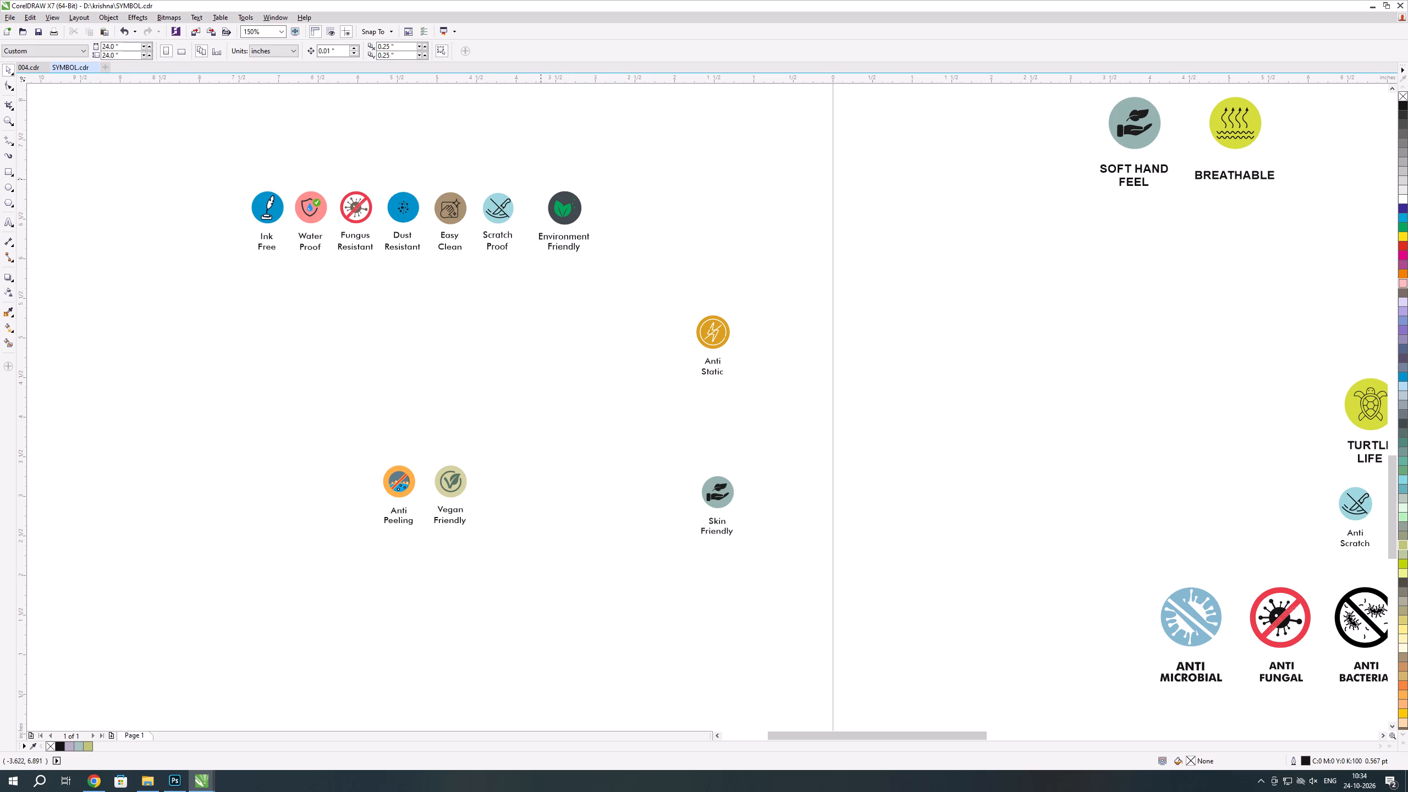
Nudge the Environment Friendly group closer to the Scratch Proof group to tighten the row spacing.
drag(512, 161, 626, 282)
key(Left)
key(Left)
key(Left)
key(Left)
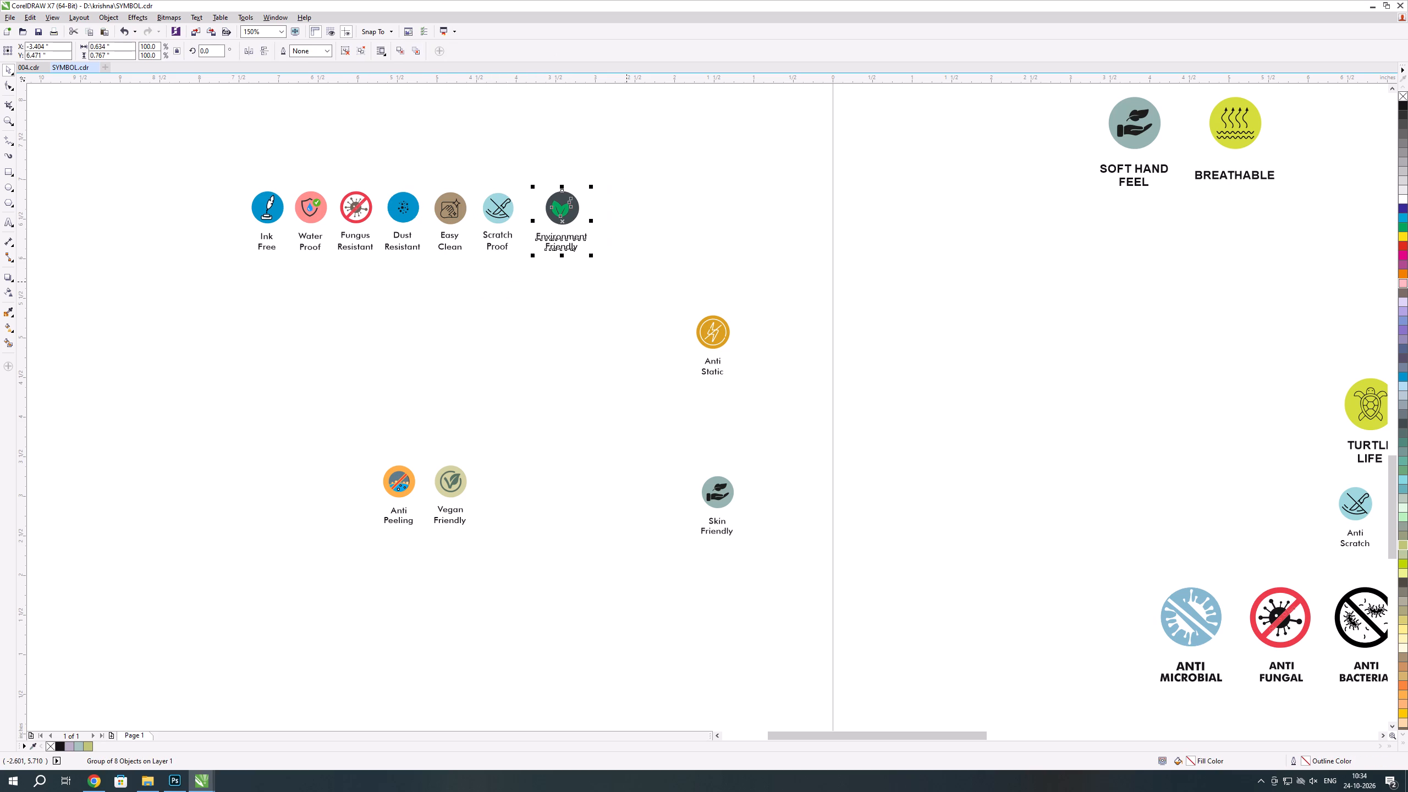